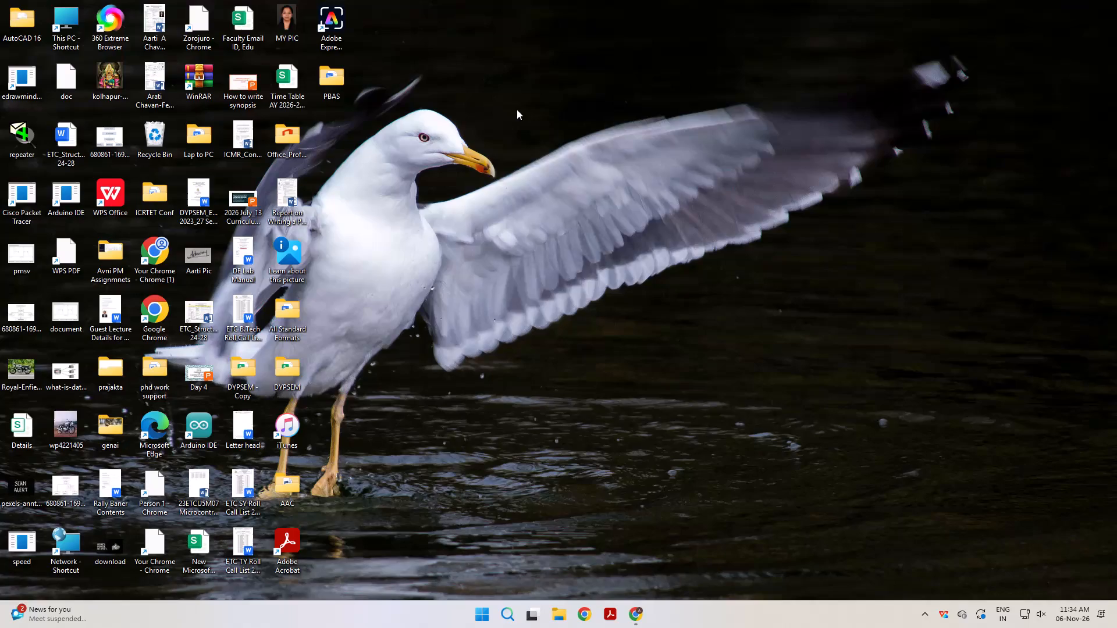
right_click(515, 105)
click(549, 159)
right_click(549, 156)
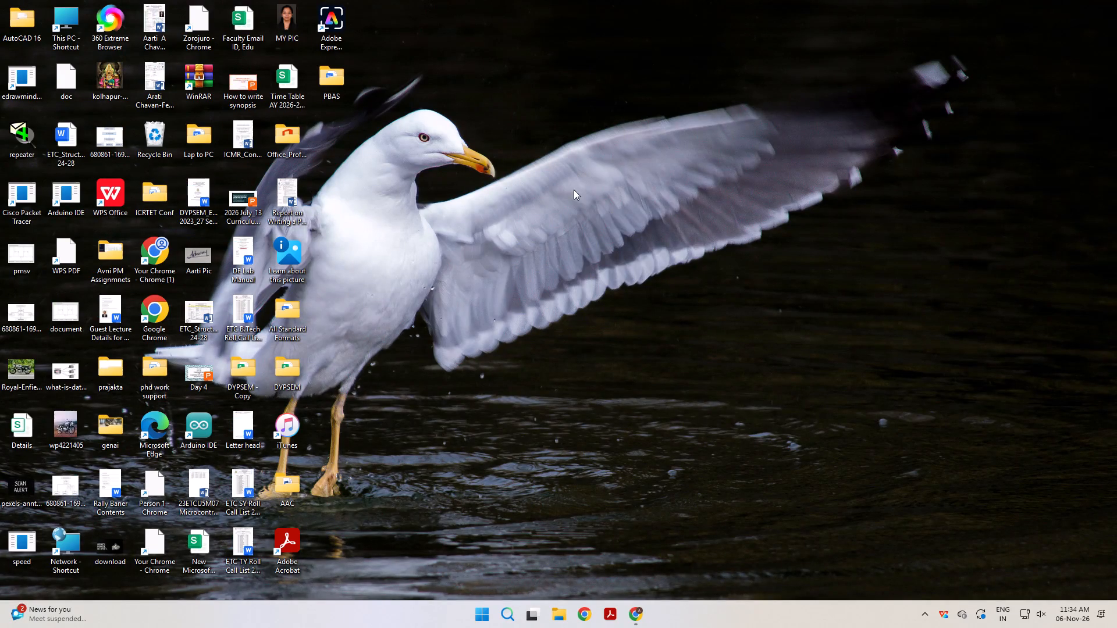
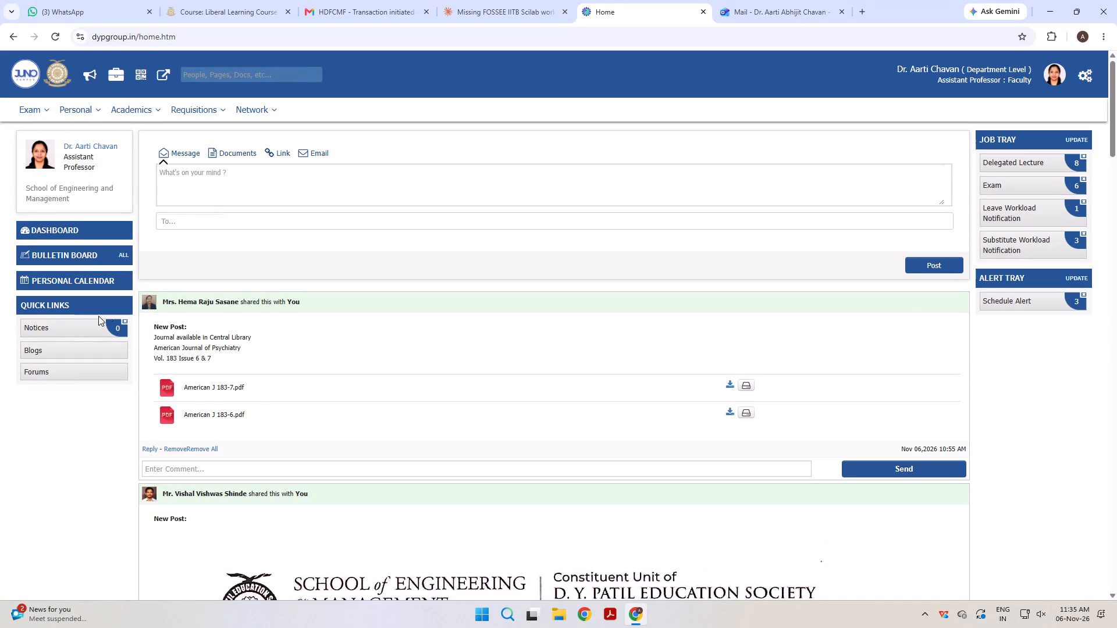
Open the leave workload notification from the job tray and check its leave approval list.
click(1021, 202)
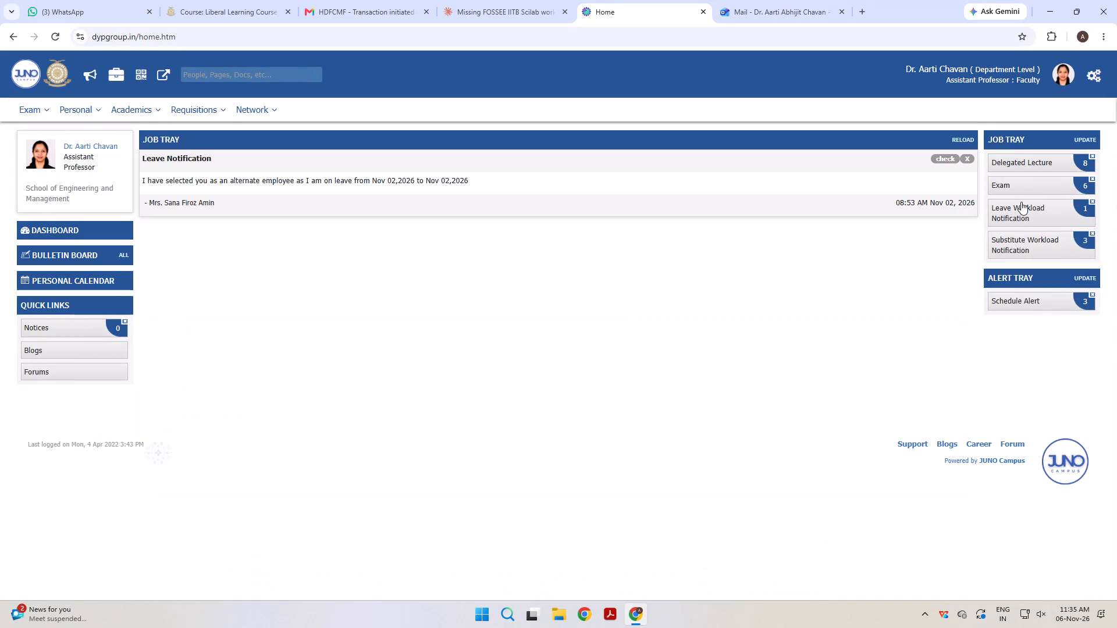
click(945, 160)
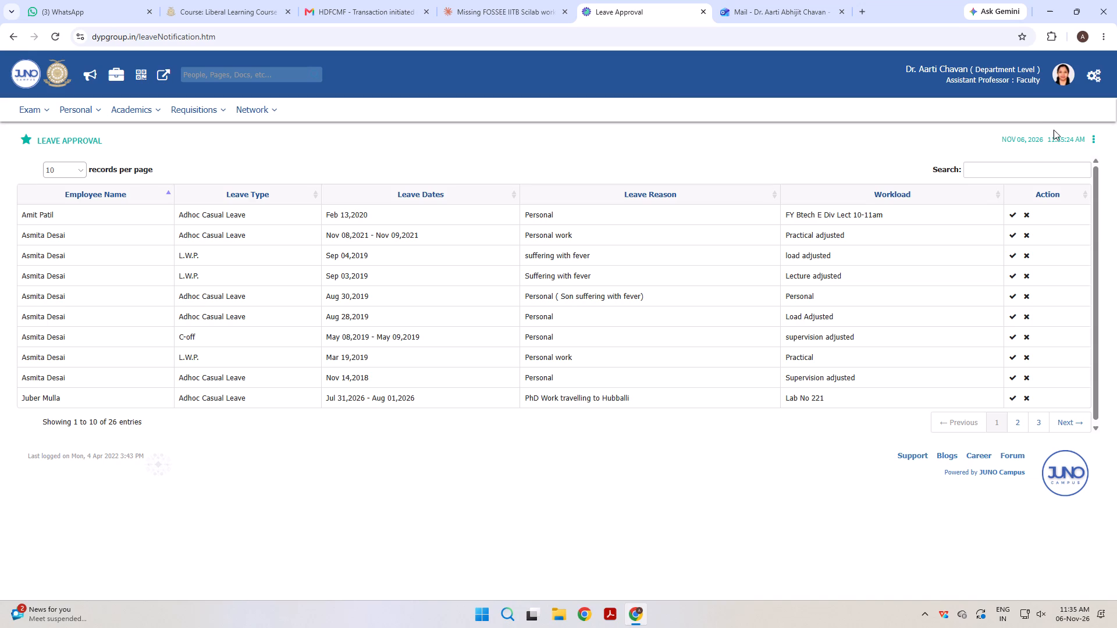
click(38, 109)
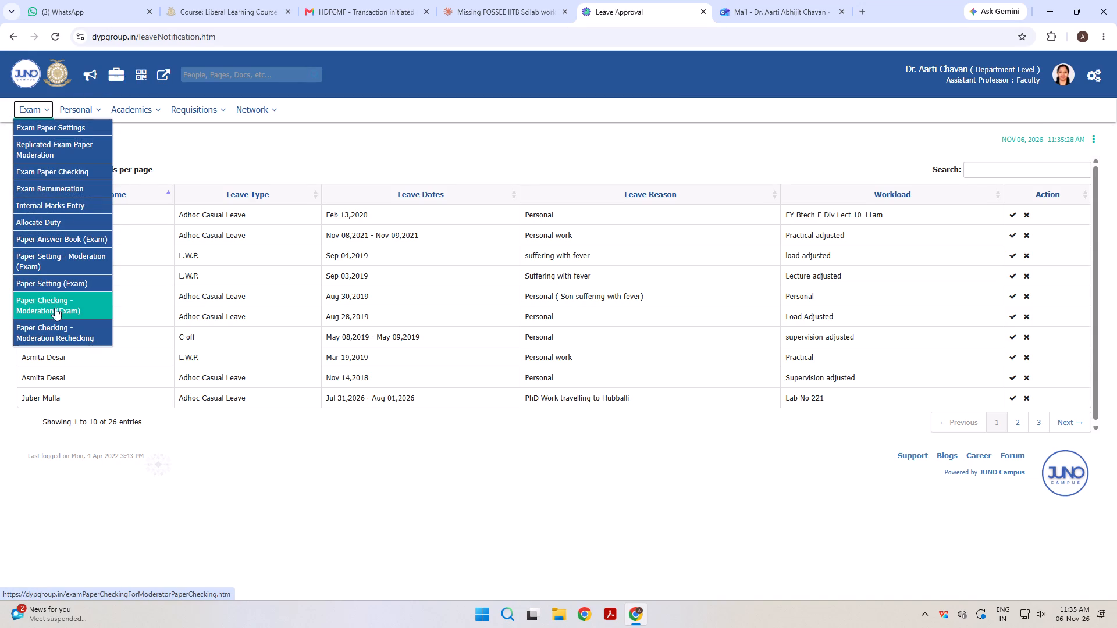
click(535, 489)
Open the Course Outcome section of the Micro (MDM III) Third Year Semester-V course file, 24ETCU5M07 Microcontrollers(RISC) MDM.
click(162, 72)
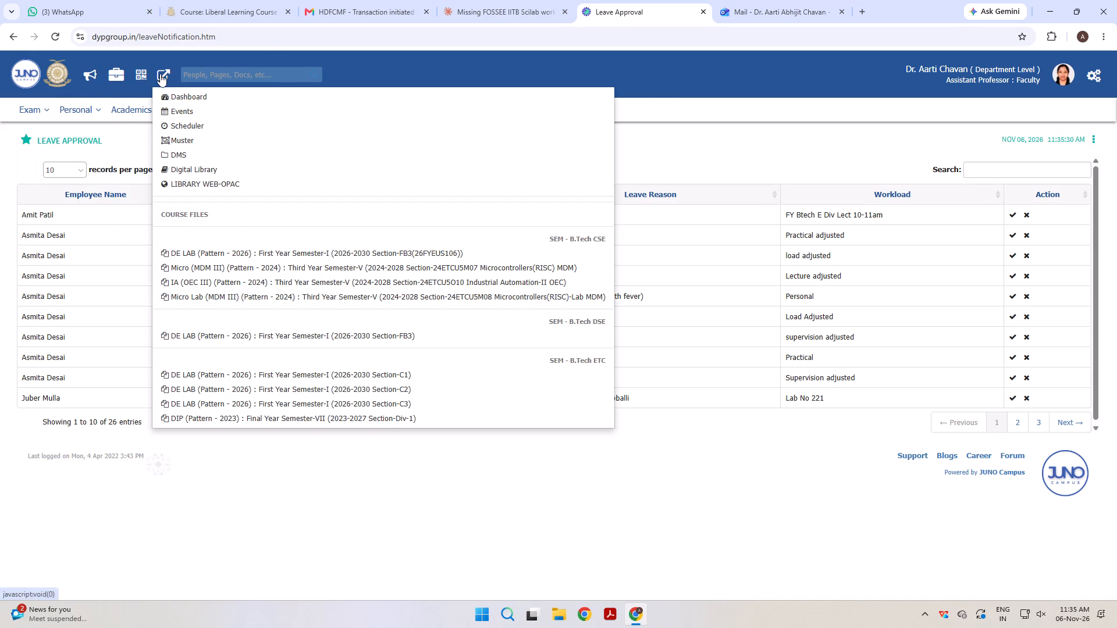
click(235, 266)
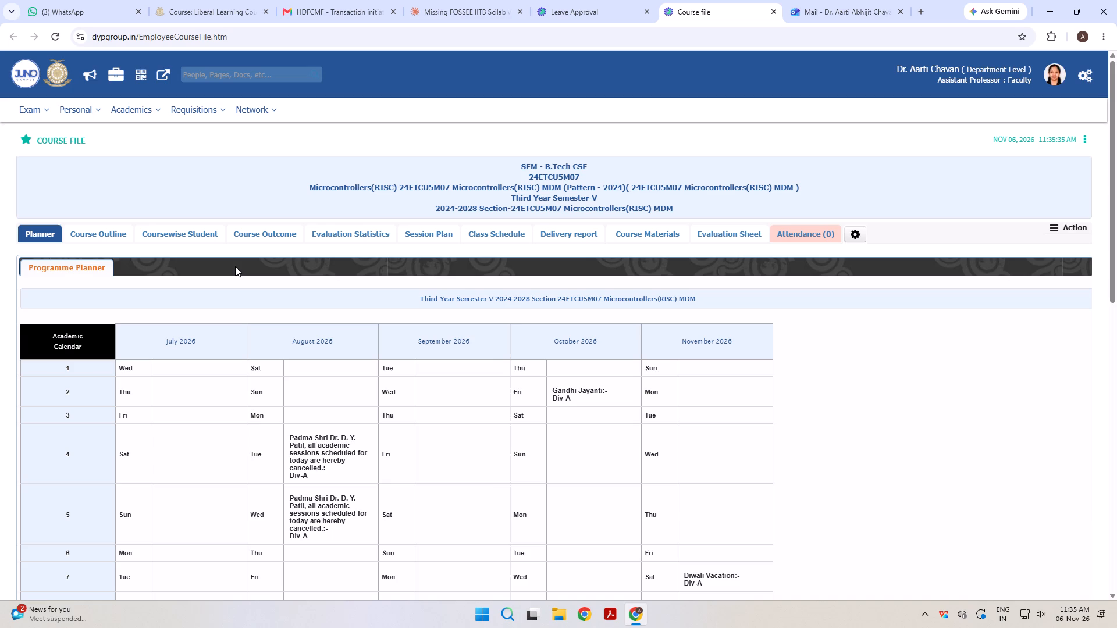
click(244, 237)
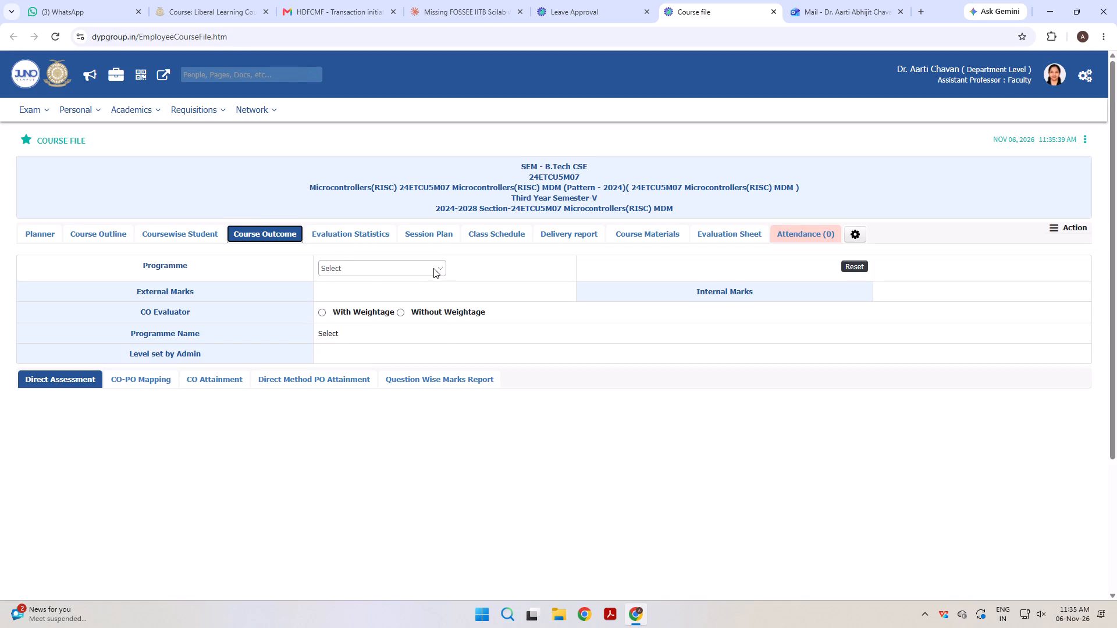
View the course outcome settings for programmes B.Tech CSE (Div-A) and (Div-B), finishing with B.Tech CSE (Div-A) selected.
click(433, 266)
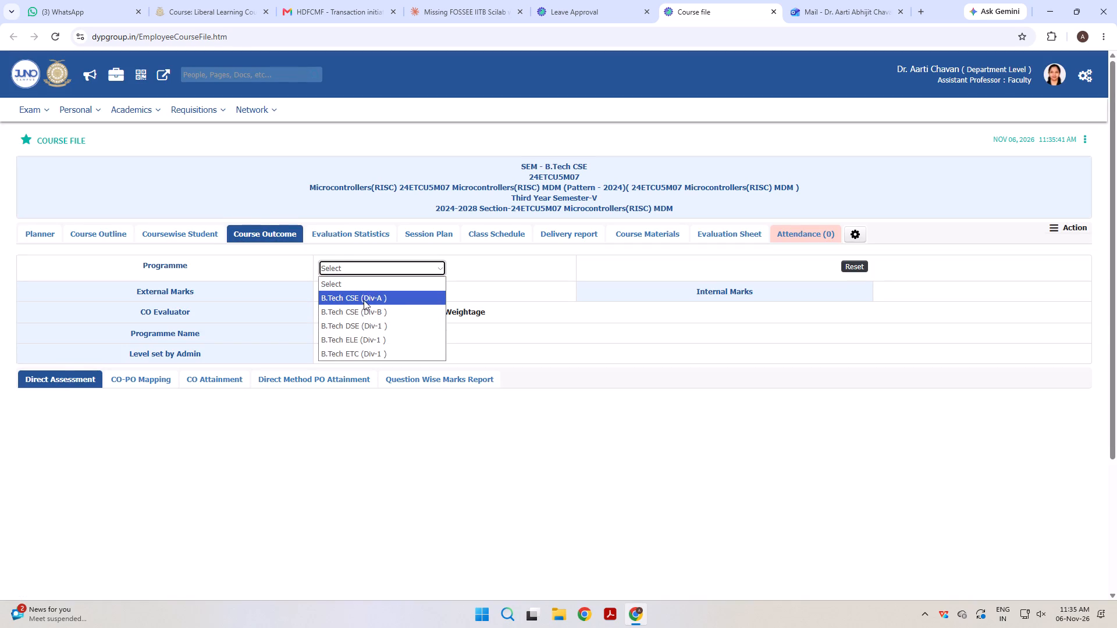
click(362, 298)
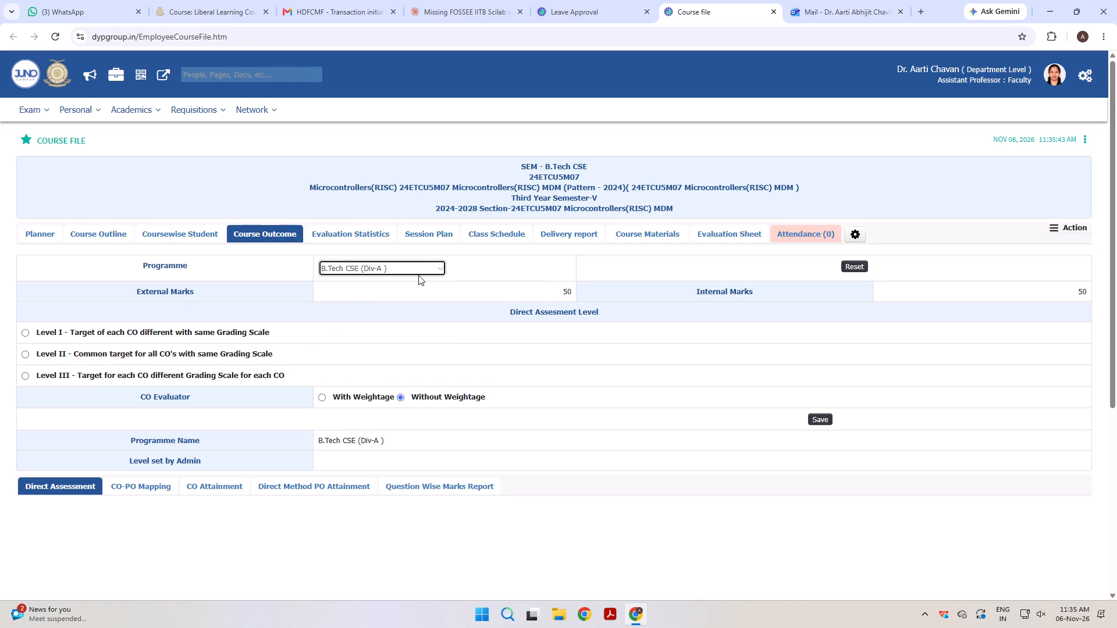
click(443, 266)
click(350, 305)
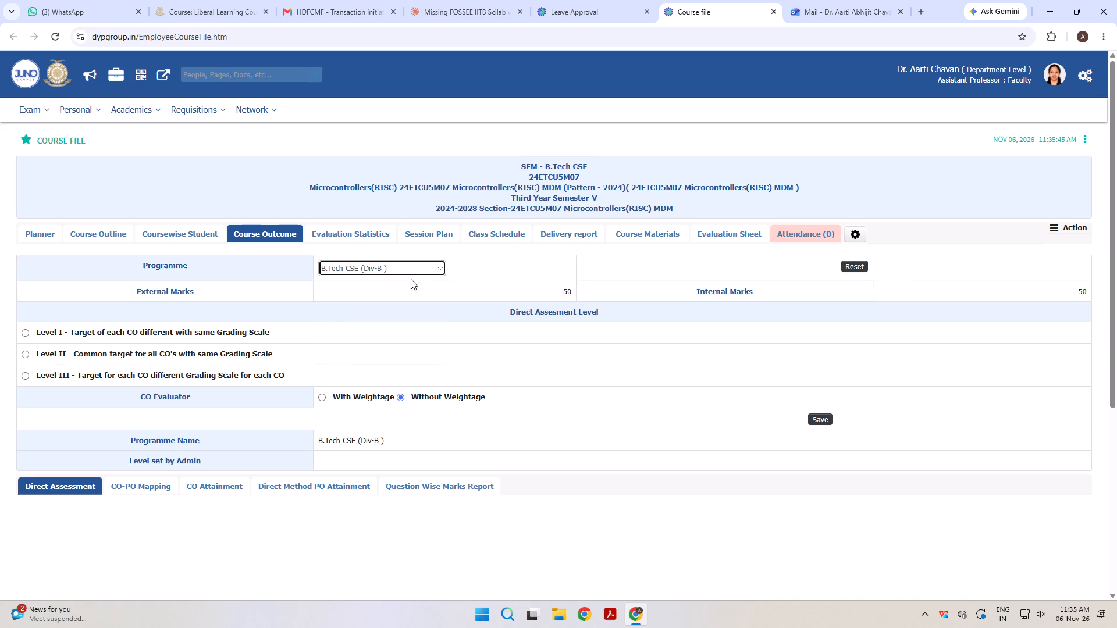
click(438, 270)
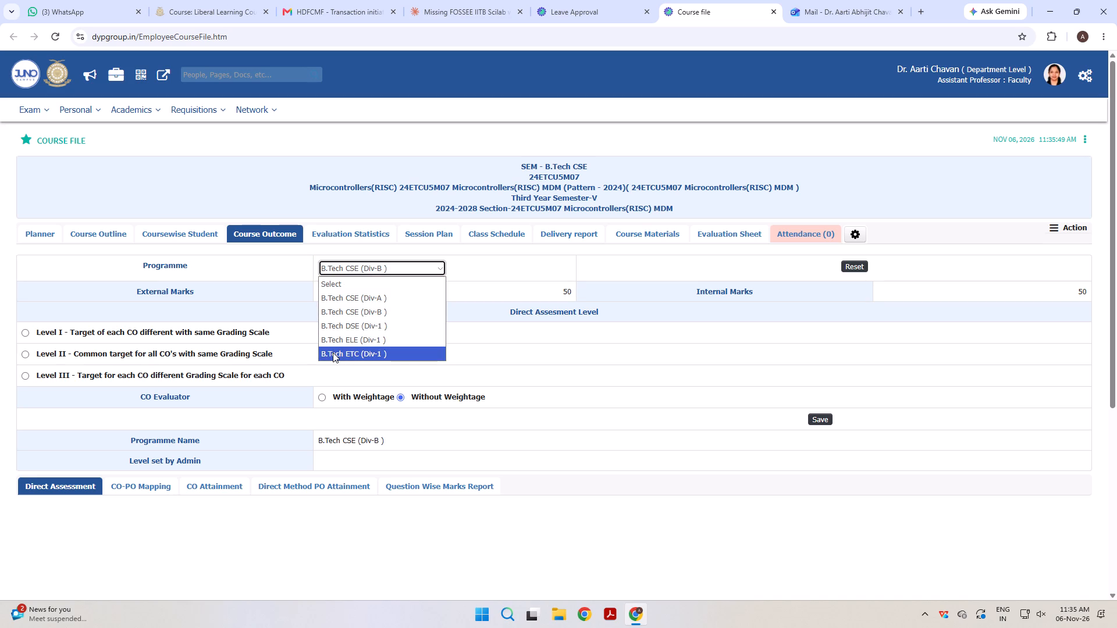
click(341, 299)
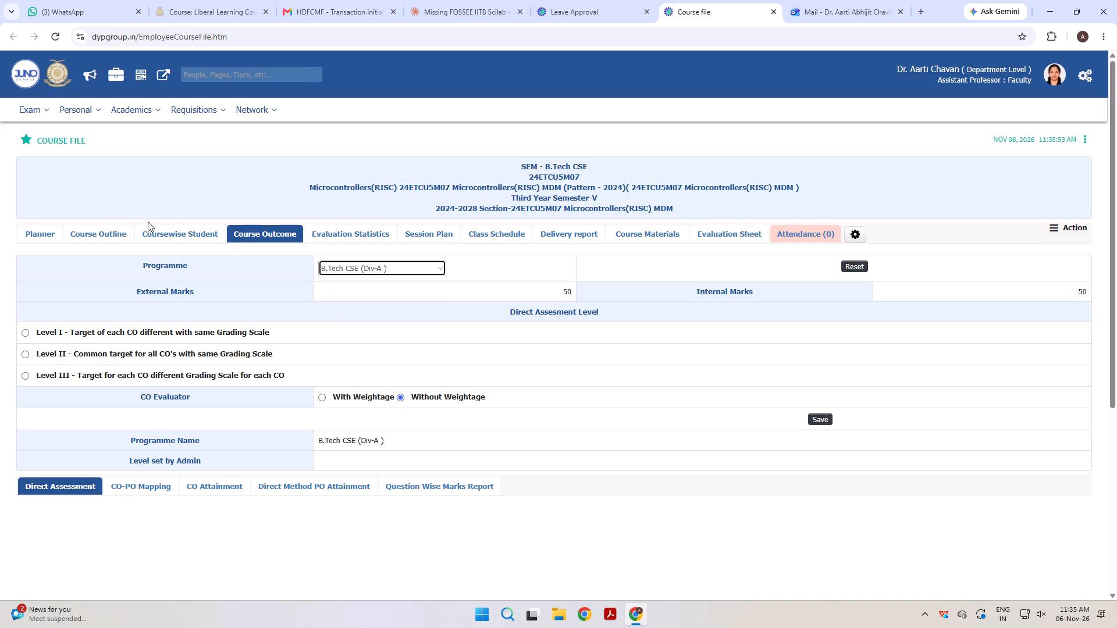
click(435, 269)
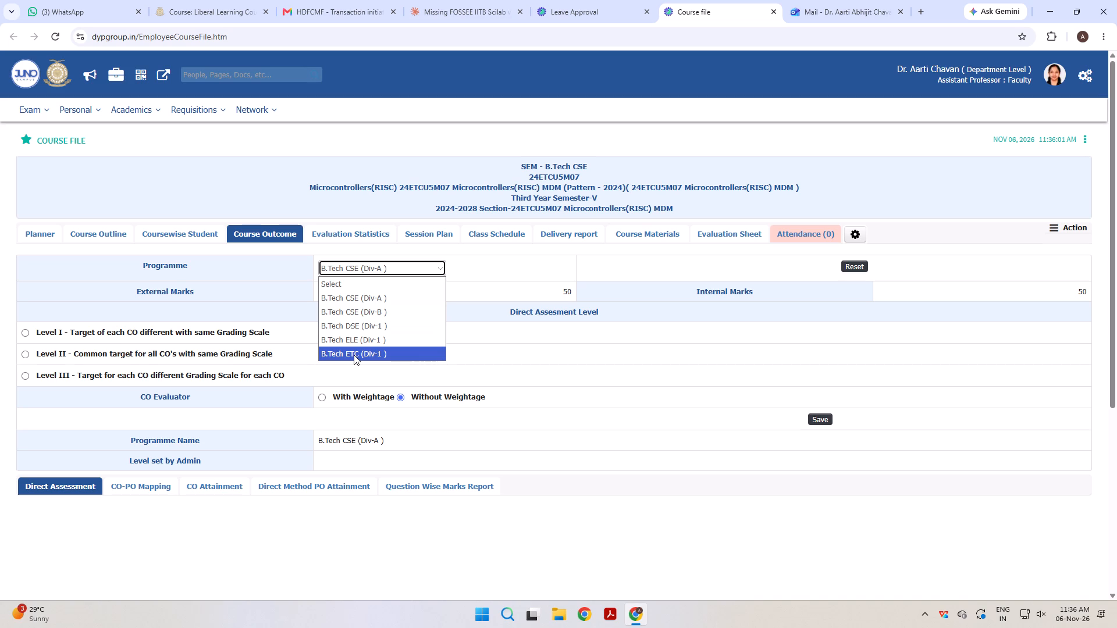
click(357, 298)
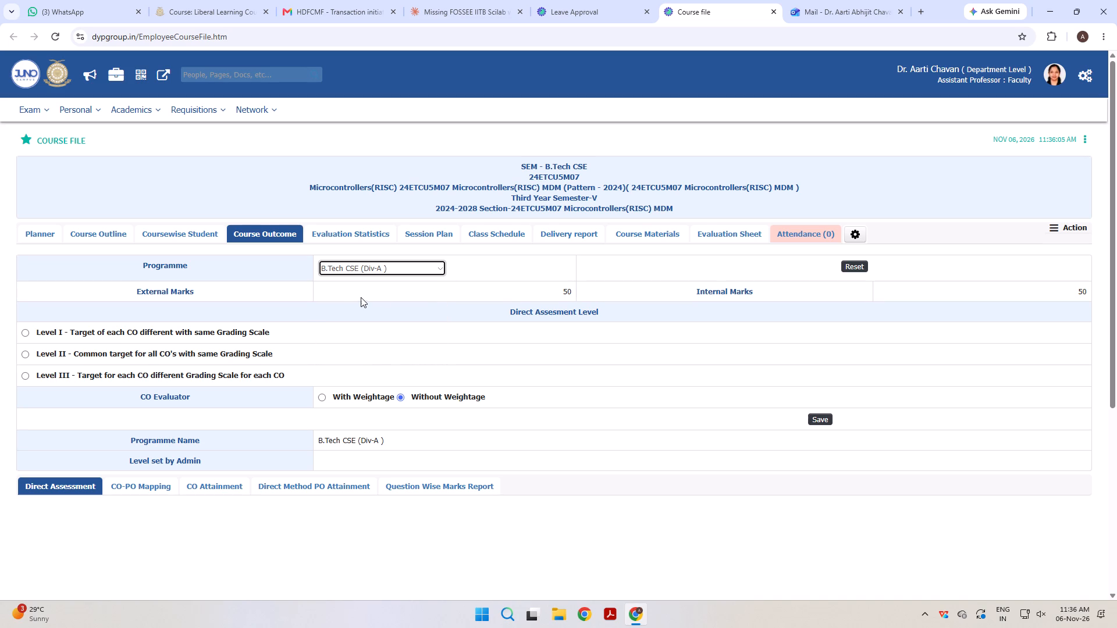
click(570, 294)
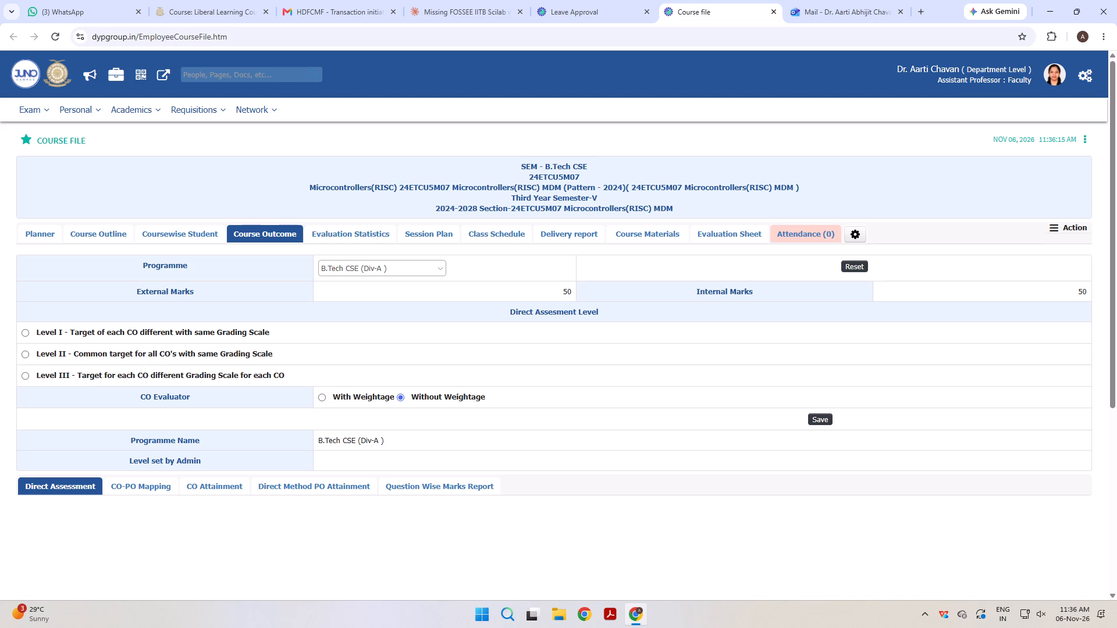
Set the direct assessment level to Level III, with different targets and grading scales per CO, and the CO Evaluator to With Weightage.
click(23, 376)
click(321, 396)
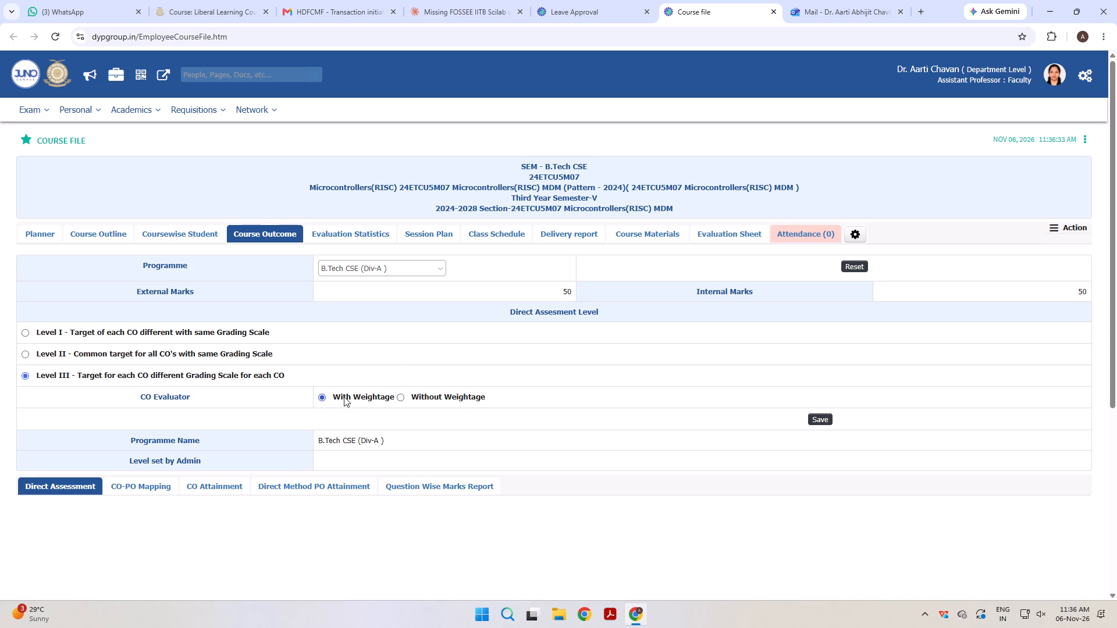
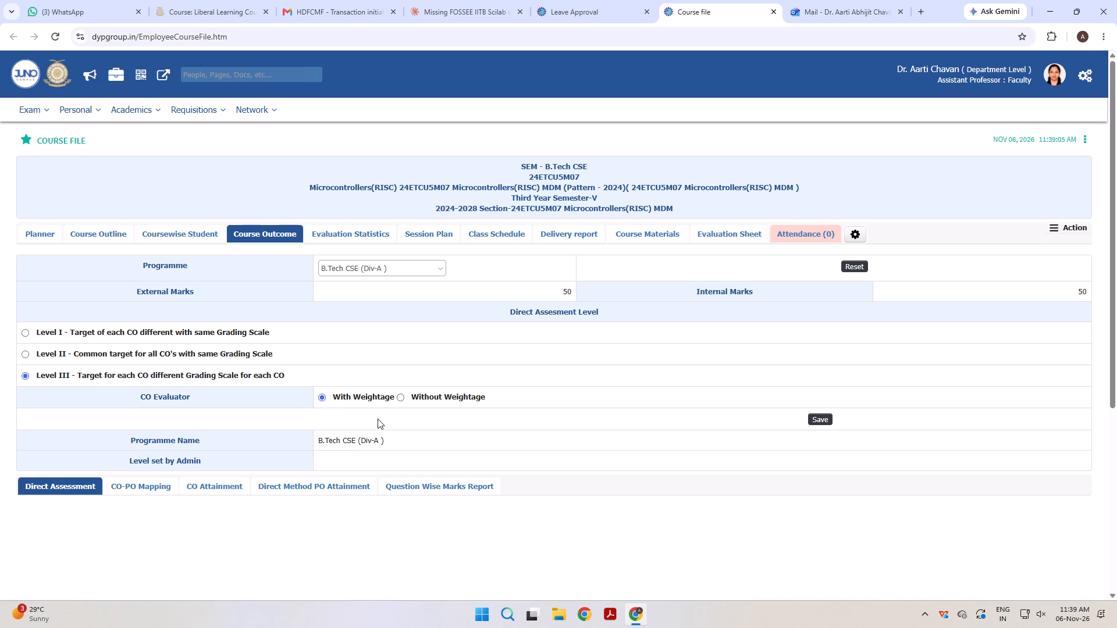
For programme B.Tech ELE (Div-1), set the direct assessment level to Level III and the CO Evaluator to With Weightage, and save.
scroll(378, 419, down, 1)
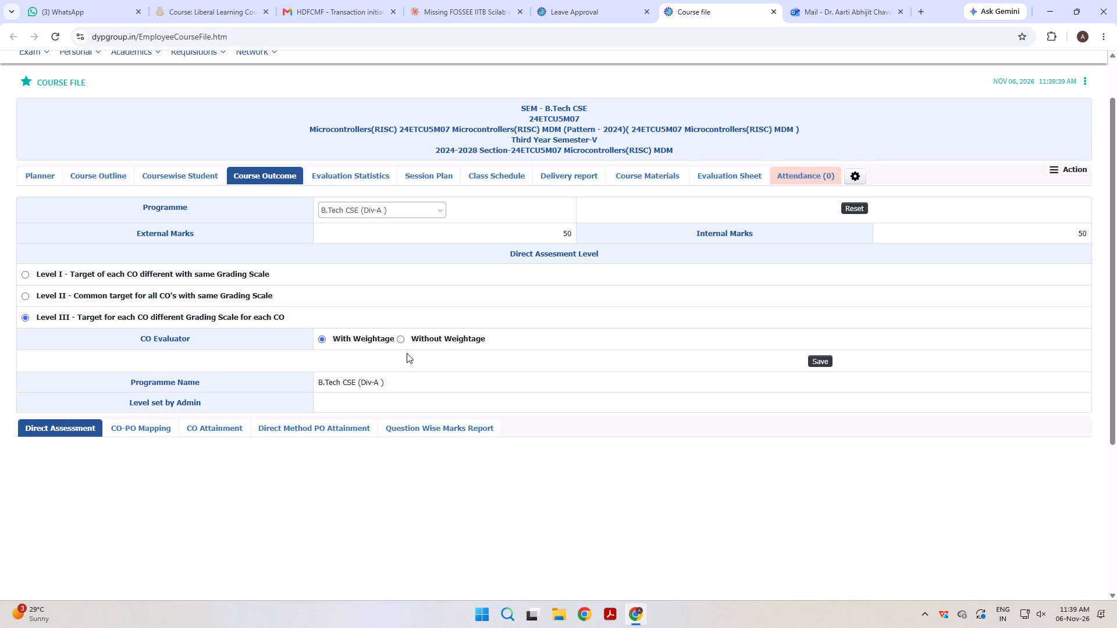
click(439, 209)
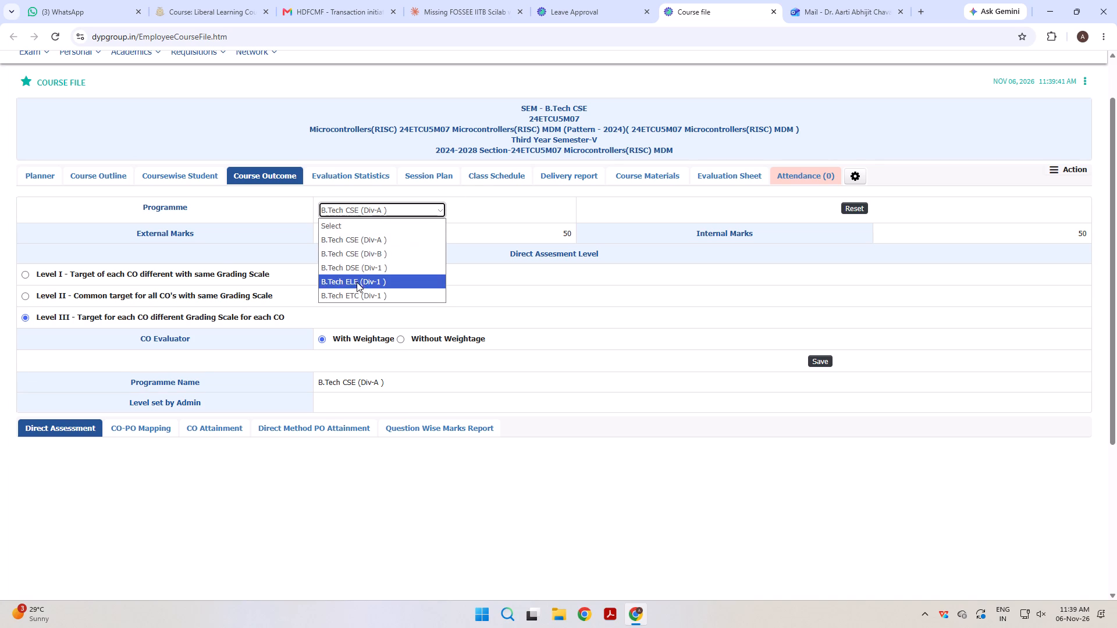
click(357, 282)
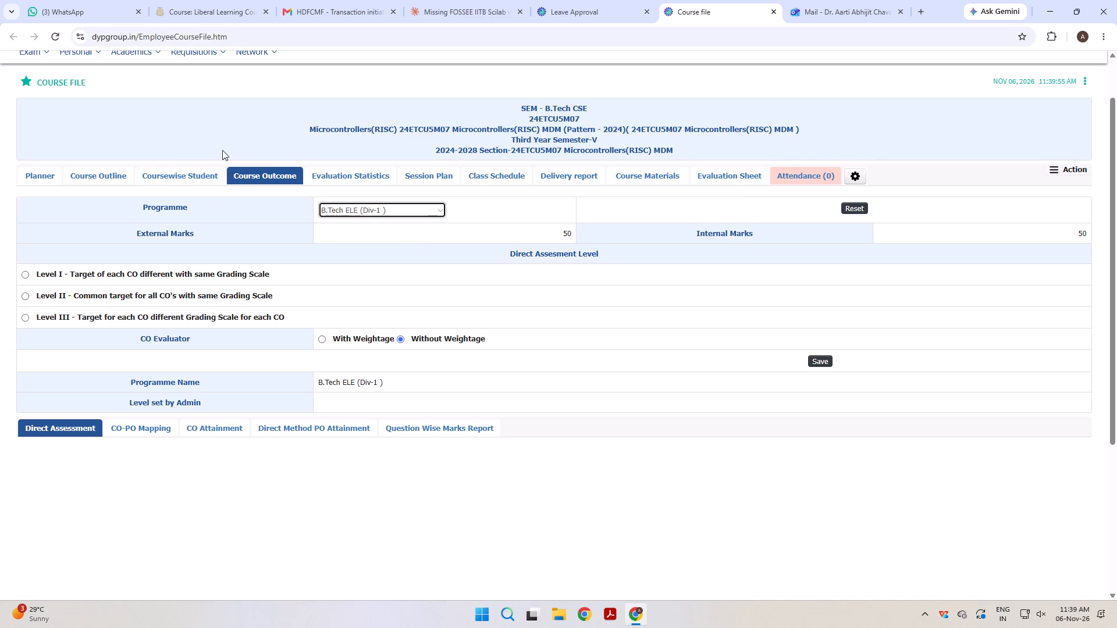
scroll(258, 263, up, 10)
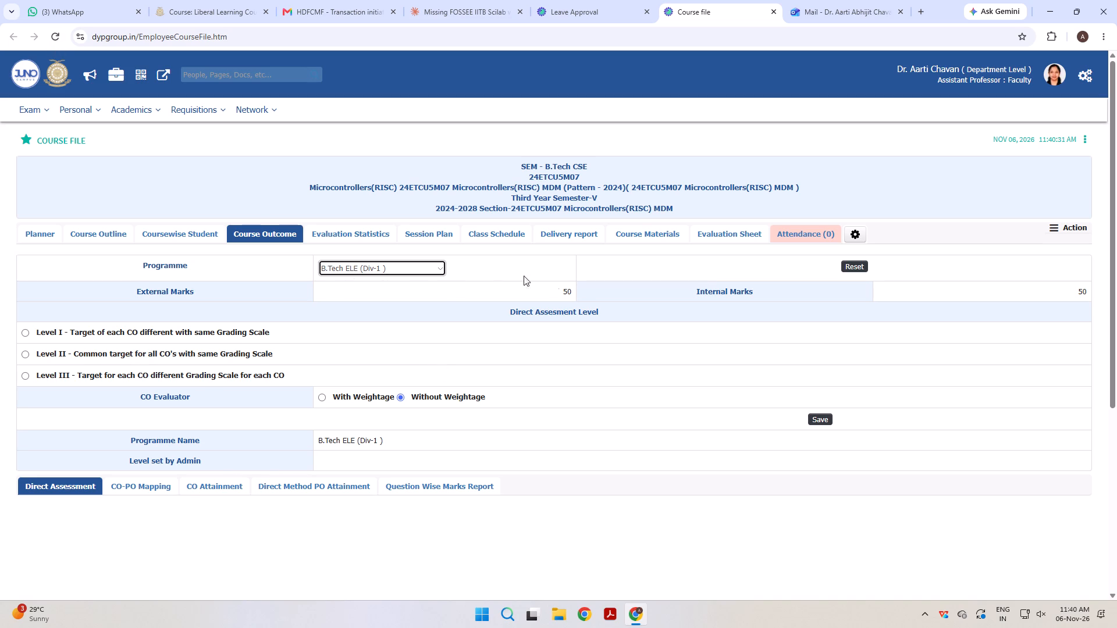
click(24, 378)
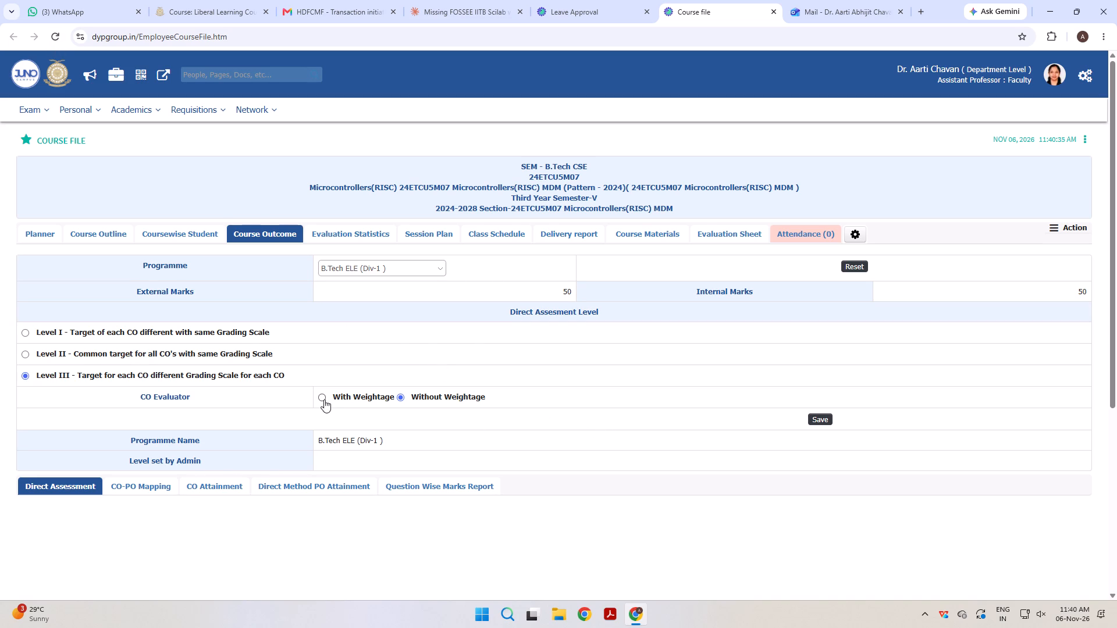
click(324, 399)
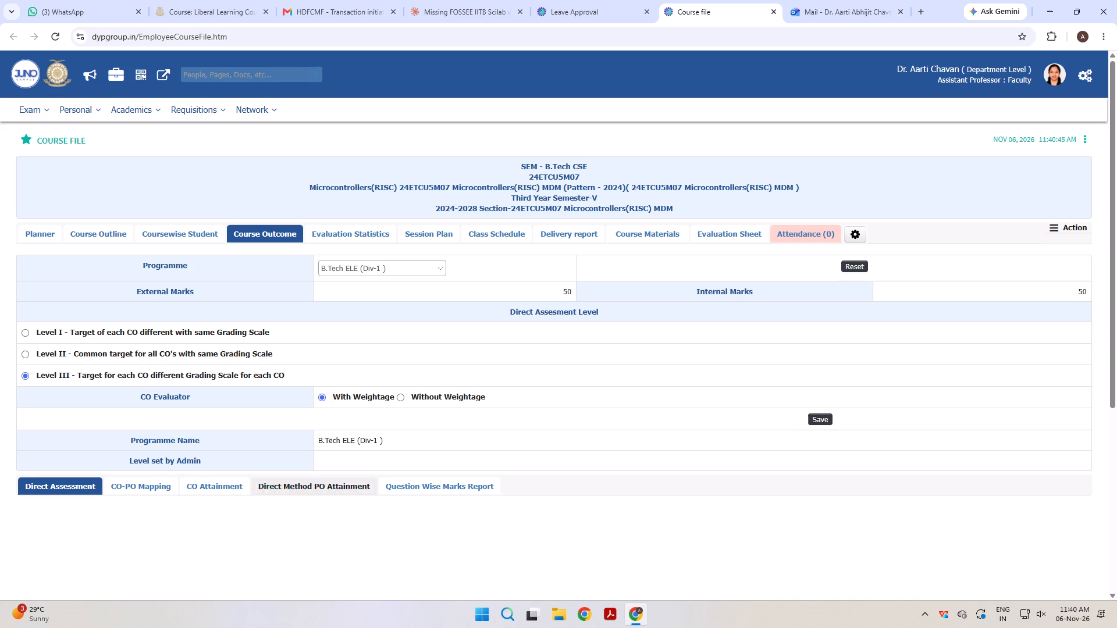
click(370, 461)
triple_click(319, 464)
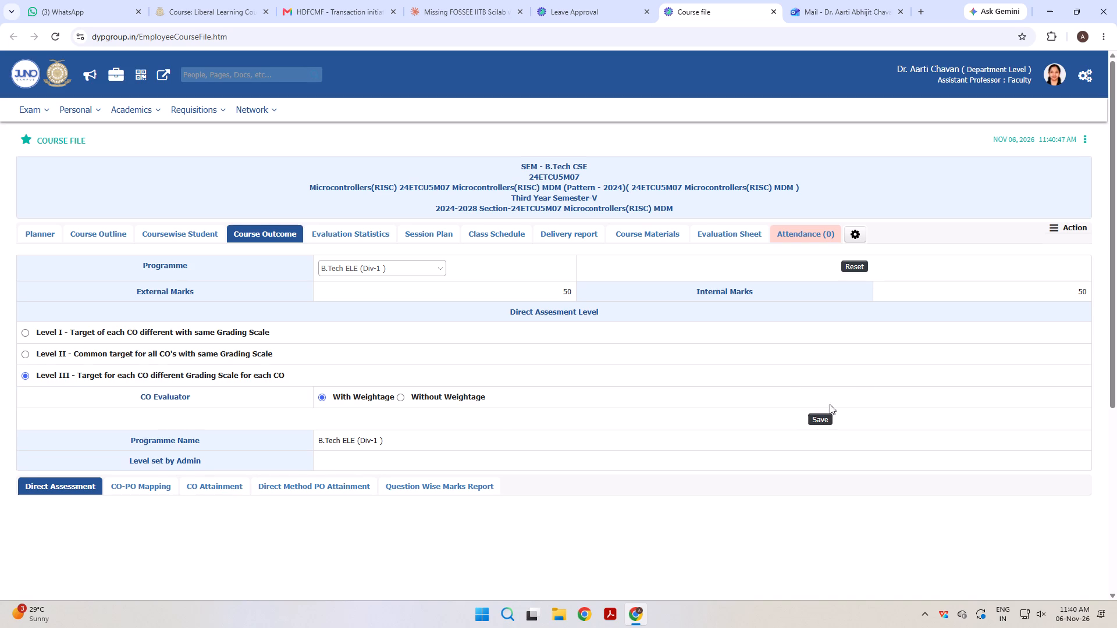
click(820, 415)
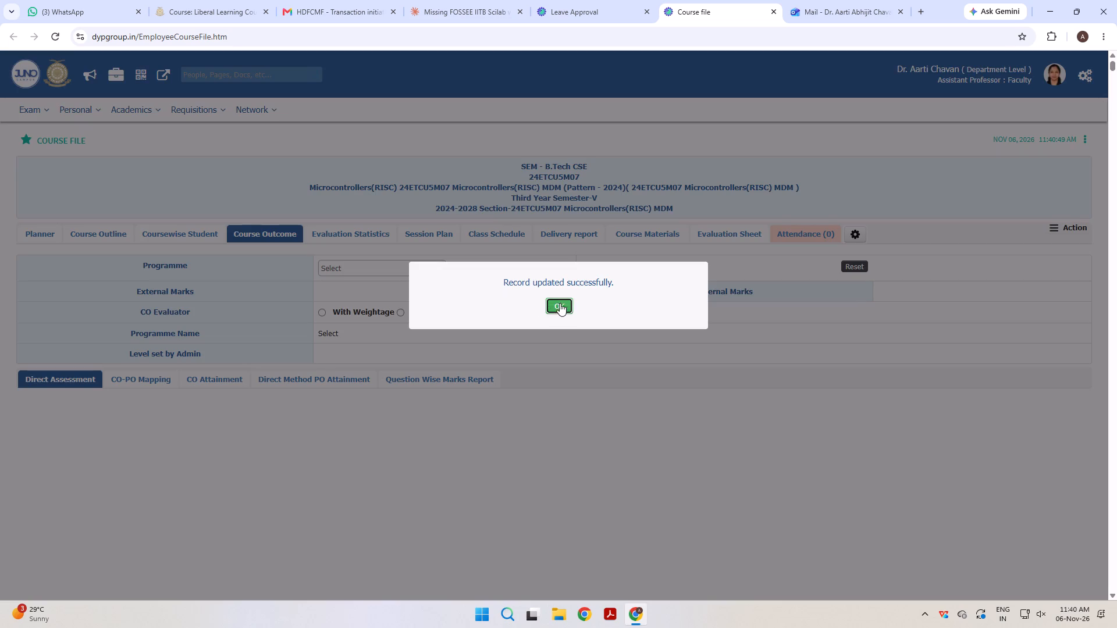
click(563, 304)
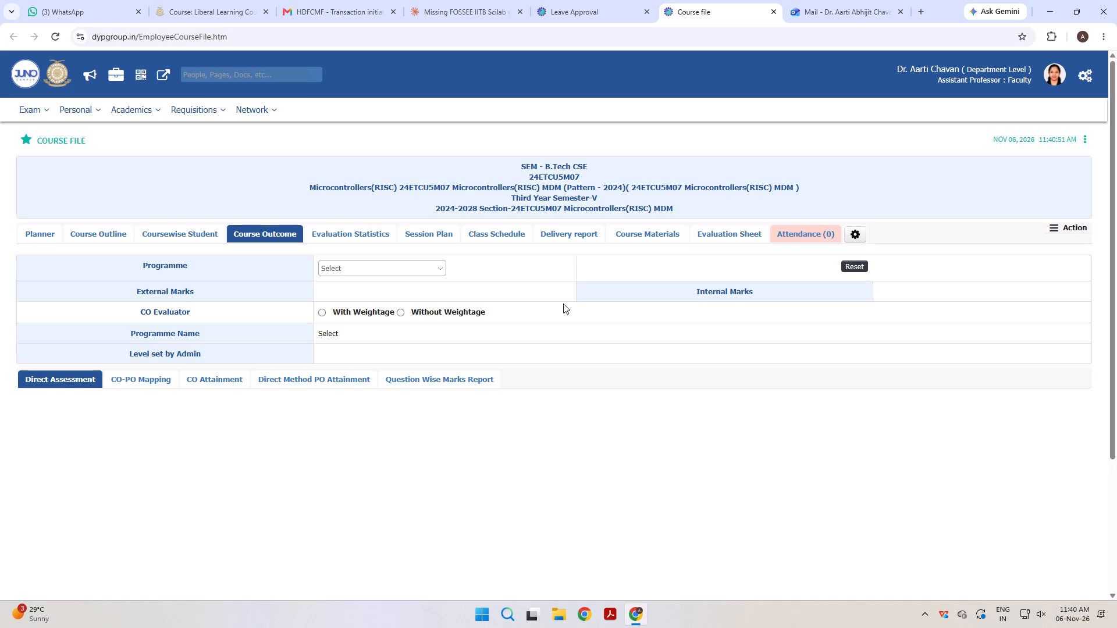
With no programme chosen, set the CO Evaluator to With Weightage and look through the Question Wise Marks Report, Direct Method PO Attainment and CO Attainment sections.
click(322, 315)
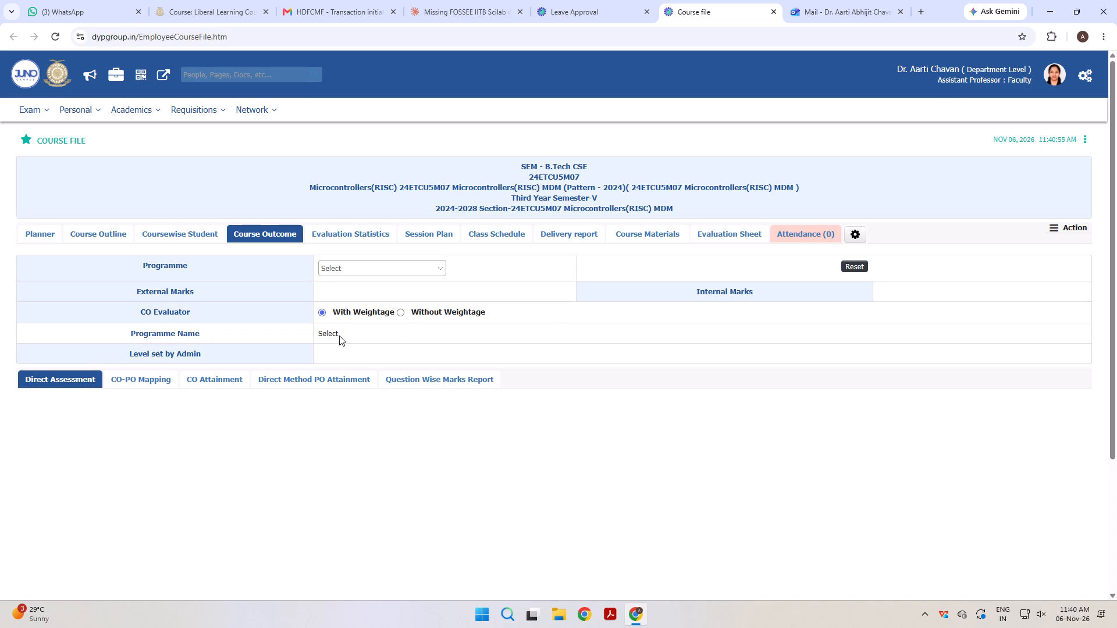
click(333, 336)
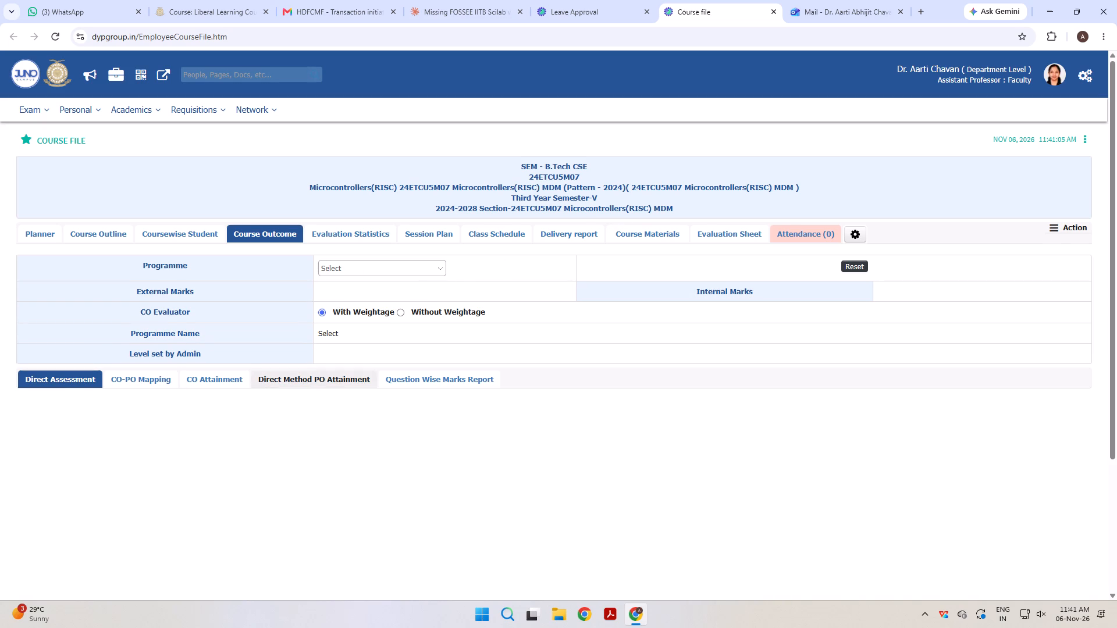
click(446, 381)
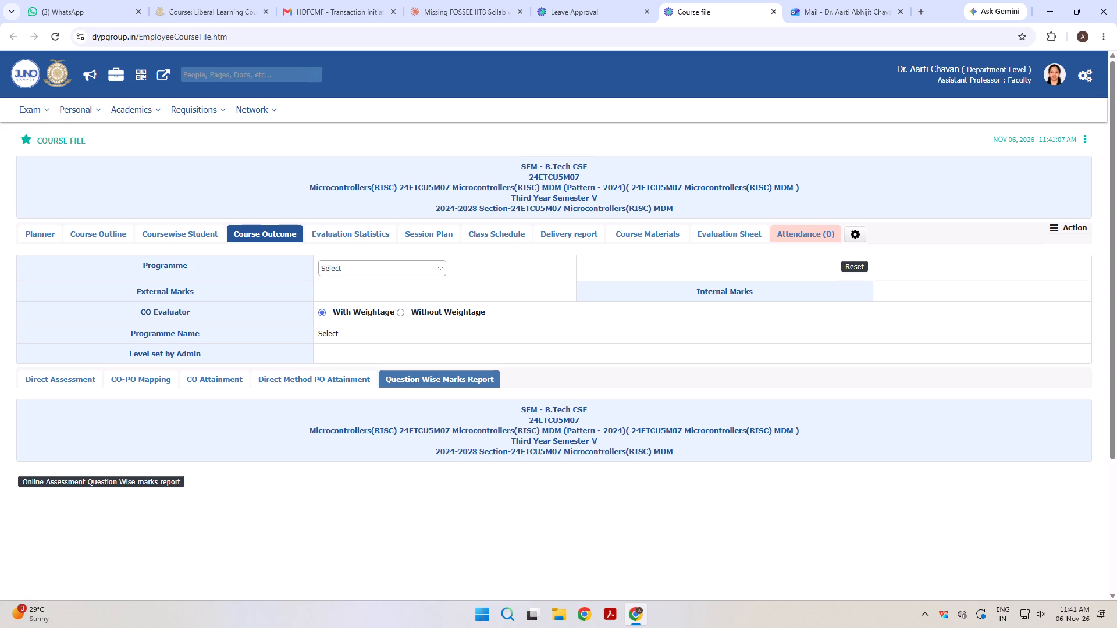
click(322, 380)
click(219, 381)
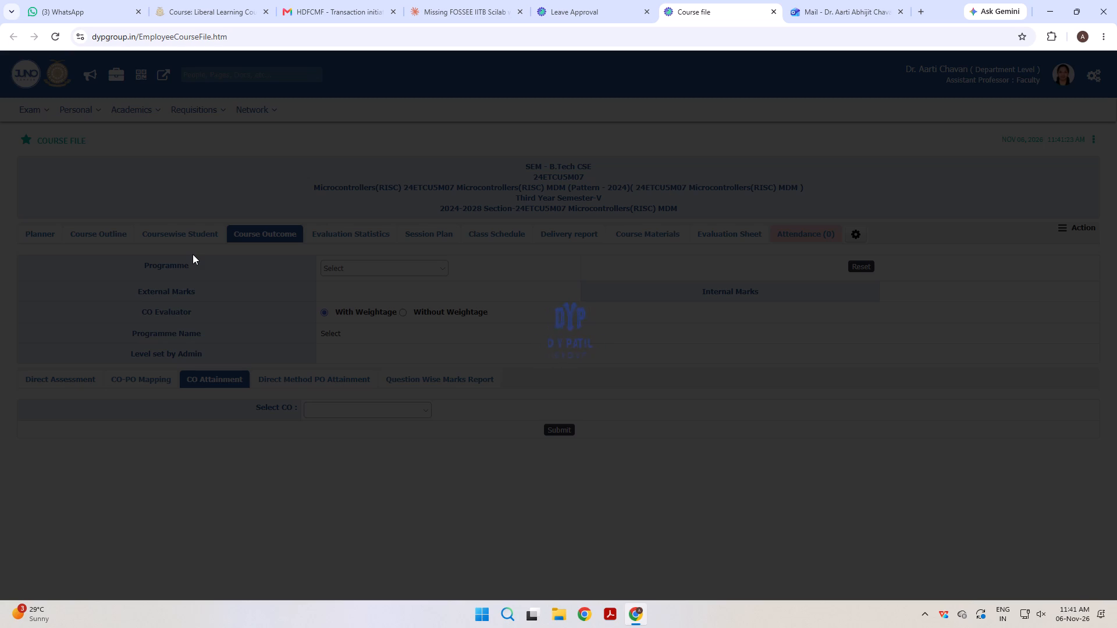
key(Escape)
key(Escape)
double_click(346, 546)
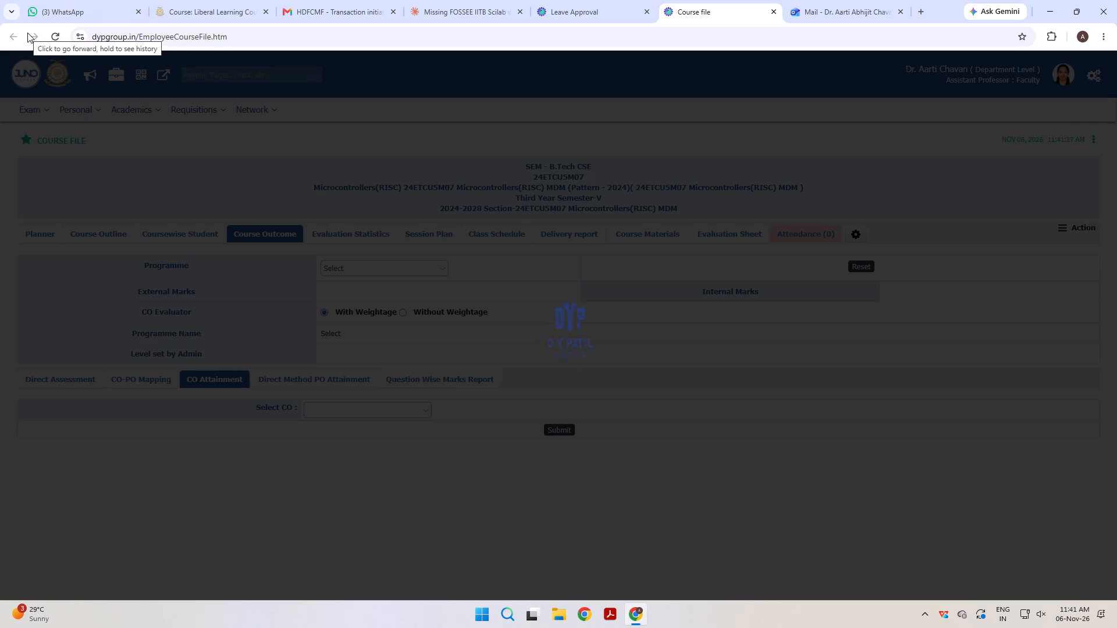
Return to the portal home page from the Leave Approval page and review the exam duties in the job tray.
click(588, 16)
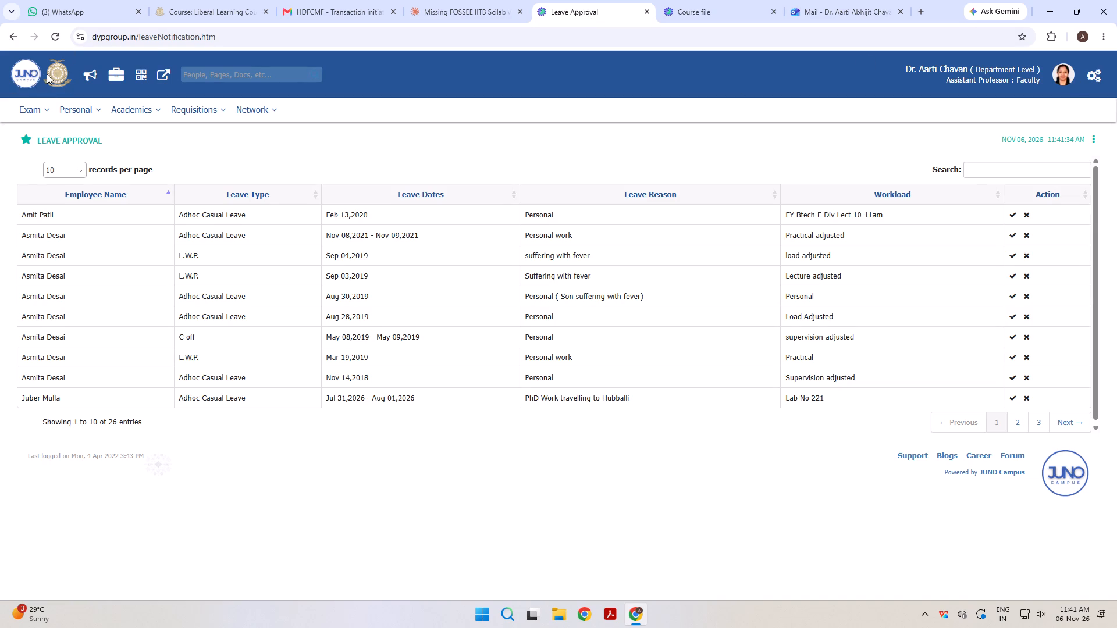
click(28, 72)
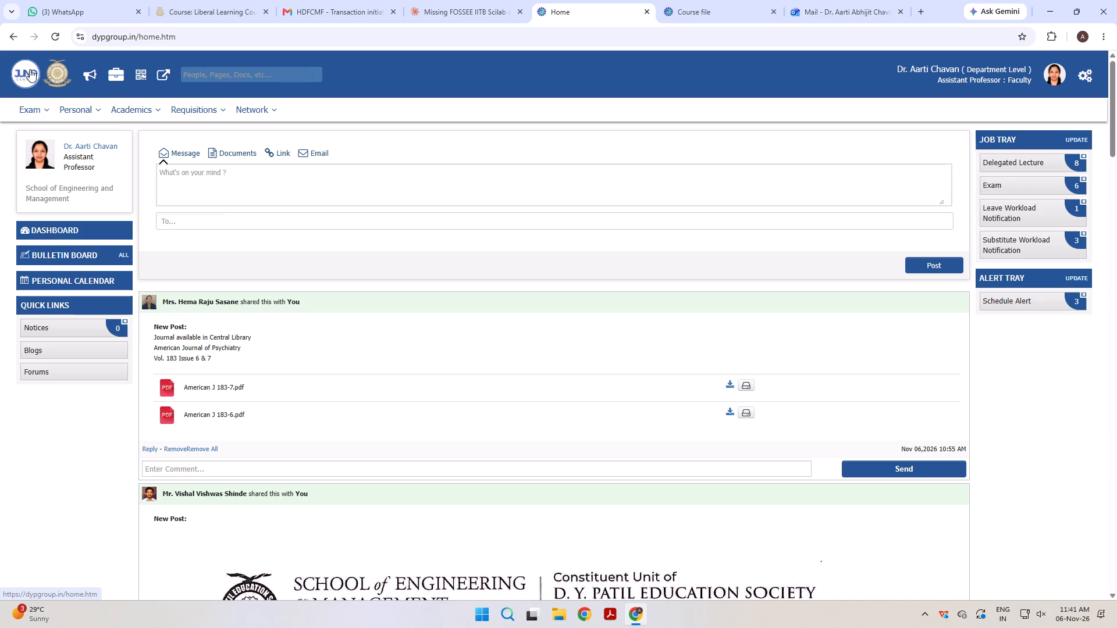
click(1006, 185)
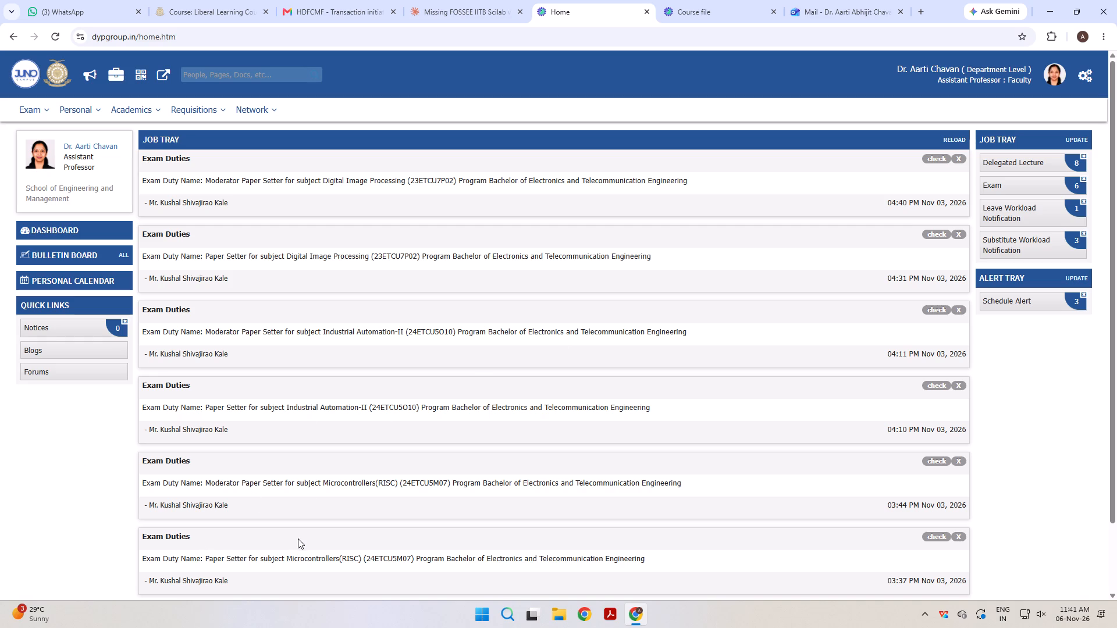
scroll(298, 538, down, 5)
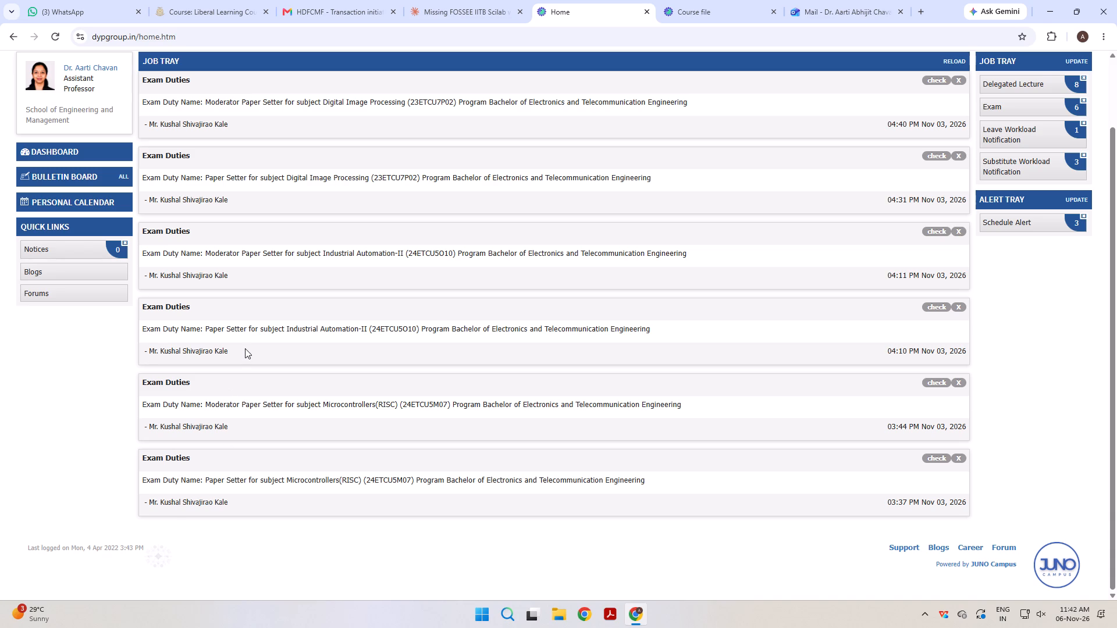
scroll(798, 385, up, 3)
Accept the delegation request for the Radar & Satellite Communication lecture (23ETCU7E09) on Nov 2, 1:50 PM to 2:50 PM, from the delegated lecture notifications.
click(1000, 159)
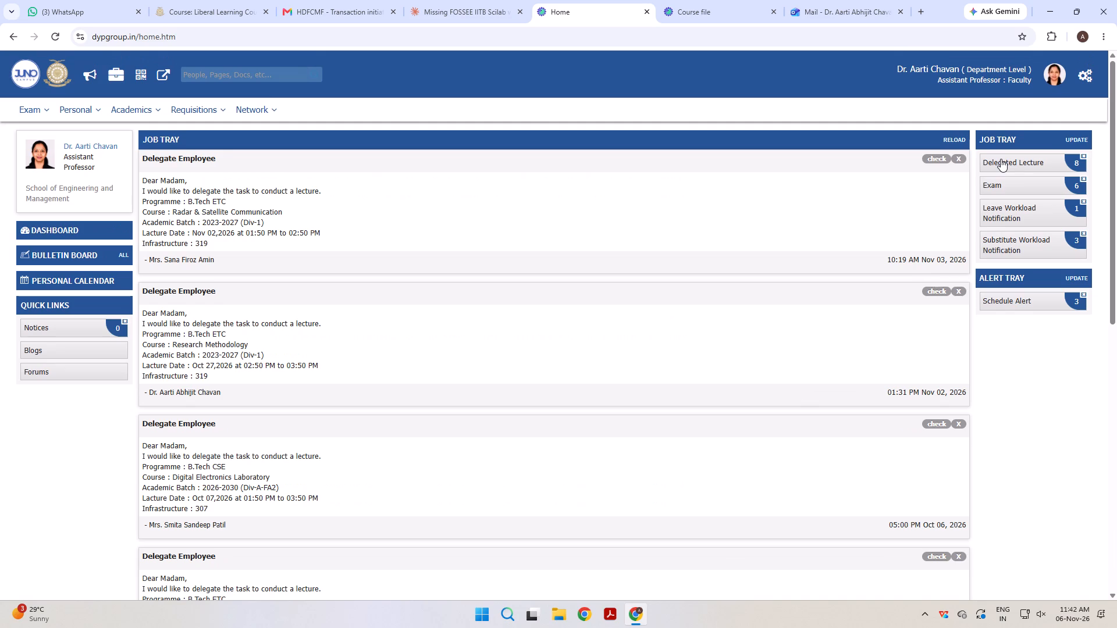
click(939, 158)
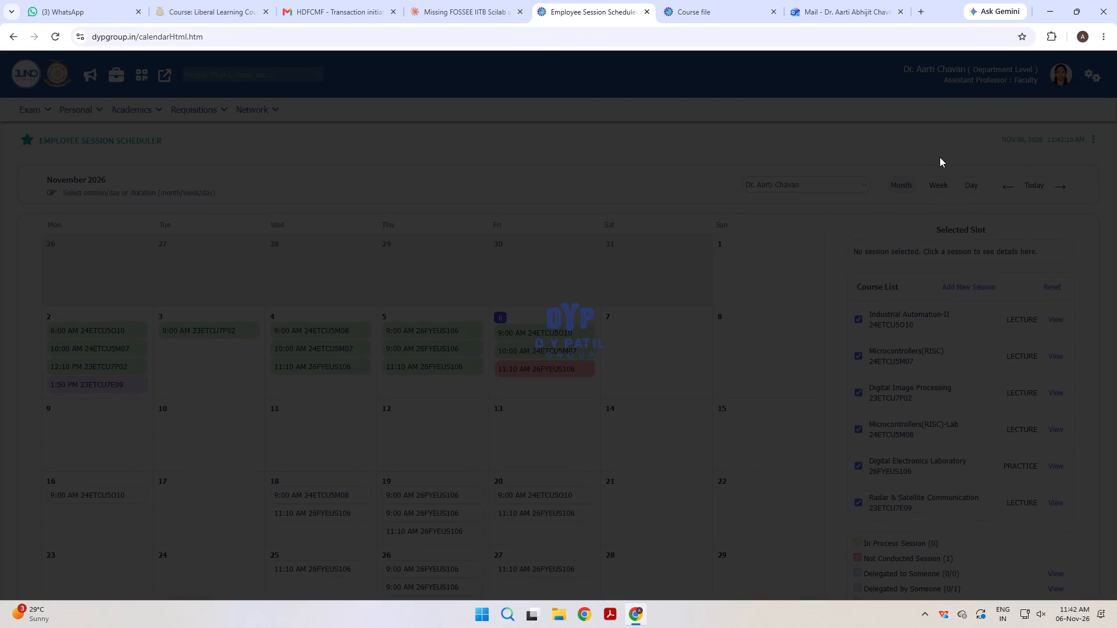
click(90, 386)
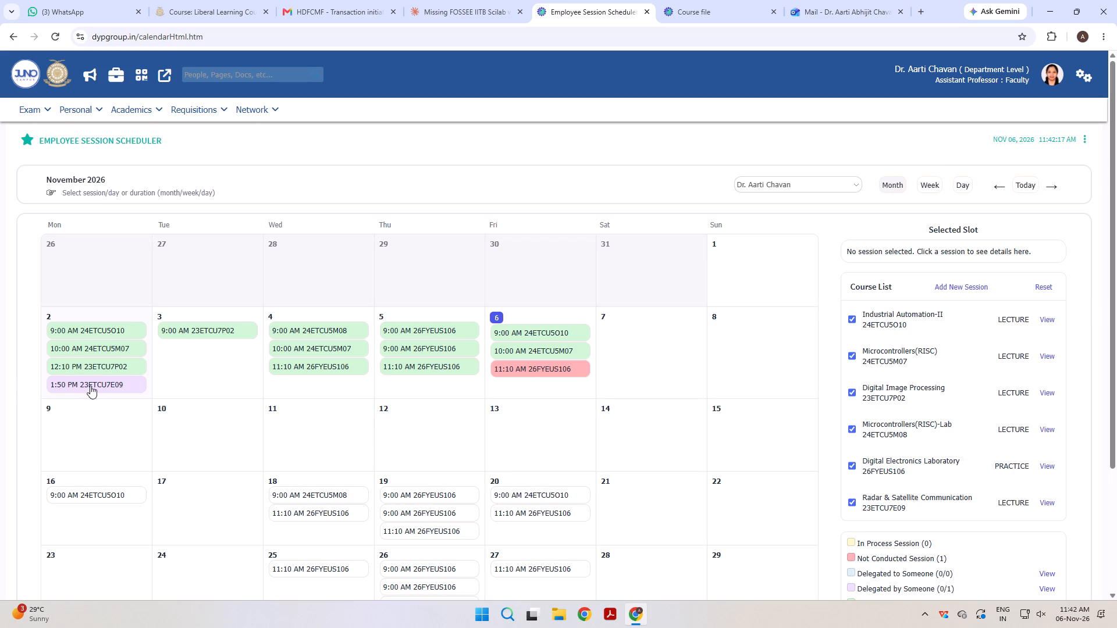
scroll(503, 399, down, 4)
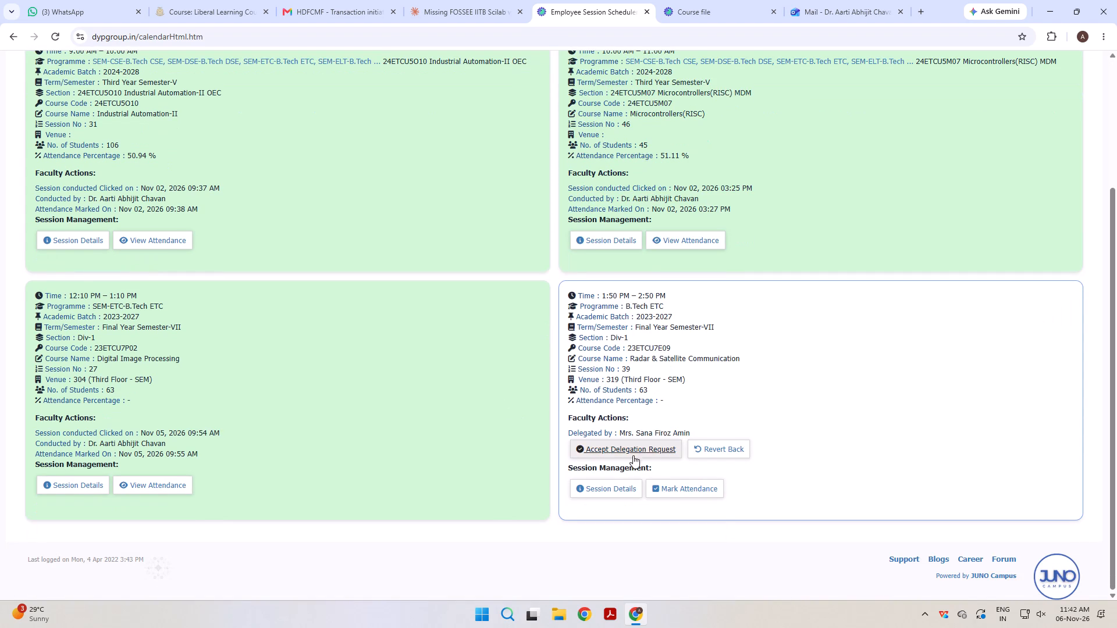
click(636, 450)
click(664, 389)
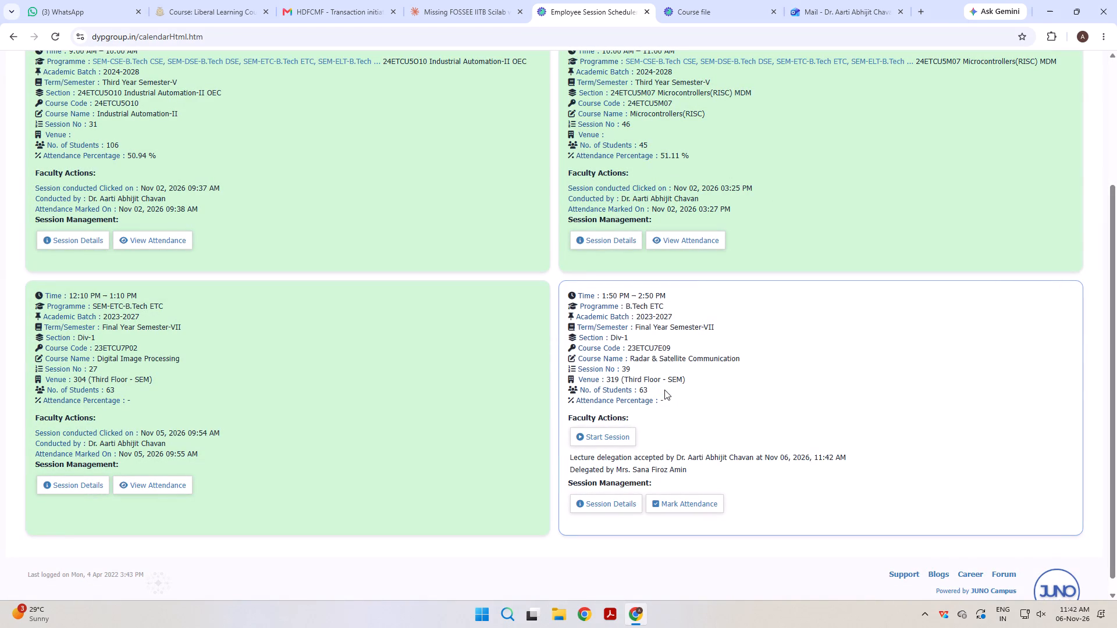
Start the delegated Radar & Satellite Communication session and confirm conducting it.
click(606, 437)
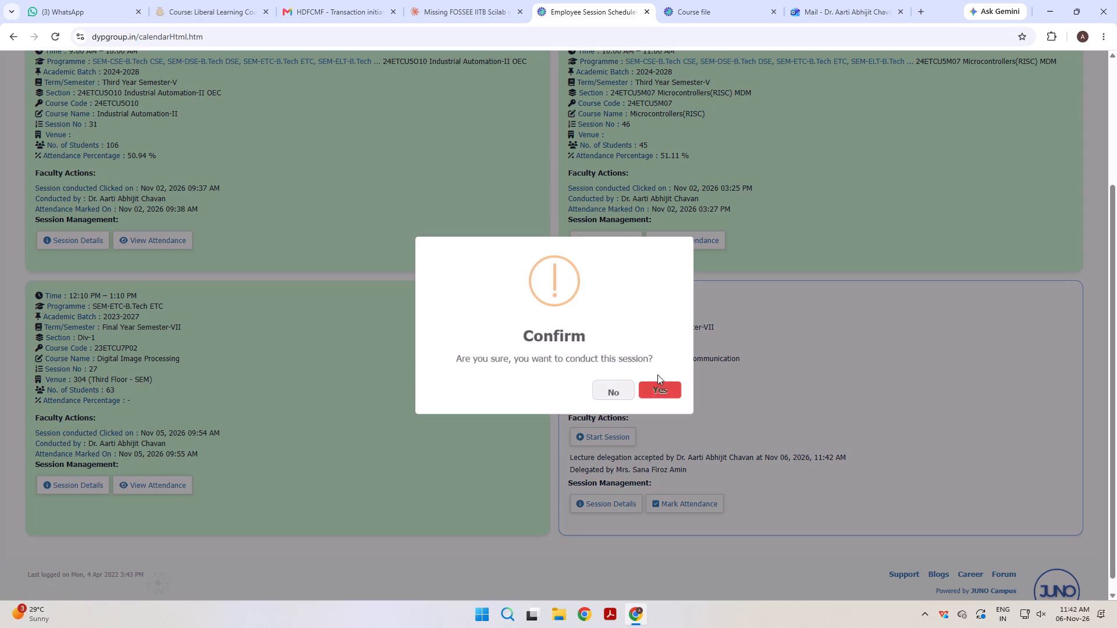
click(661, 390)
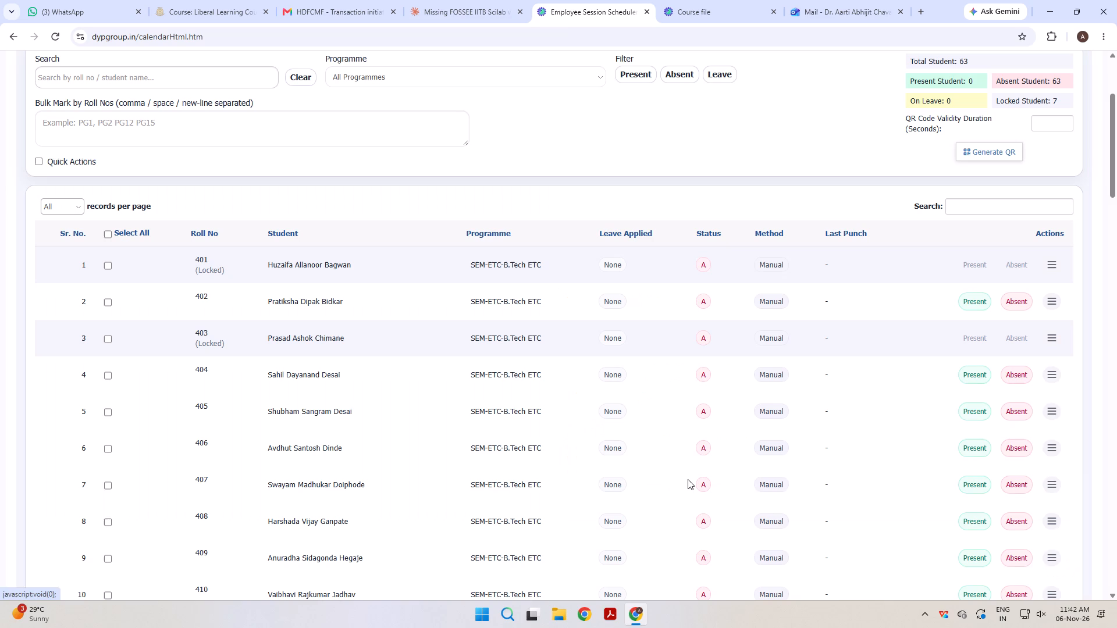
In the Radar & Satellite Communication attendance list, select roll numbers 442, 433, 432, 439, 450 and 456.
scroll(442, 352, up, 5)
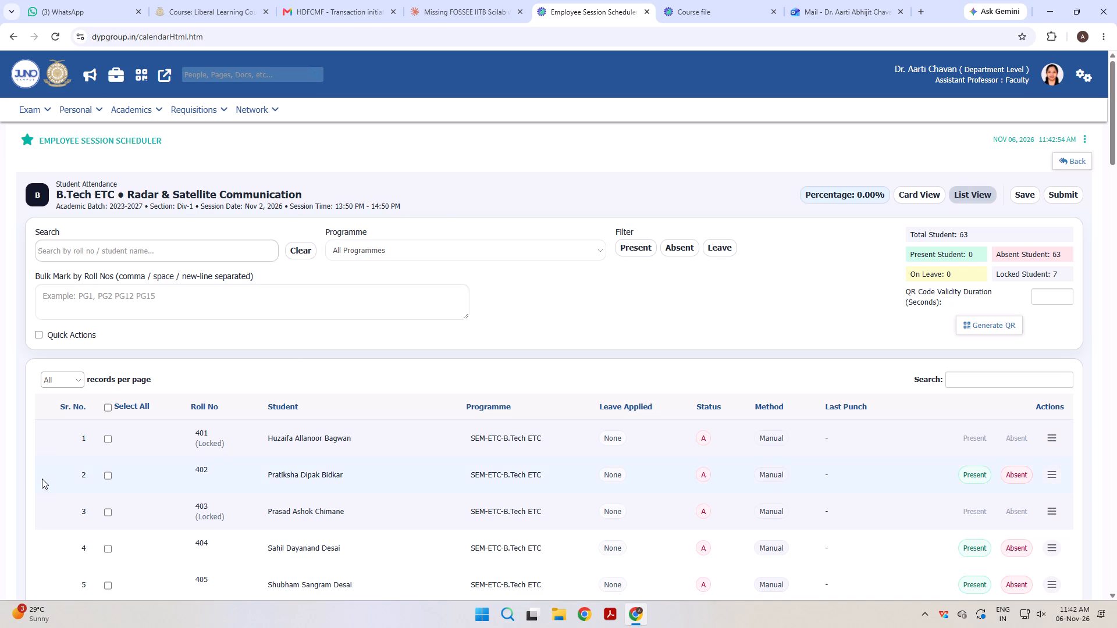
scroll(49, 477, down, 15)
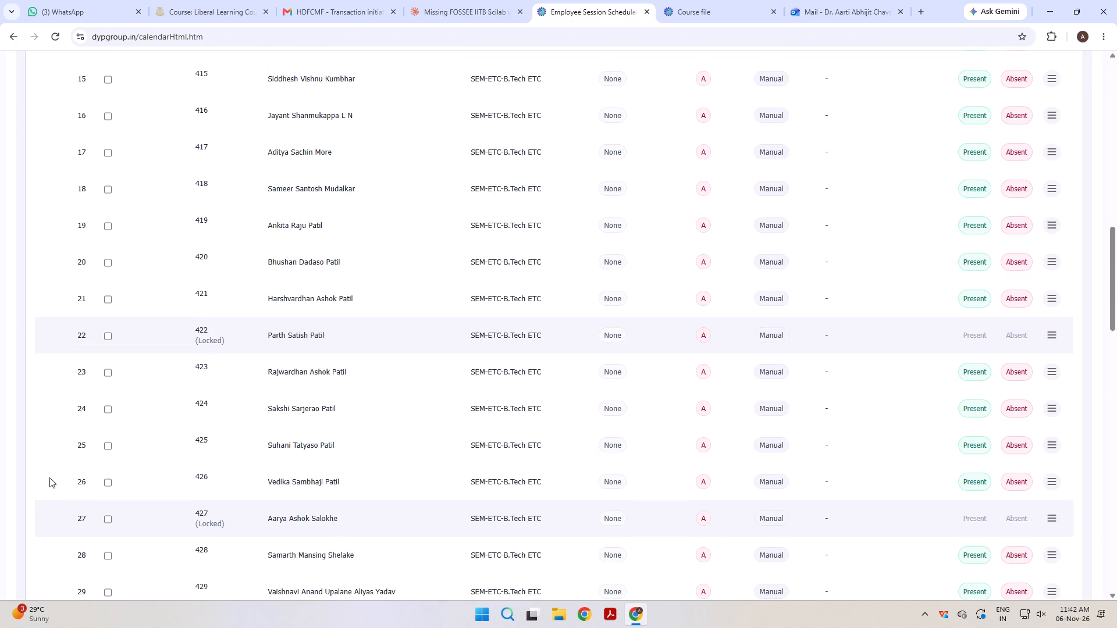
scroll(49, 477, down, 9)
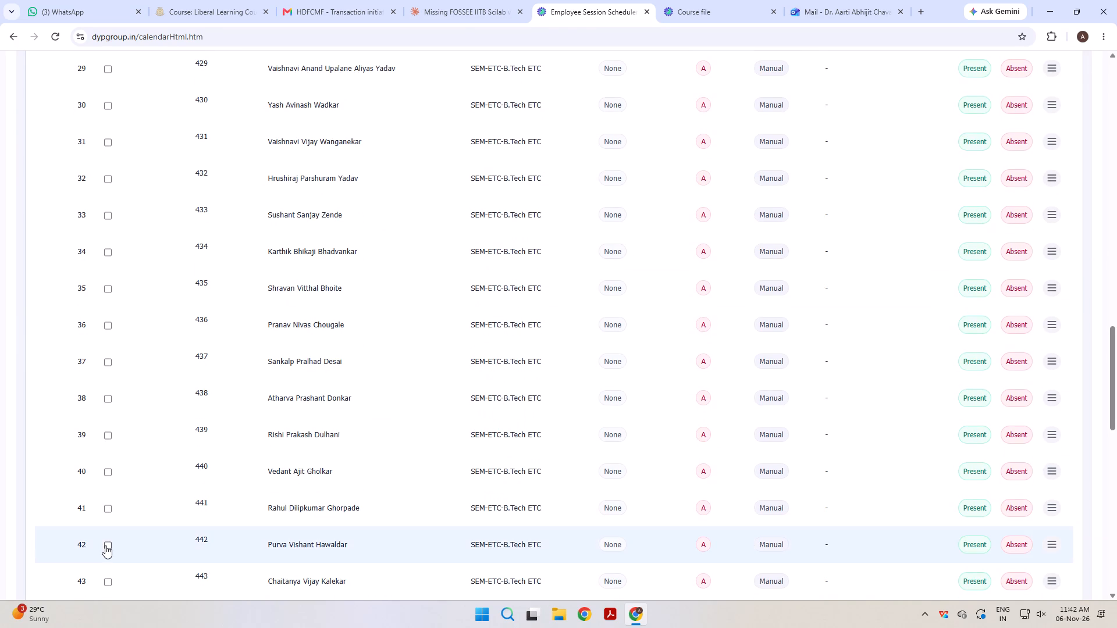
click(105, 545)
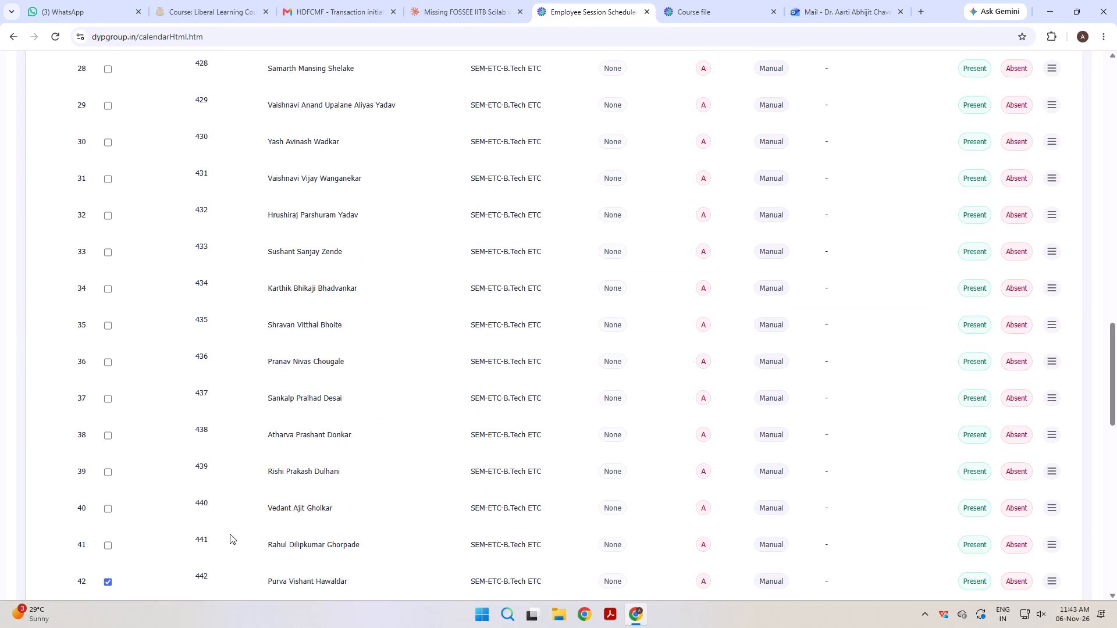
click(108, 252)
click(109, 216)
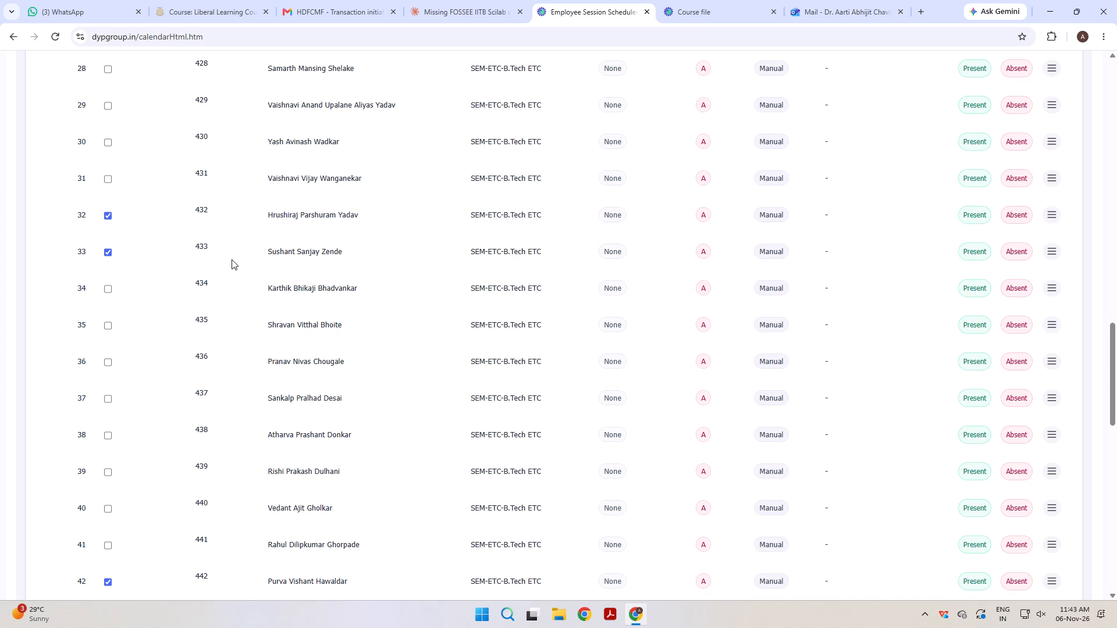
click(108, 472)
scroll(228, 451, down, 5)
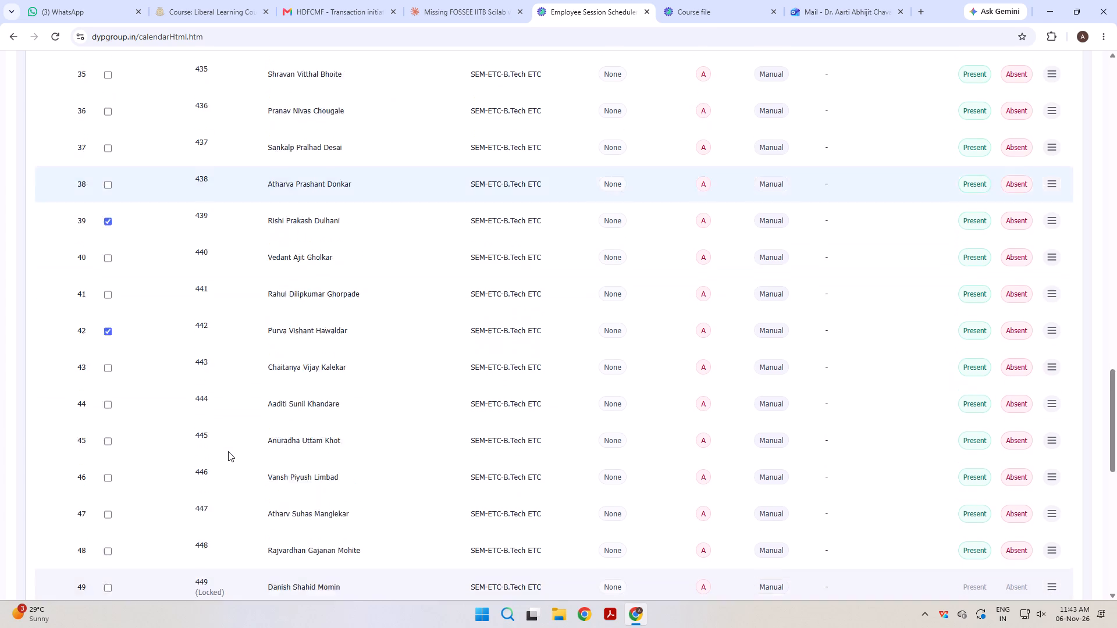
scroll(215, 474, down, 3)
click(107, 410)
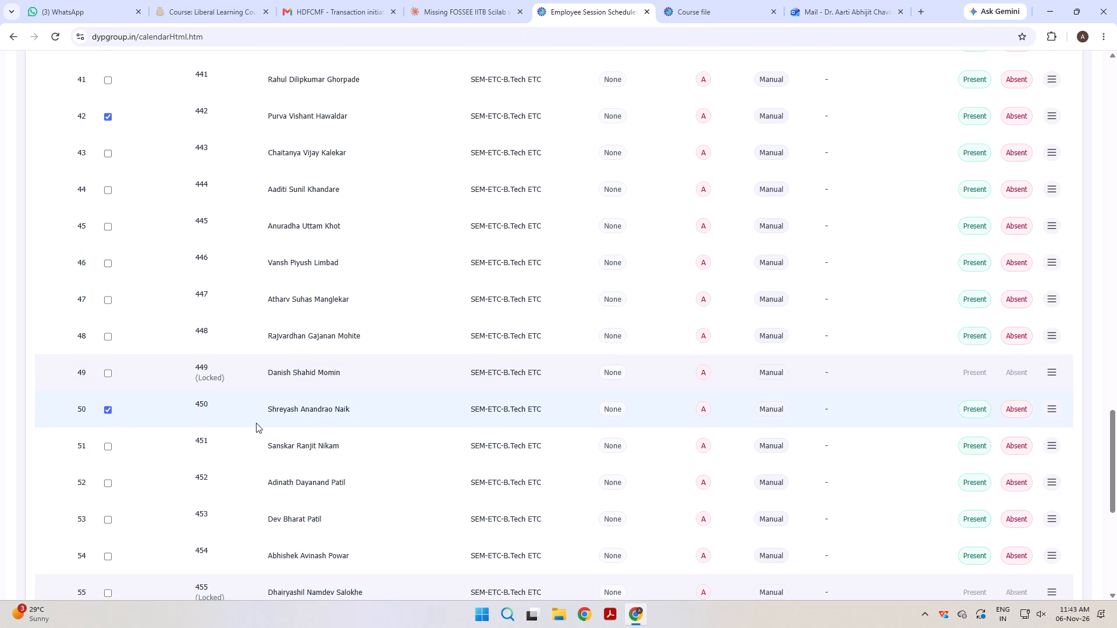
scroll(231, 444, down, 3)
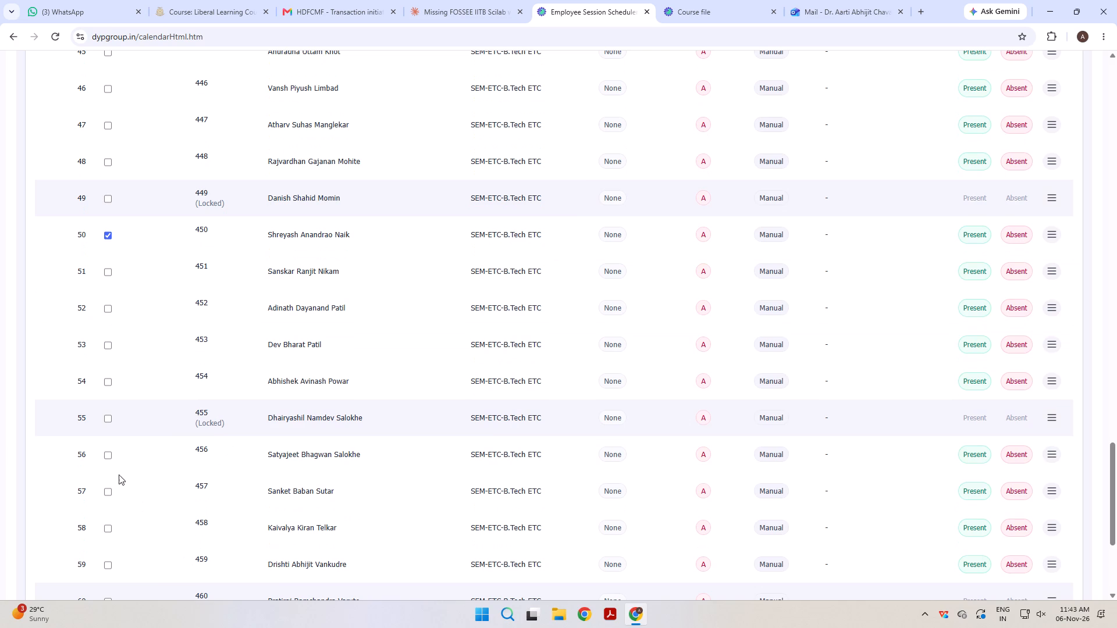
click(108, 457)
Add roll numbers 436, 435, 447, 438 and the locked 455 to the student selection.
scroll(147, 404, up, 5)
scroll(171, 188, up, 2)
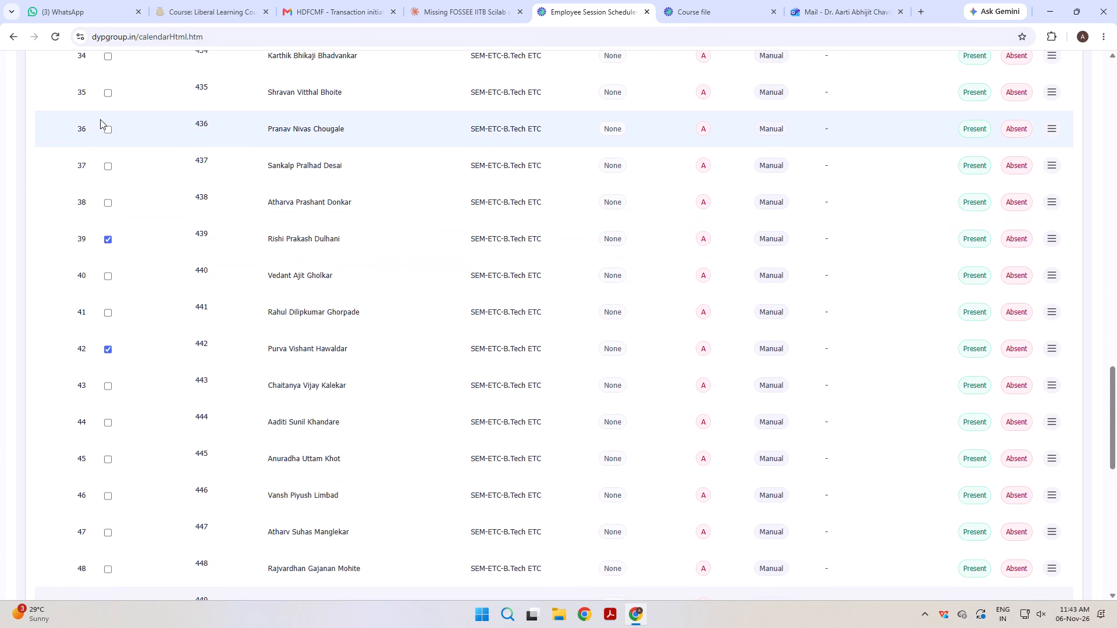
click(108, 129)
click(109, 94)
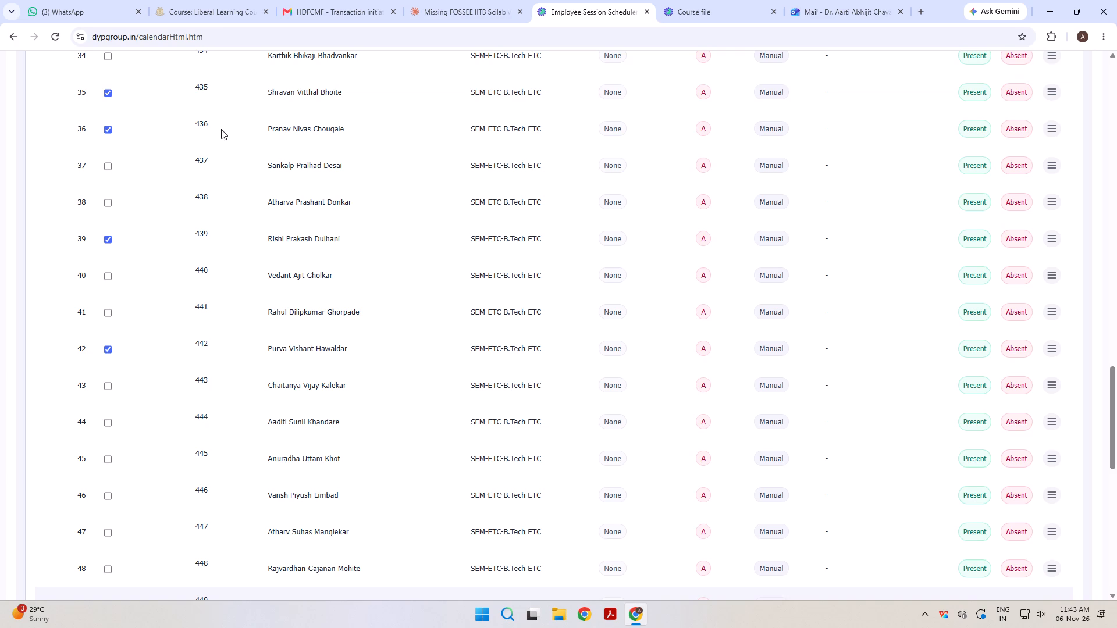
click(106, 533)
click(106, 203)
scroll(247, 439, down, 6)
click(108, 474)
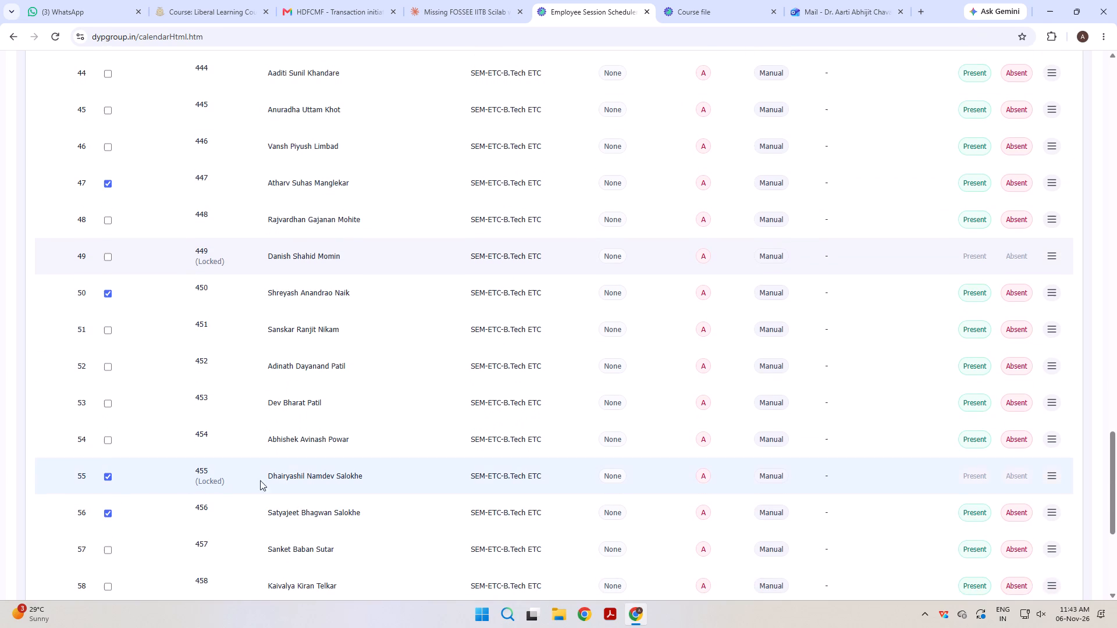
Add roll numbers 406, 448 and 462 to the student selection.
scroll(208, 392, up, 14)
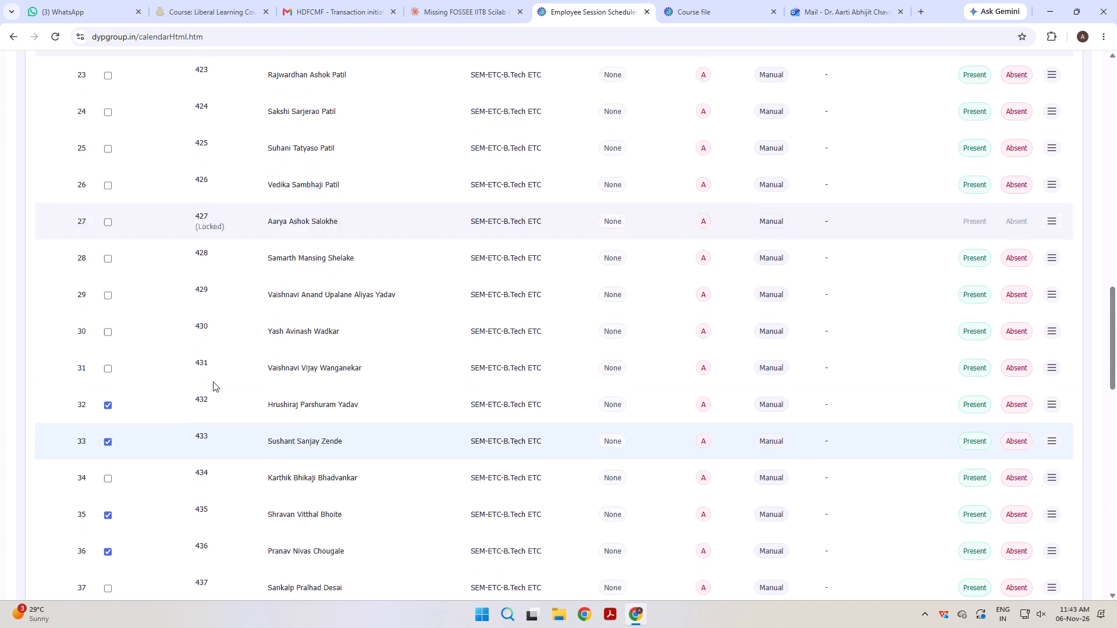
scroll(214, 381, up, 12)
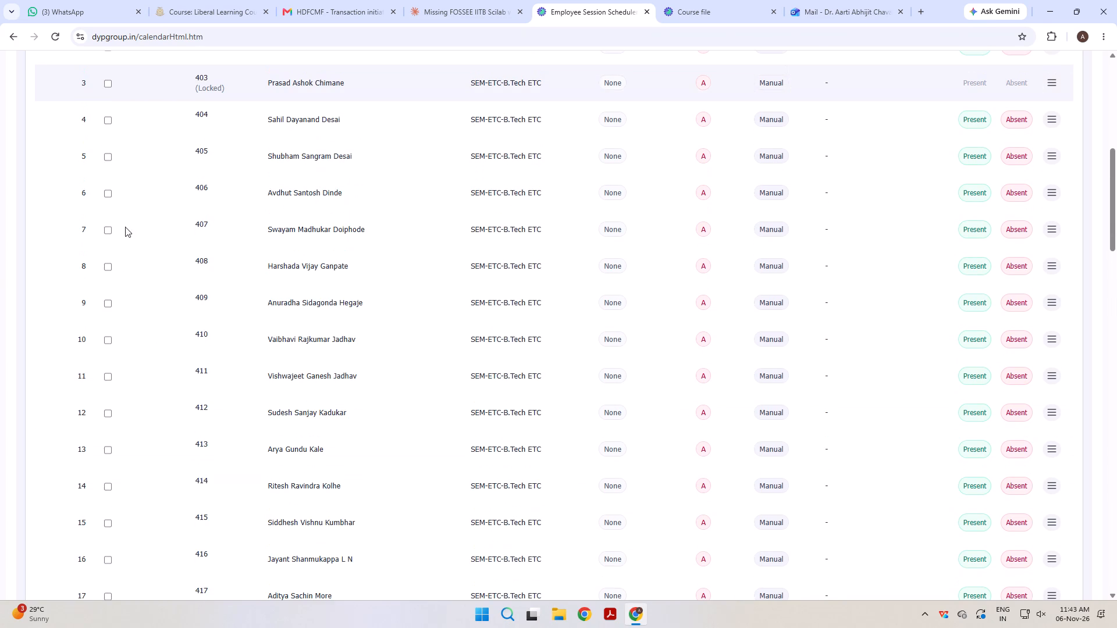
click(106, 195)
scroll(349, 444, down, 12)
scroll(354, 444, down, 13)
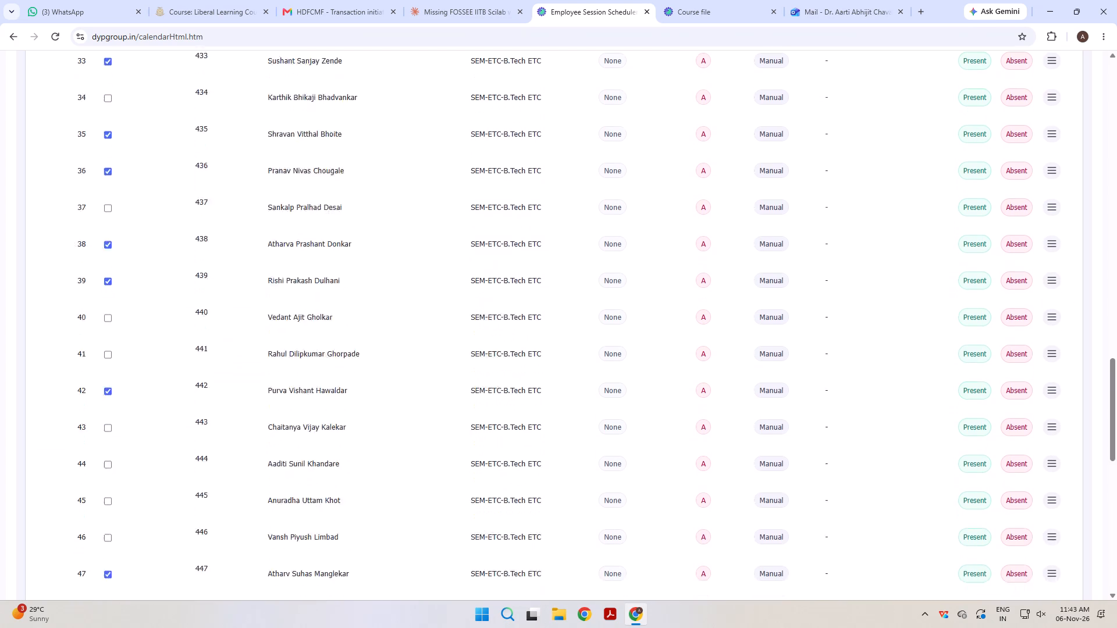
scroll(354, 447, down, 1)
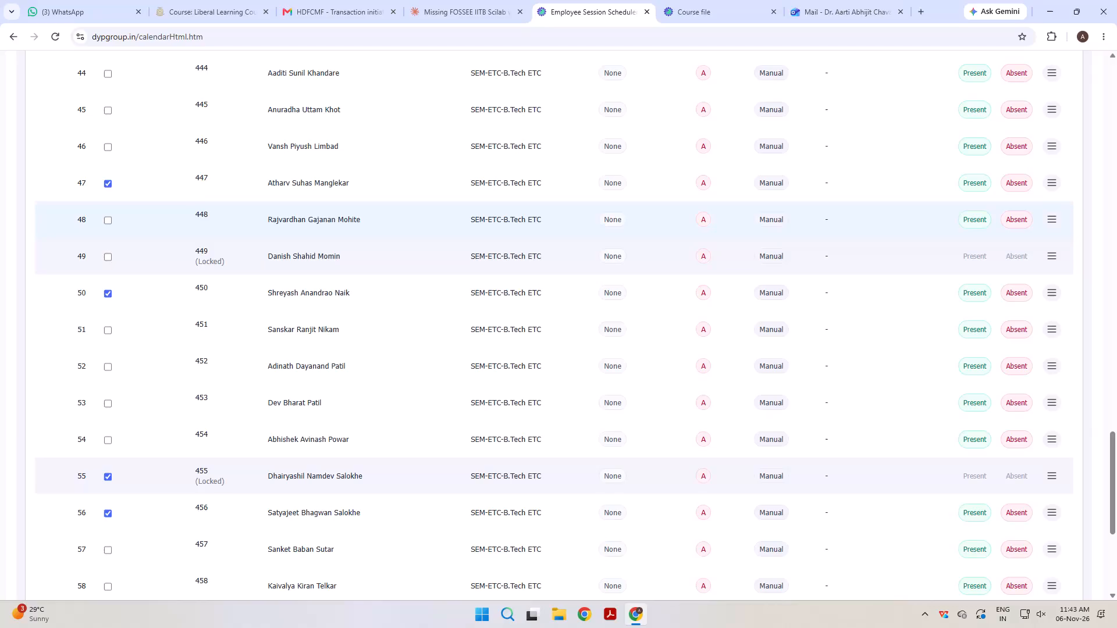
click(106, 221)
scroll(289, 340, down, 6)
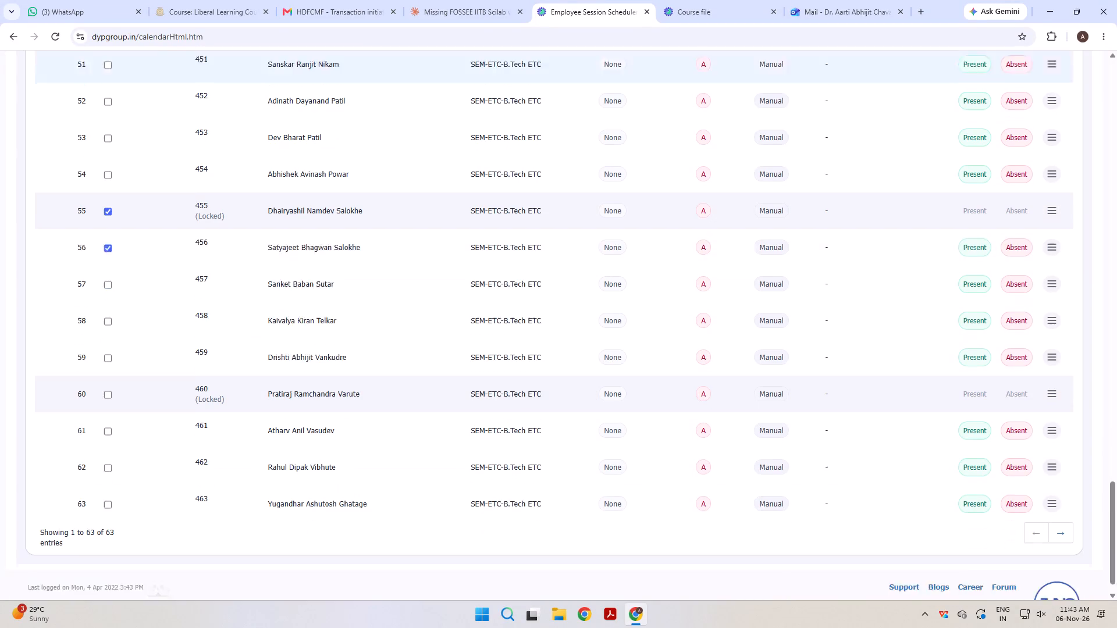
click(106, 438)
Mark all the selected students present and save the attendance.
scroll(1031, 433, up, 2)
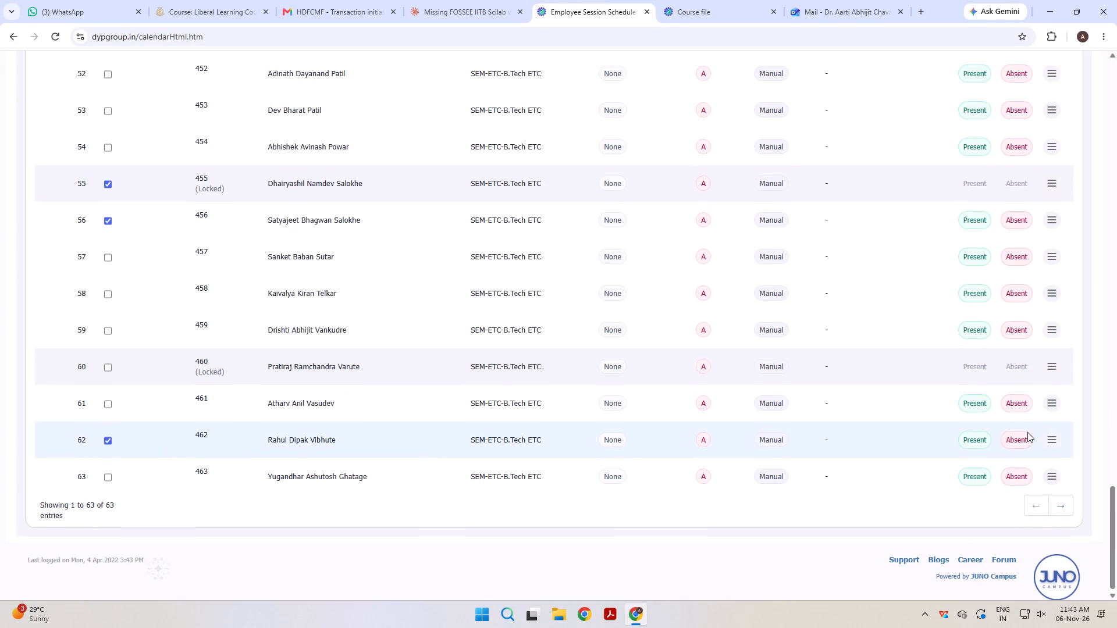
scroll(1027, 432, up, 20)
scroll(1027, 432, up, 20)
scroll(1027, 432, up, 2)
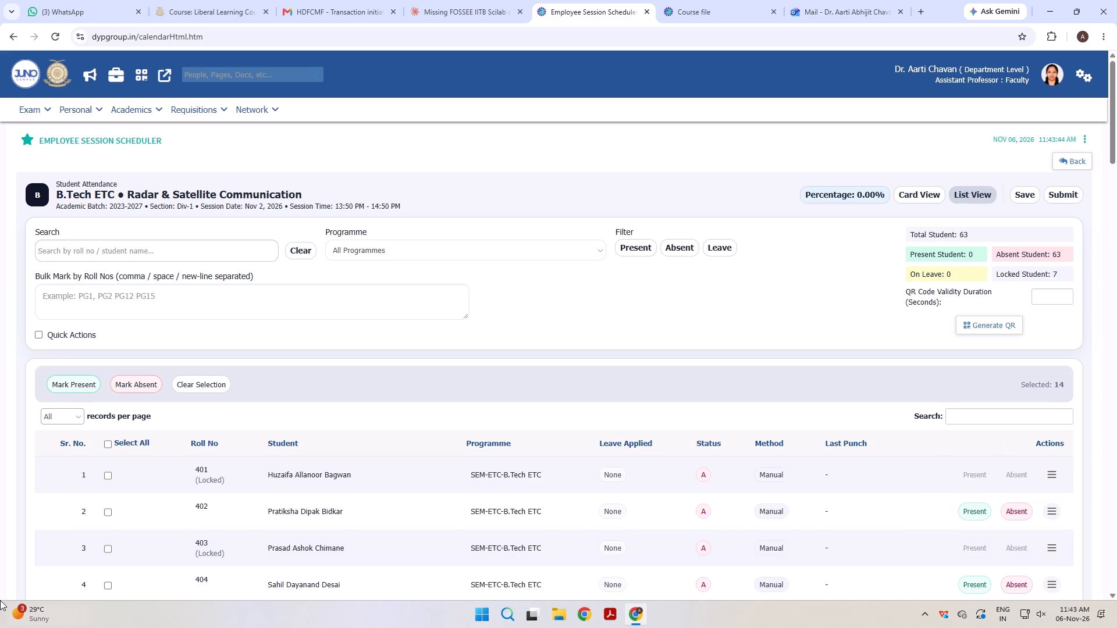
click(72, 383)
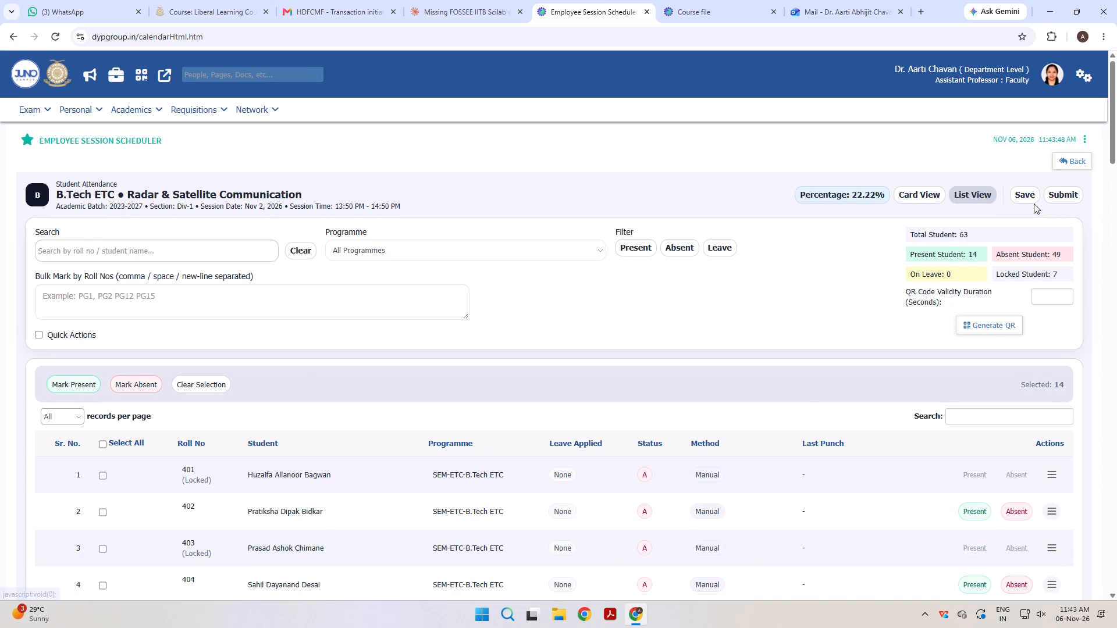
click(1022, 194)
click(657, 433)
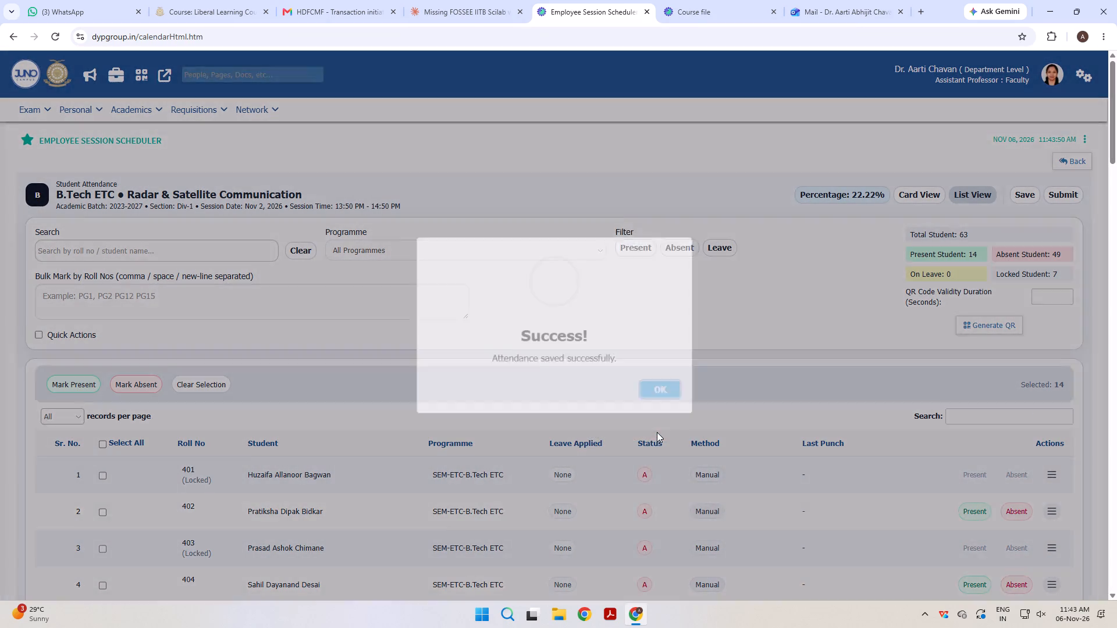
click(656, 387)
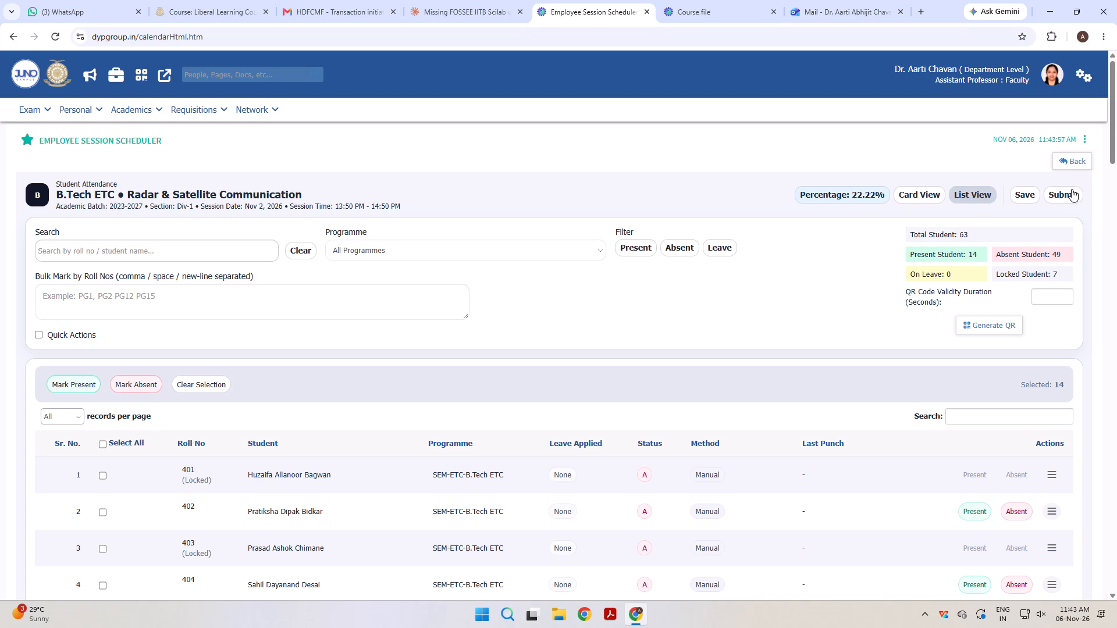
Submit the attendance for the Nov 2 Radar & Satellite Communication session and review that day's session cards.
click(1061, 195)
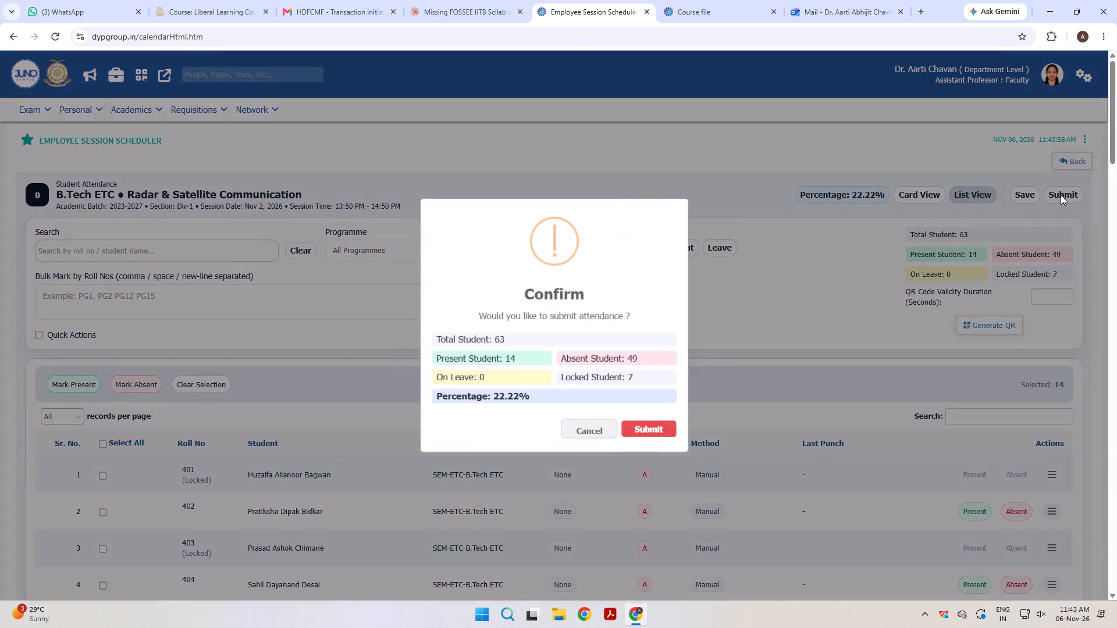
click(655, 431)
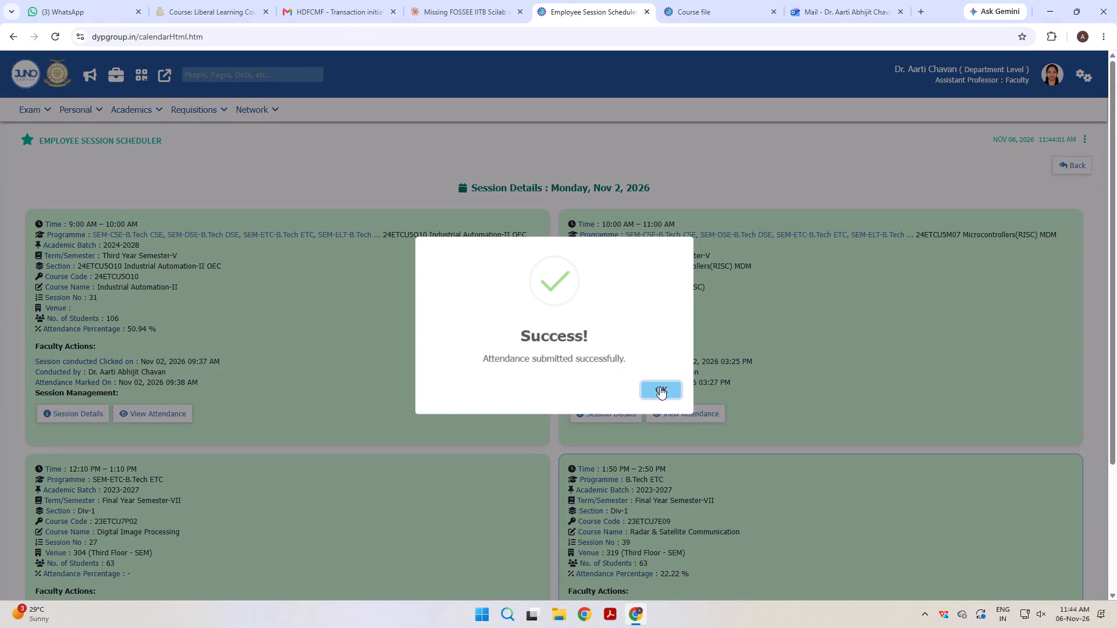
click(663, 386)
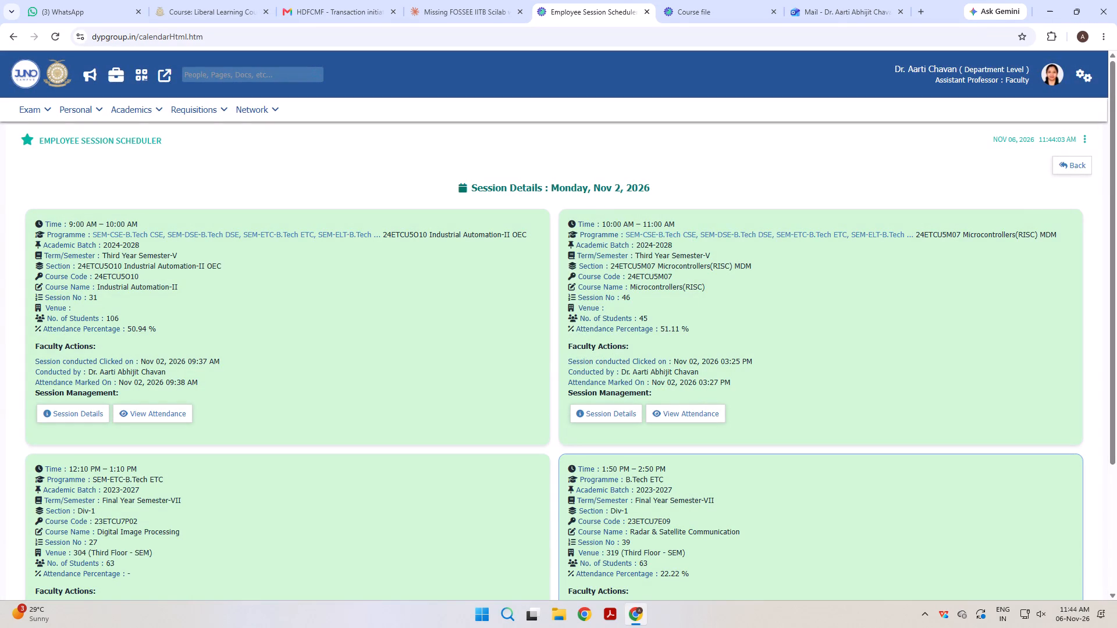
scroll(677, 411, down, 9)
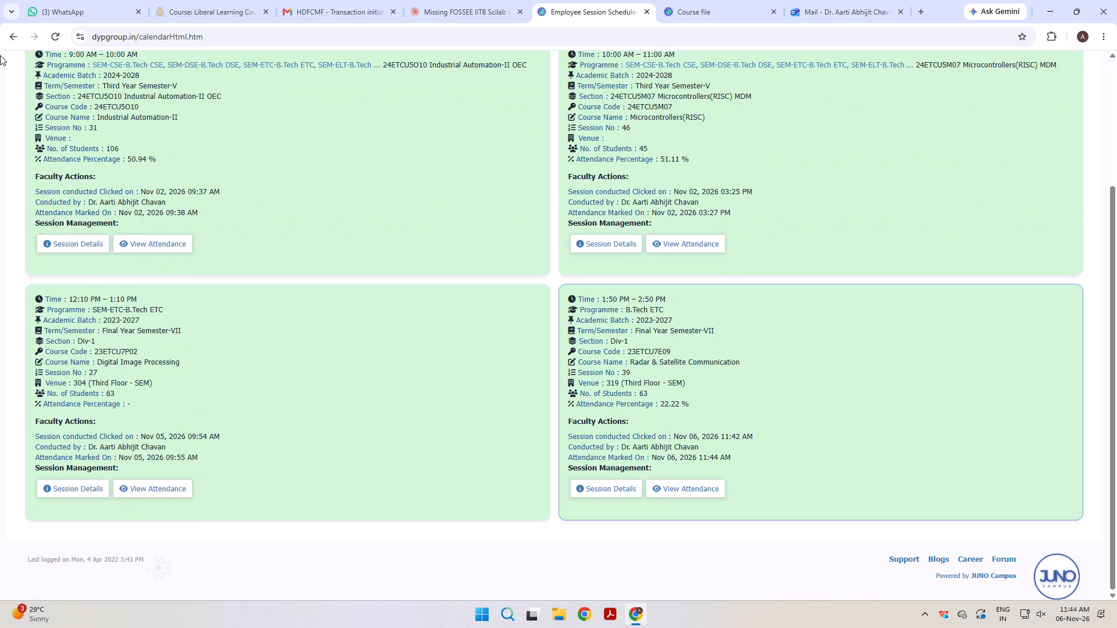
scroll(7, 63, up, 4)
Go back to the home page, check the first delegated lecture, and open the Nov 6, 11:10 AM 26FYEUS106 session from the calendar.
click(10, 35)
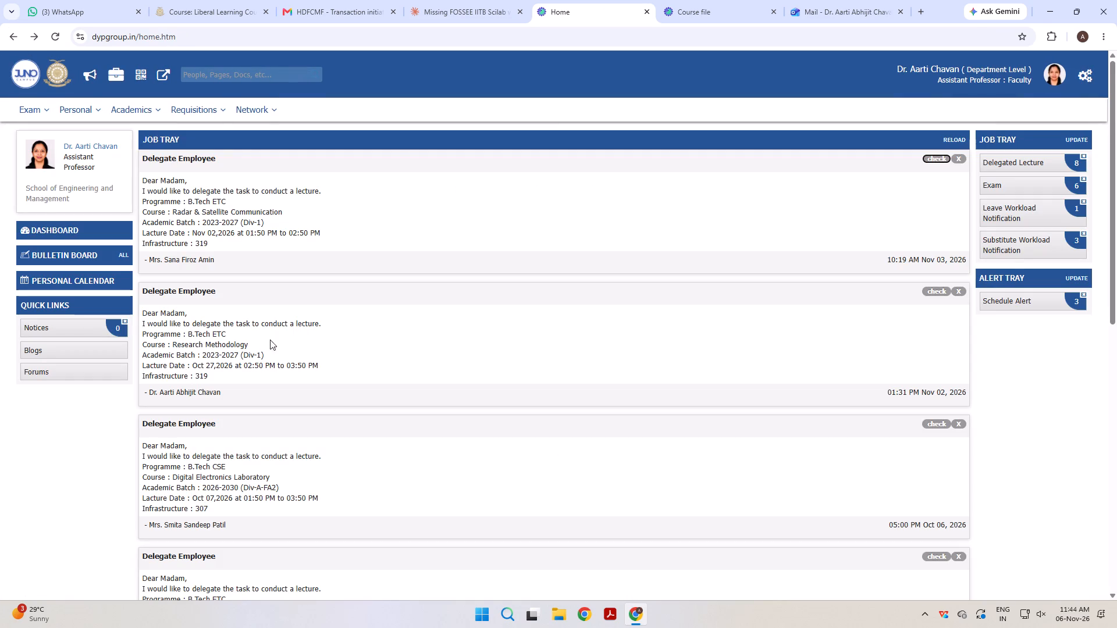
click(942, 159)
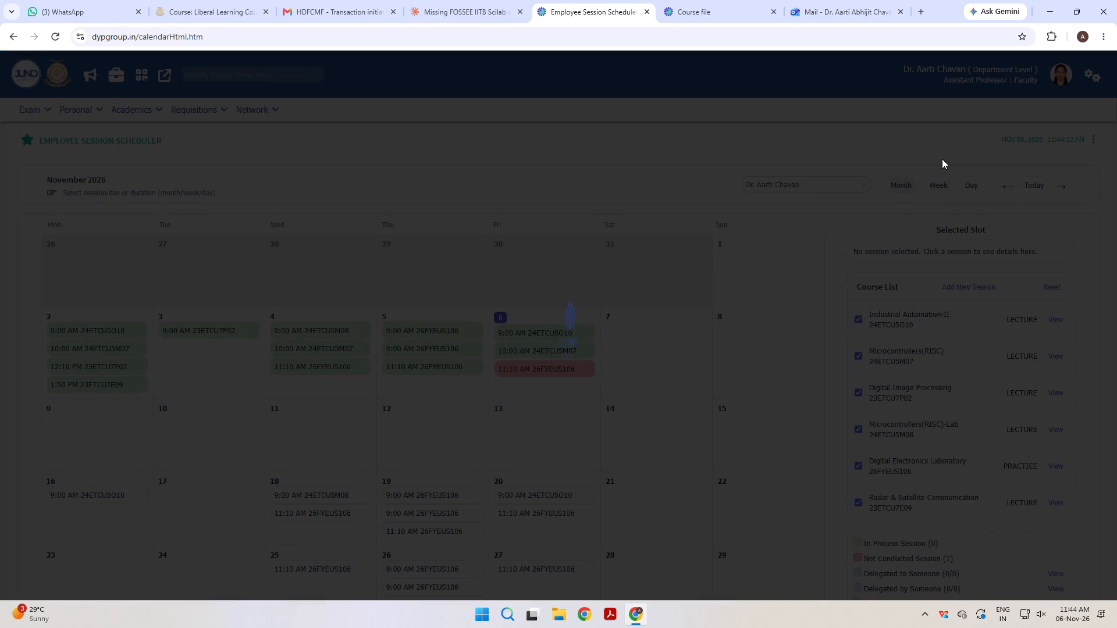
scroll(450, 386, down, 5)
scroll(450, 386, up, 2)
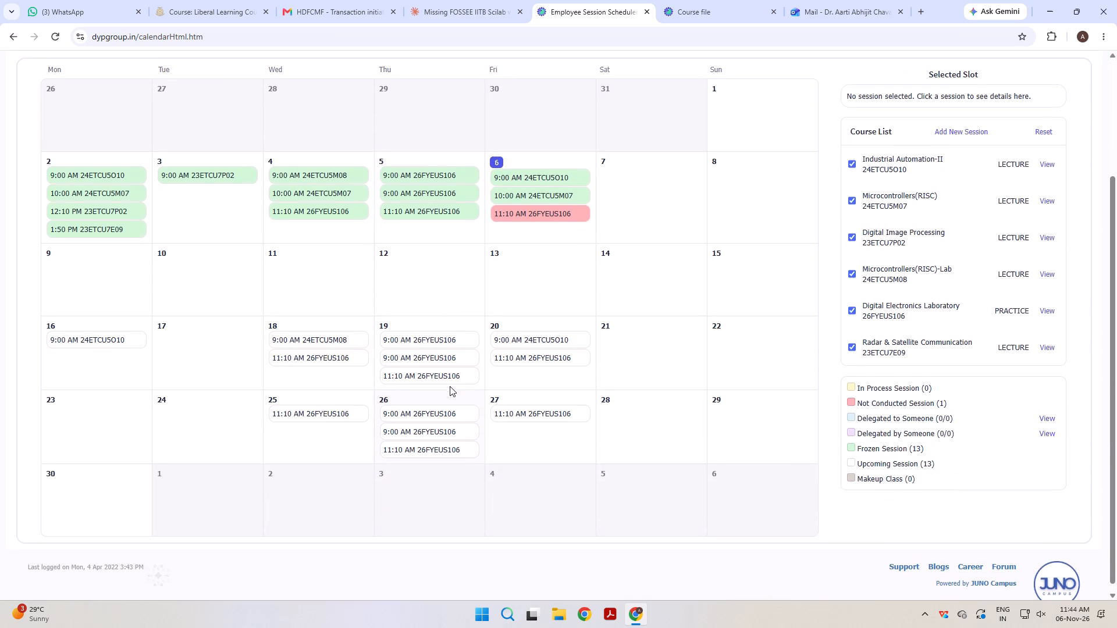
scroll(450, 386, up, 1)
click(558, 367)
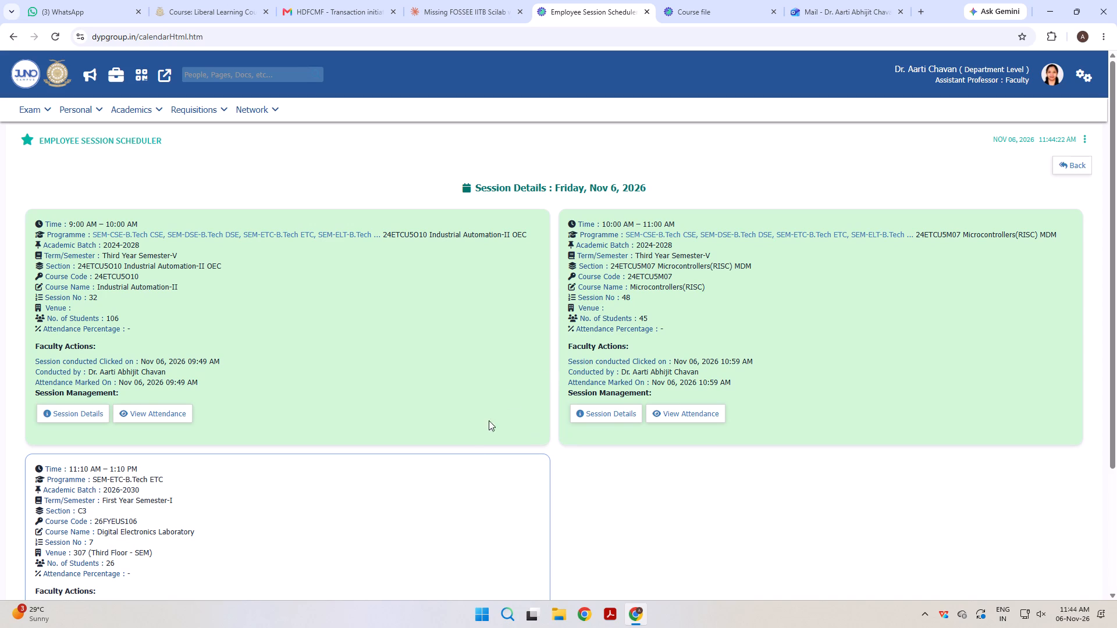
Start the Nov 6, 11:10 AM Digital Electronics Laboratory session for section C3 and open its attendance marking page.
scroll(350, 543, down, 5)
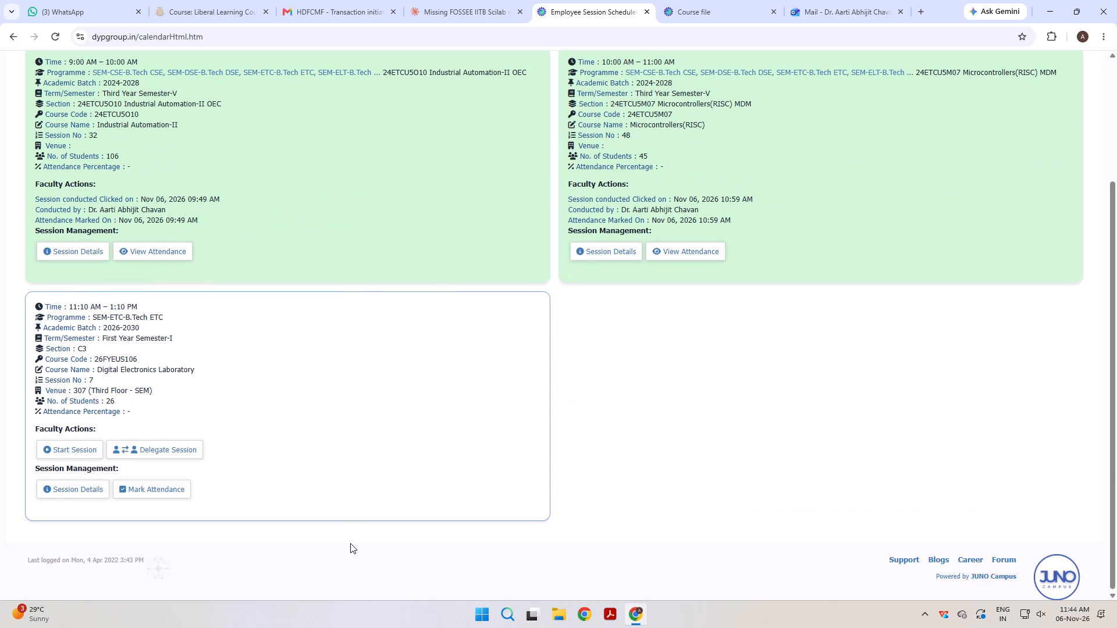
scroll(350, 543, down, 2)
click(83, 454)
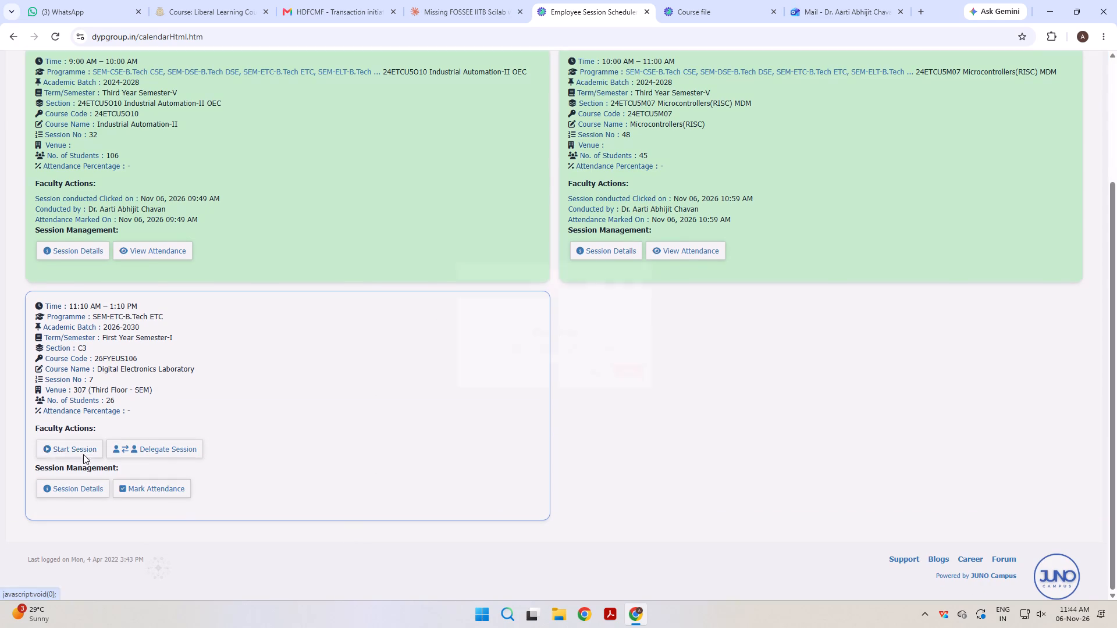
click(671, 389)
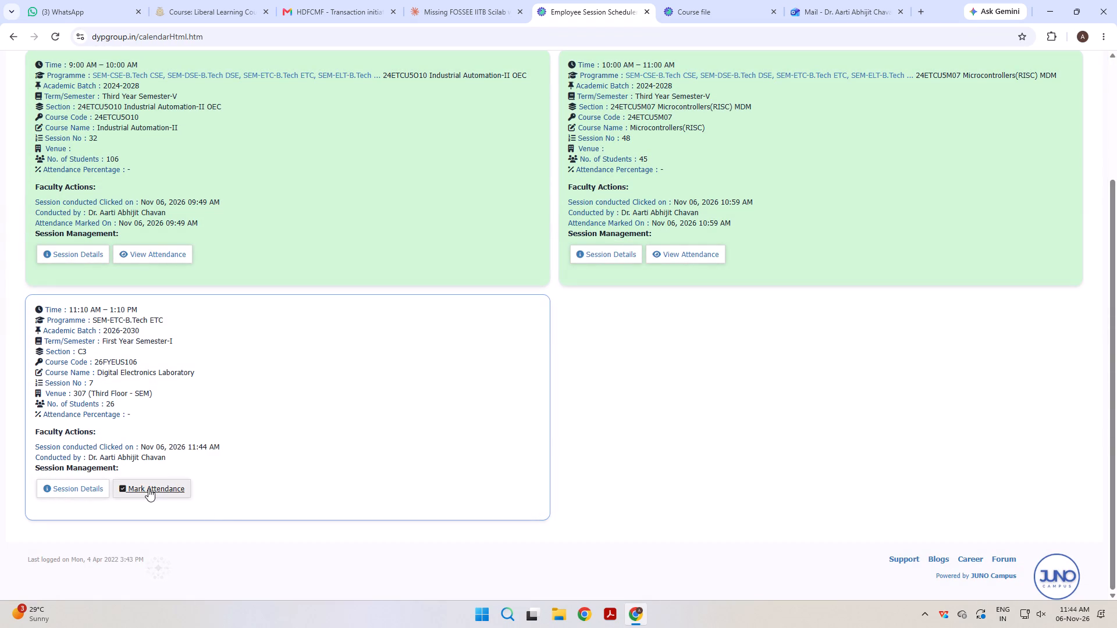
click(148, 488)
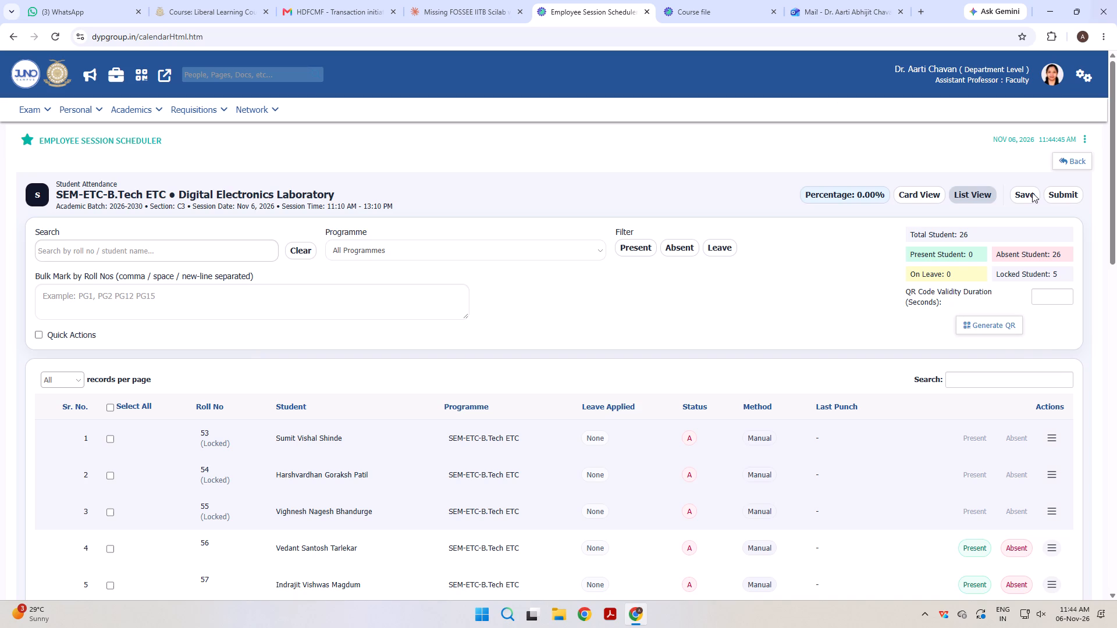
Generate the attendance QR code and display it full screen for students to scan, repeating once with a fresh code.
click(1002, 326)
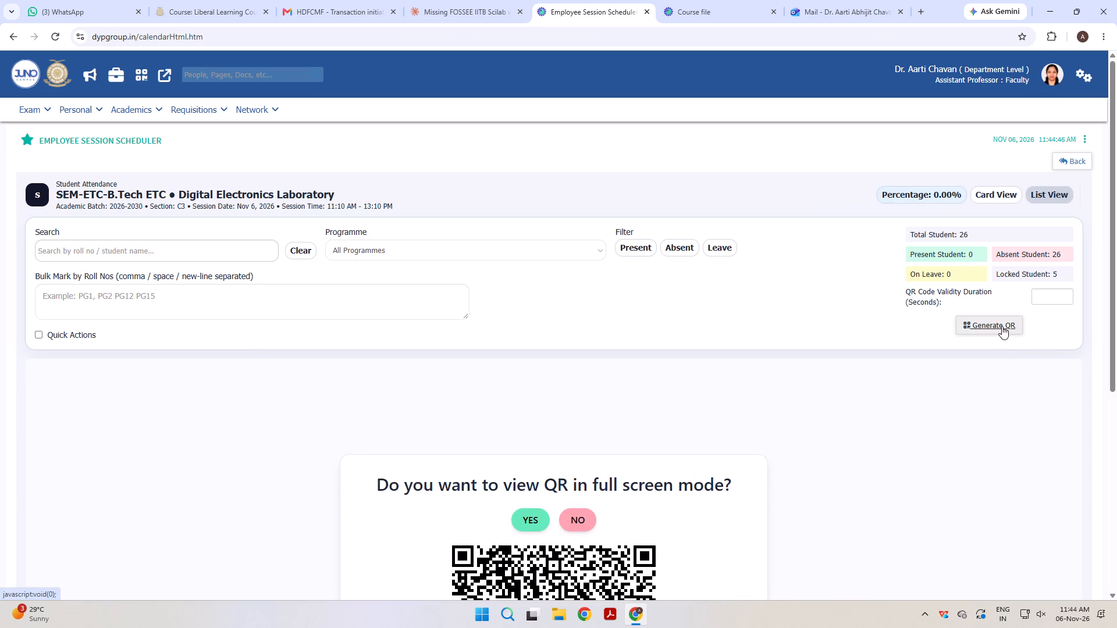
scroll(531, 360, down, 3)
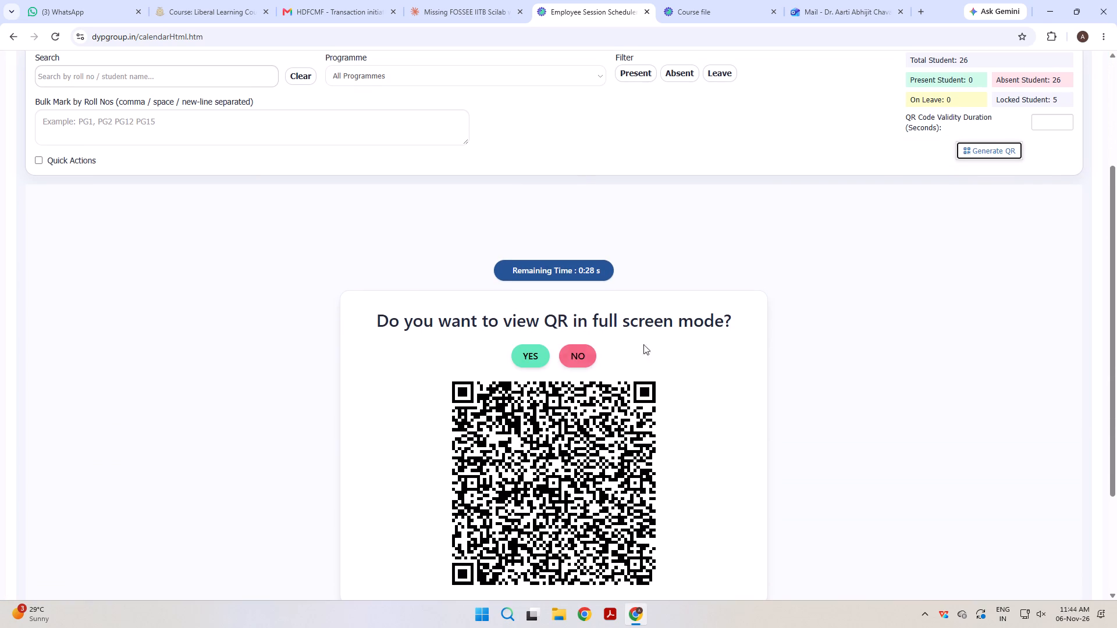
click(529, 357)
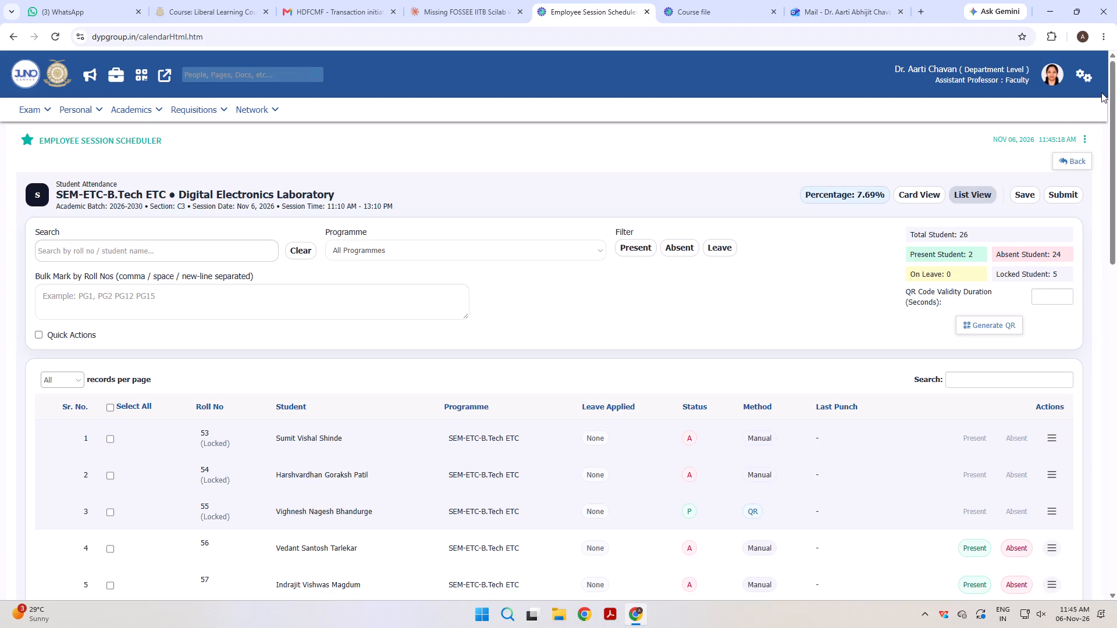
click(991, 322)
click(533, 528)
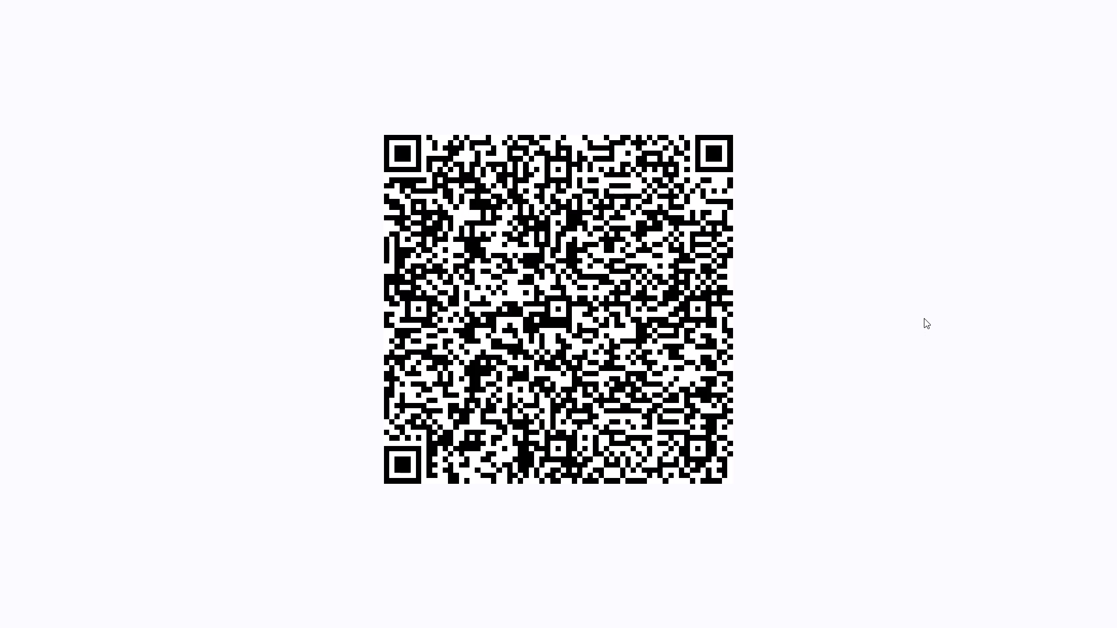
key(Escape)
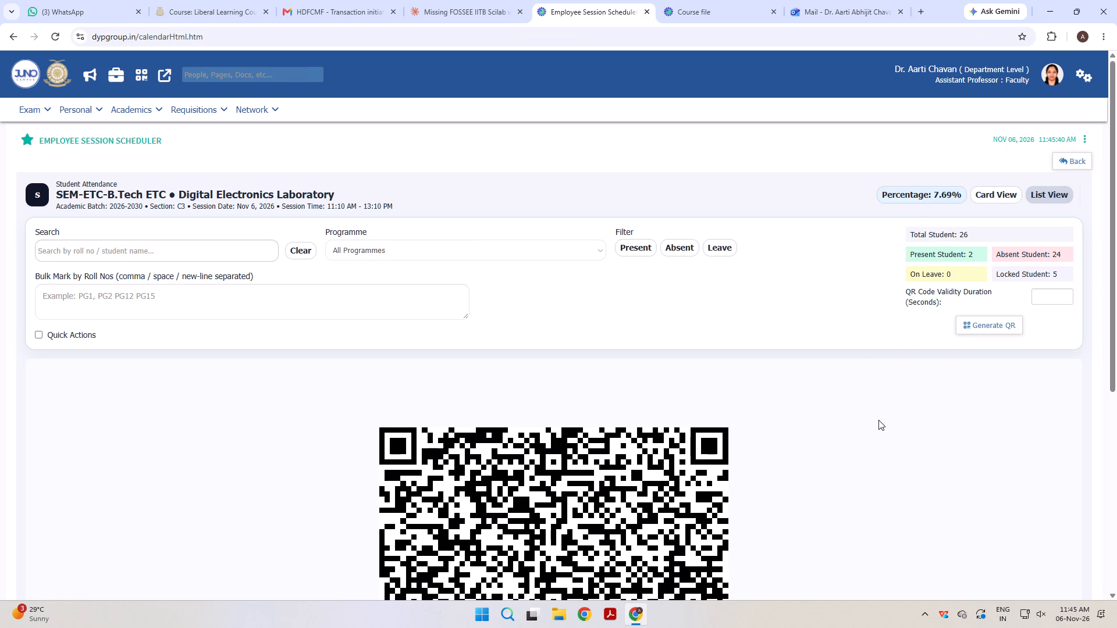
scroll(787, 438, down, 9)
scroll(787, 433, up, 8)
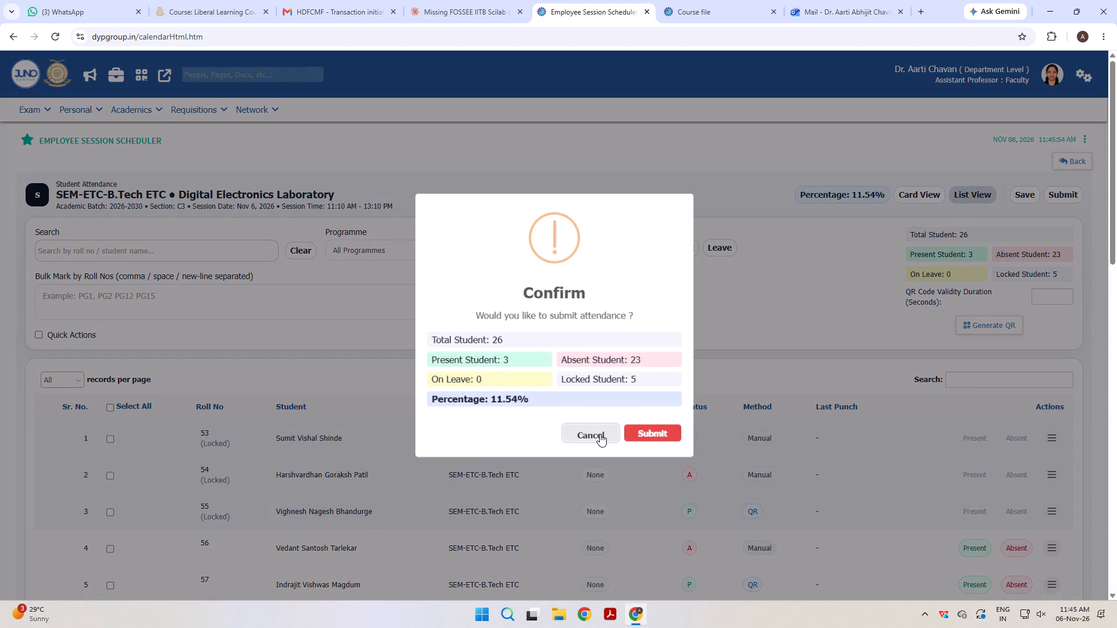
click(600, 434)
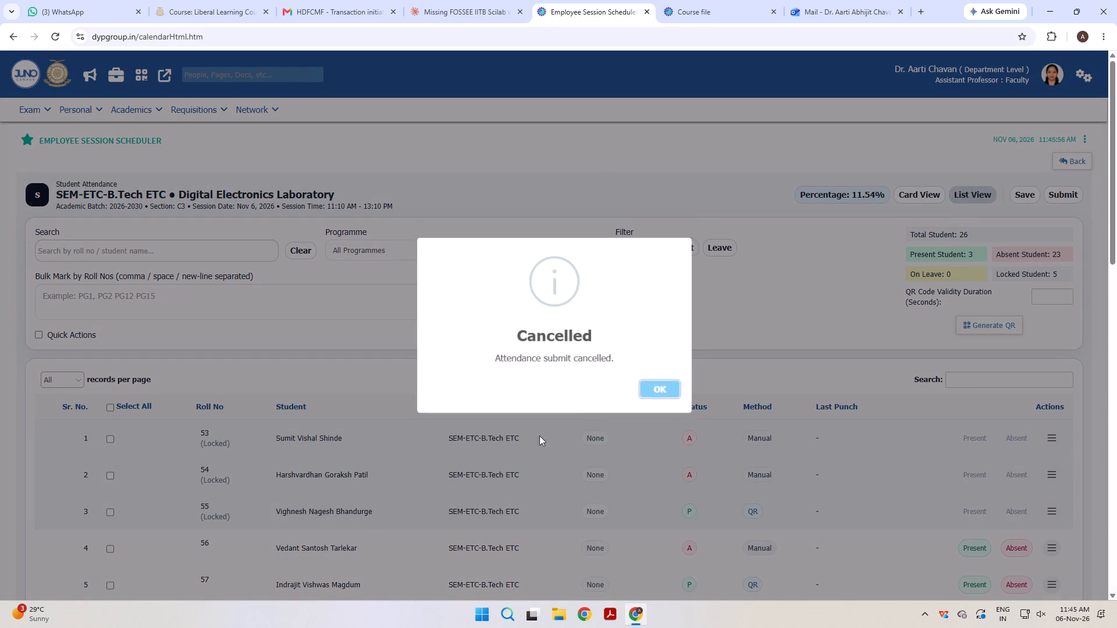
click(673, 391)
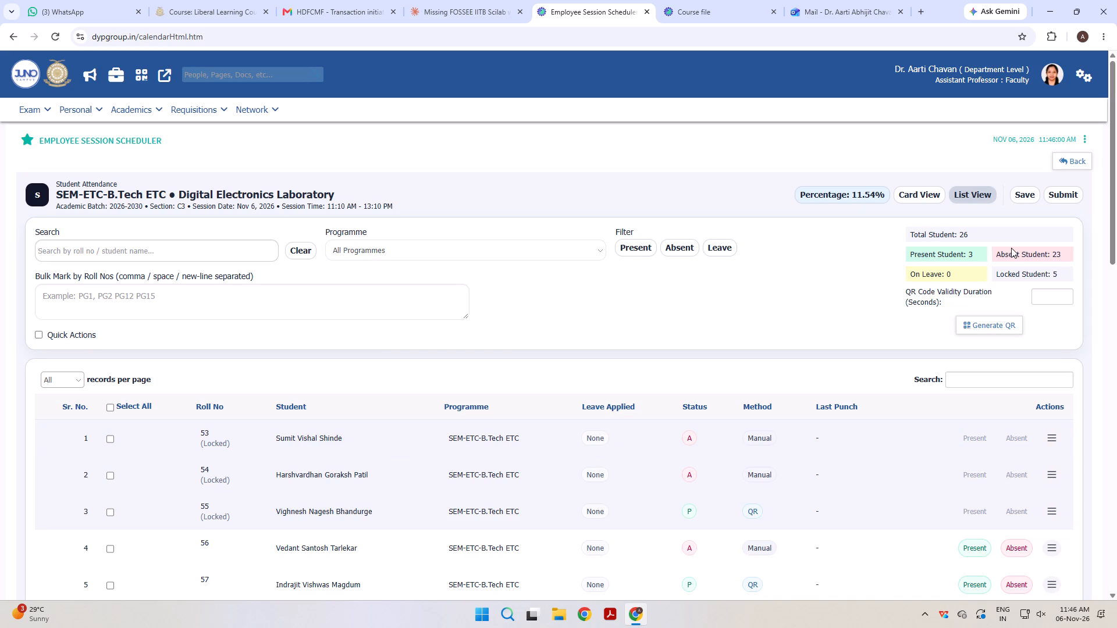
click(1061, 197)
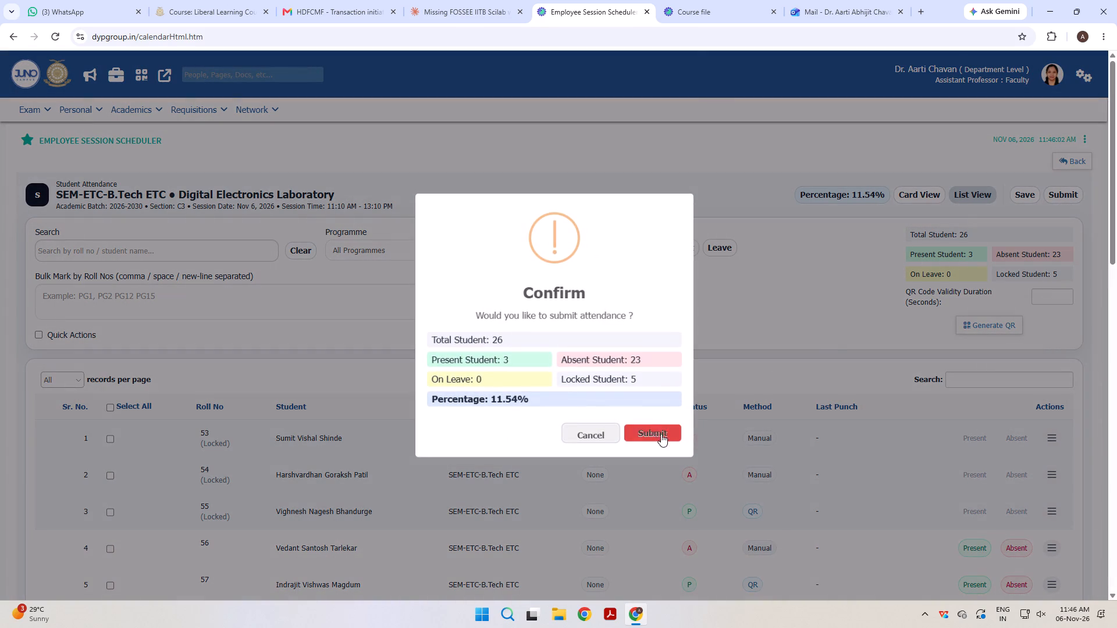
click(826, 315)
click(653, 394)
Review every student's attendance status and marking method in the Digital Electronics Laboratory list.
scroll(528, 385, down, 6)
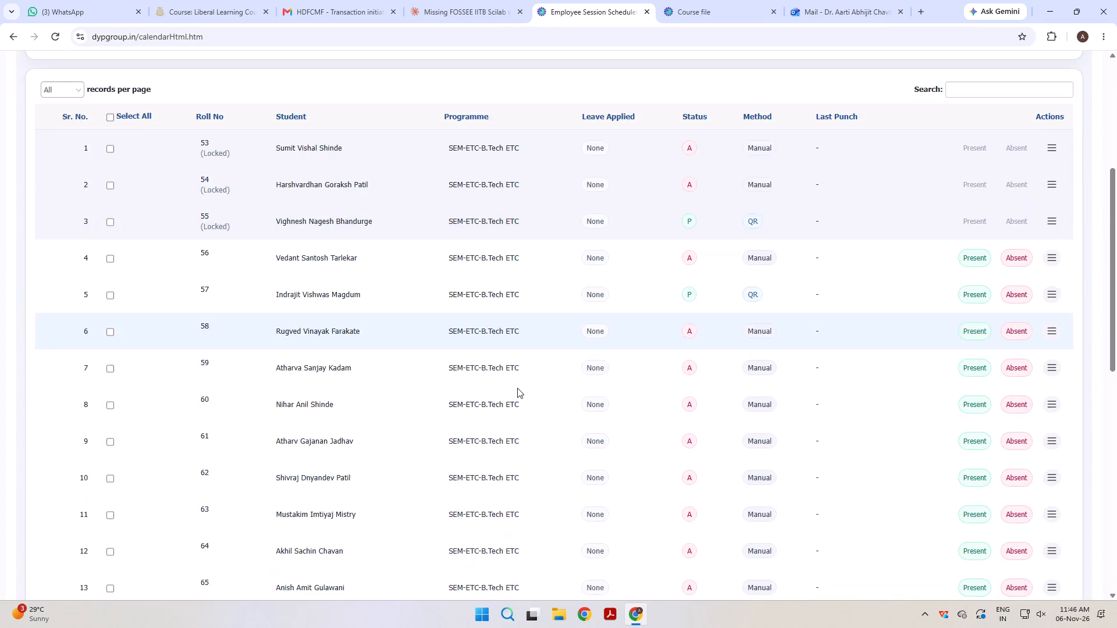
scroll(517, 388, down, 7)
scroll(517, 388, up, 6)
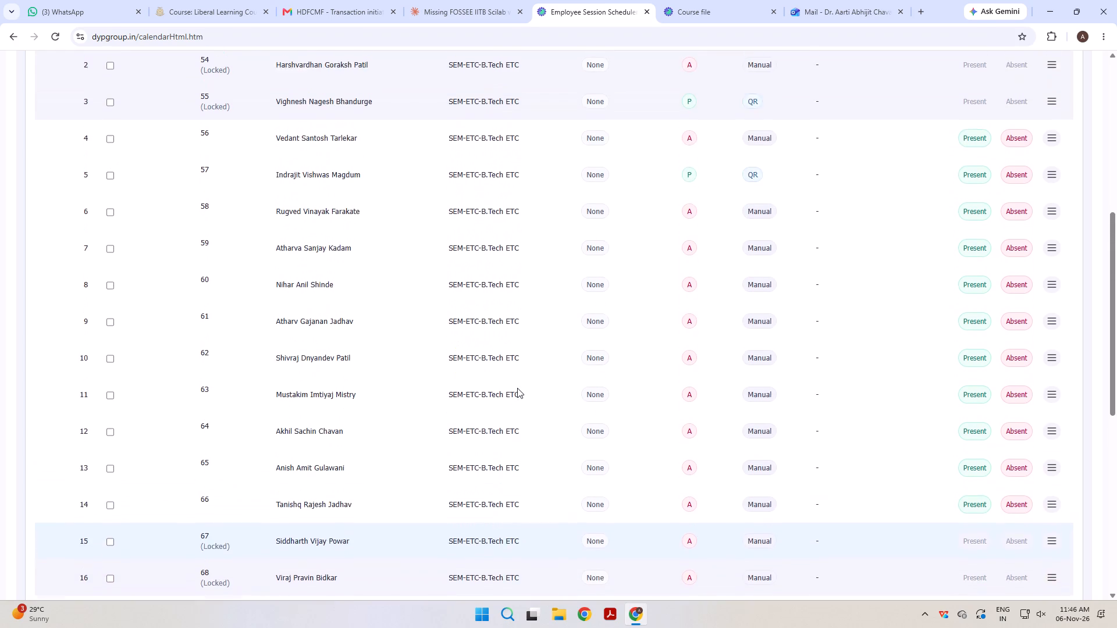
scroll(517, 388, up, 2)
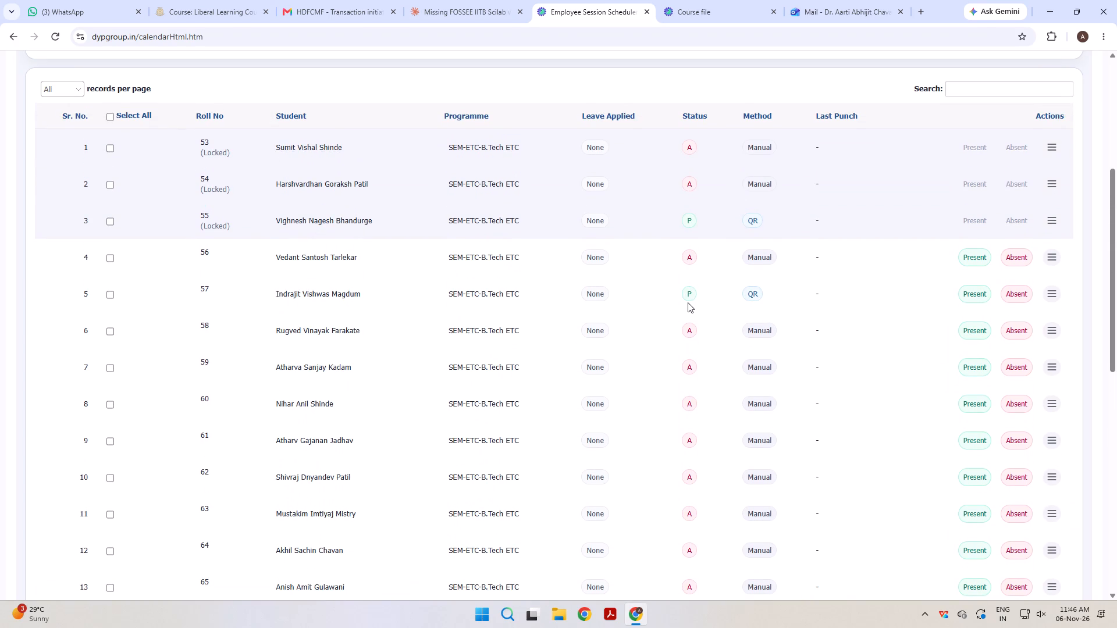
scroll(670, 387, down, 9)
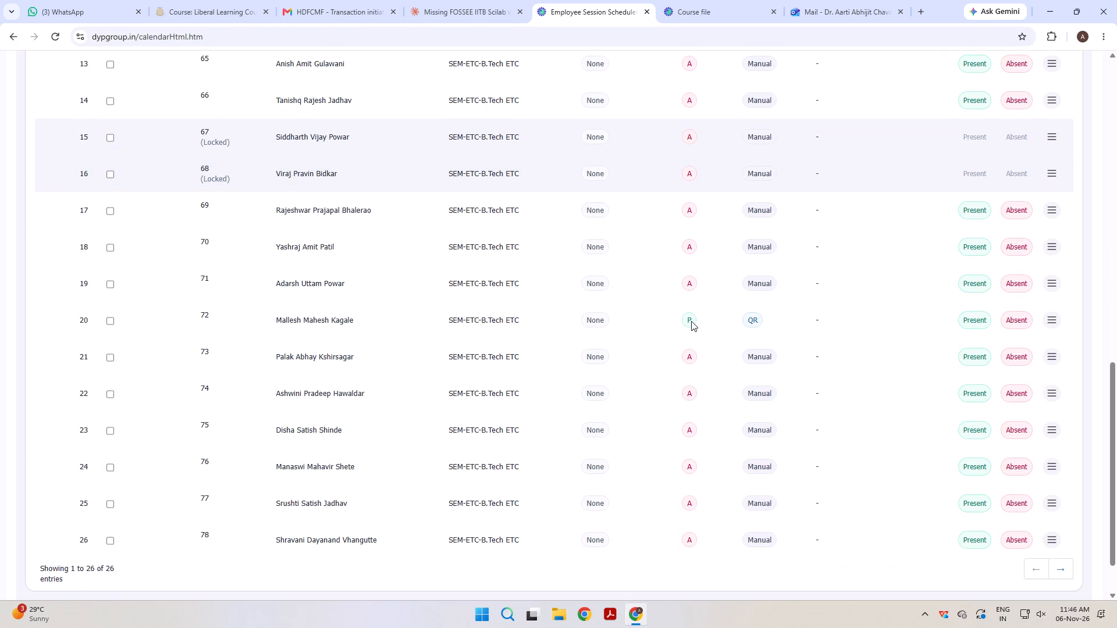
scroll(698, 344, up, 14)
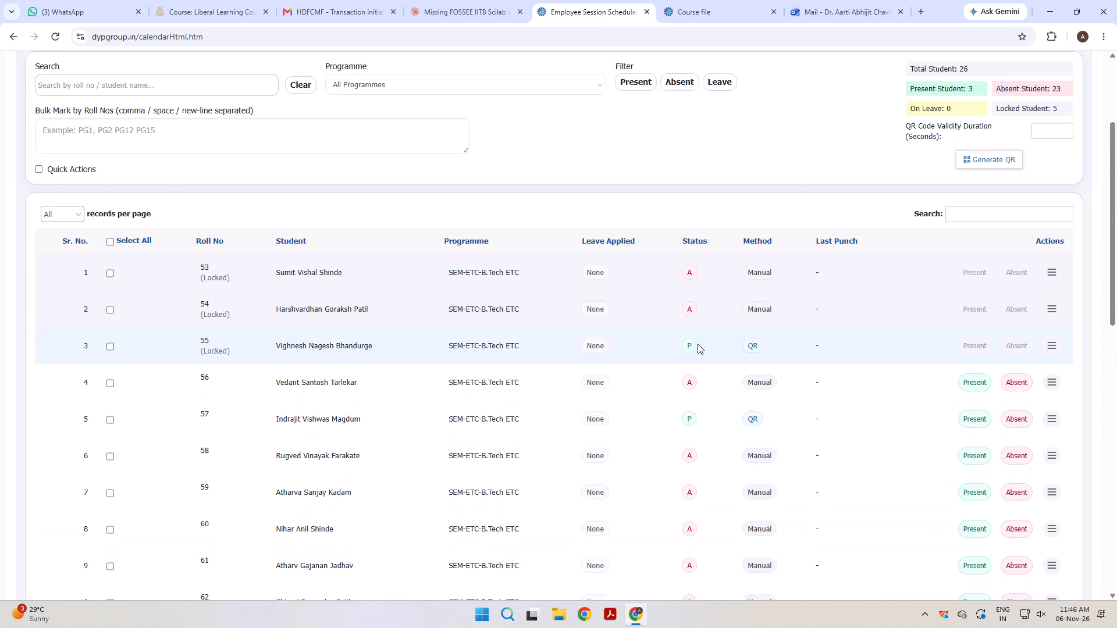
scroll(698, 344, up, 12)
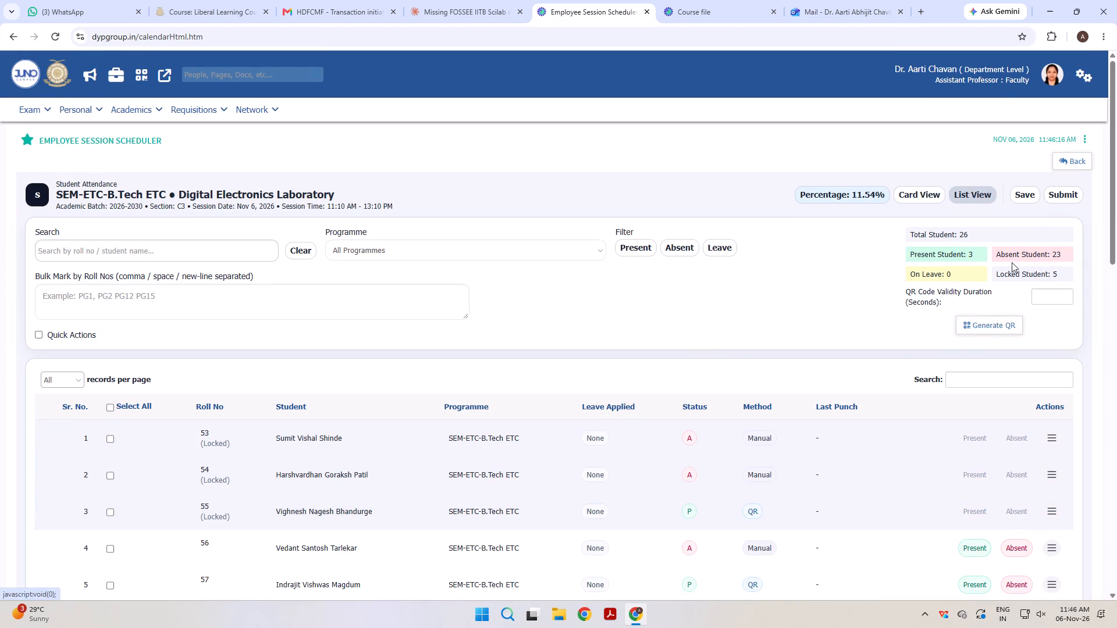
Submit the attendance for the Nov 6 Digital Electronics Laboratory session.
click(1066, 192)
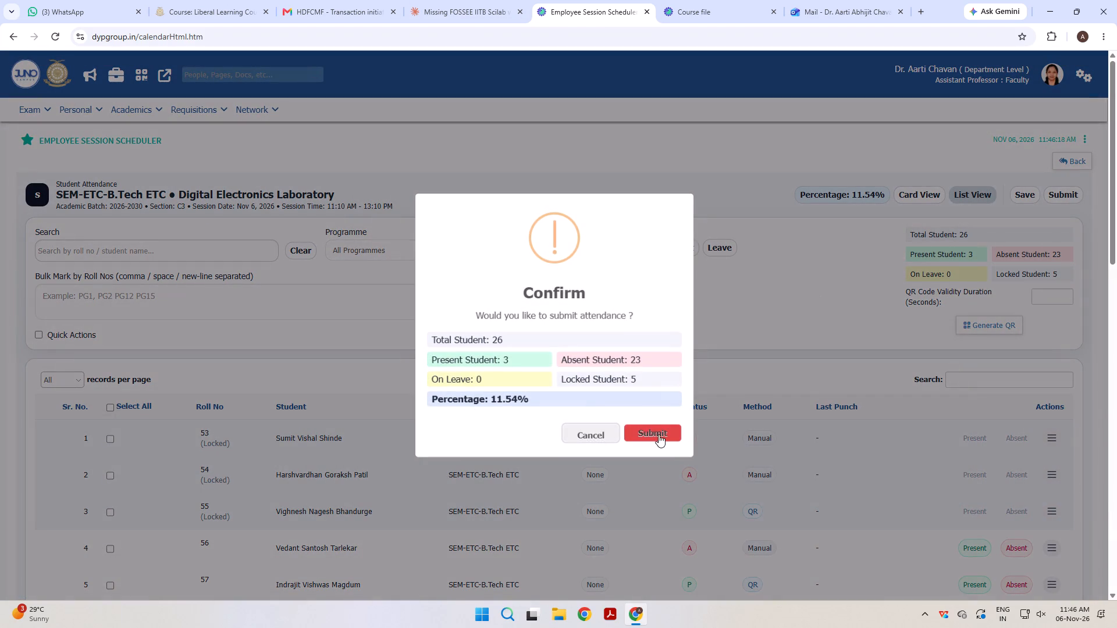
click(659, 434)
click(663, 391)
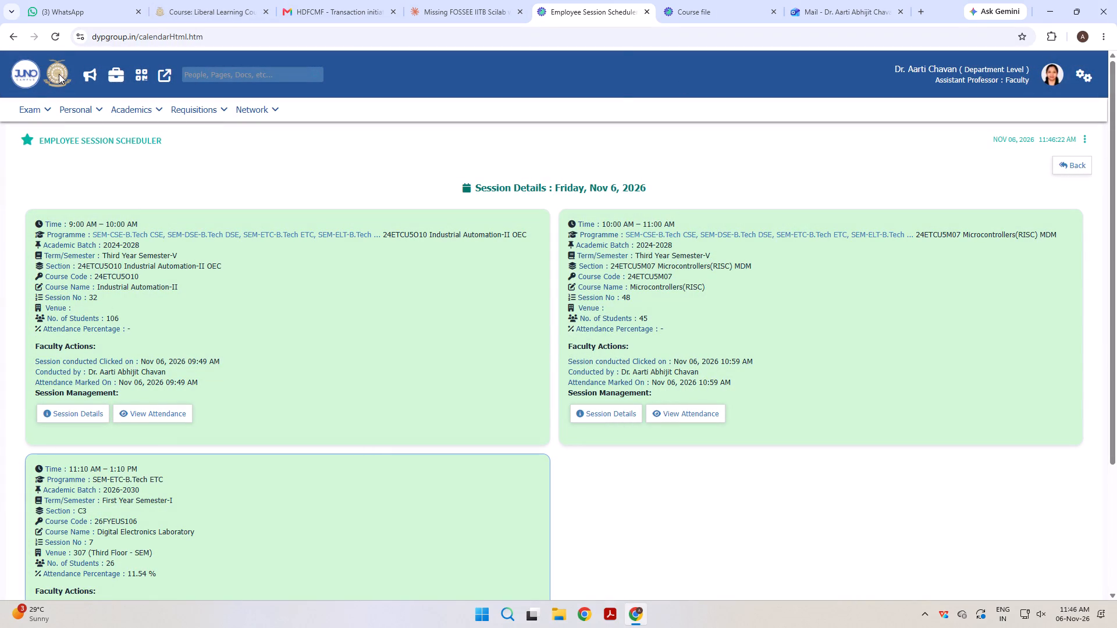
Return to the portal's home page.
click(35, 67)
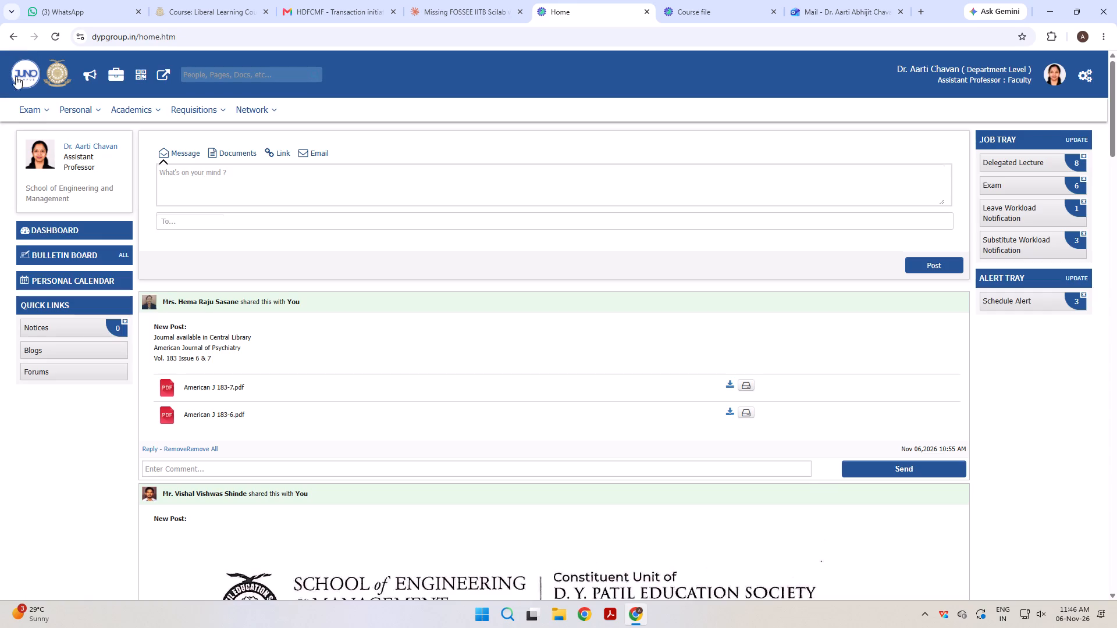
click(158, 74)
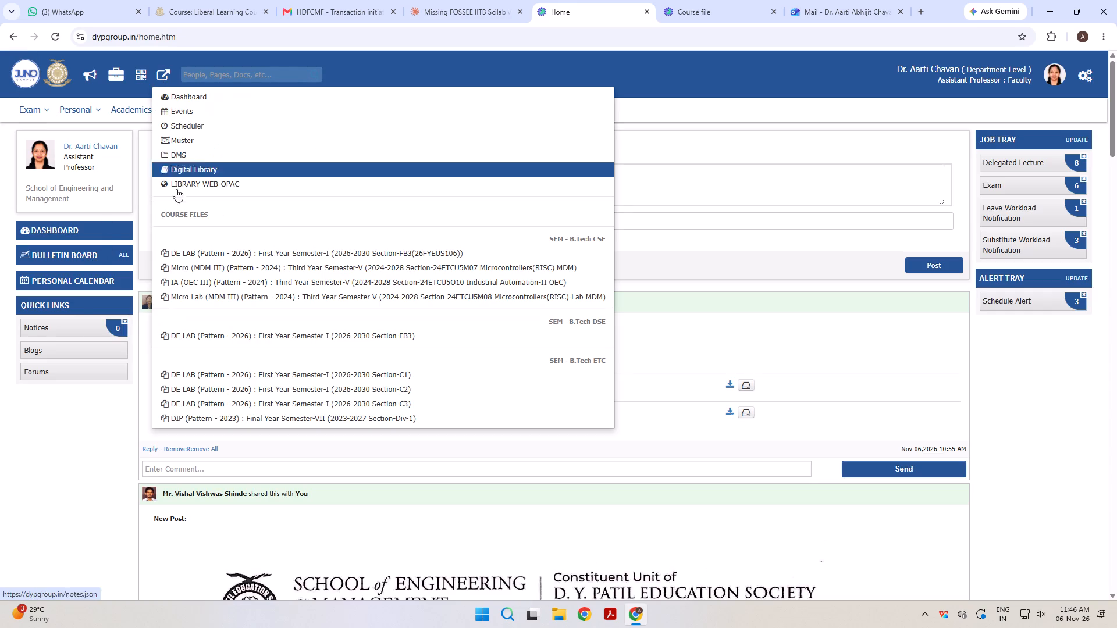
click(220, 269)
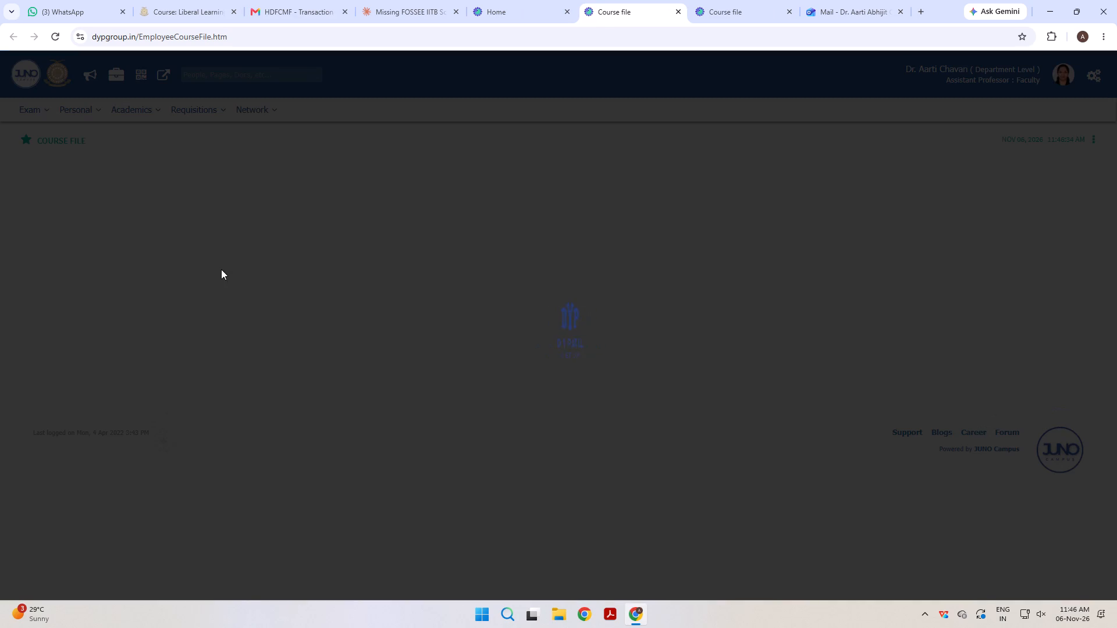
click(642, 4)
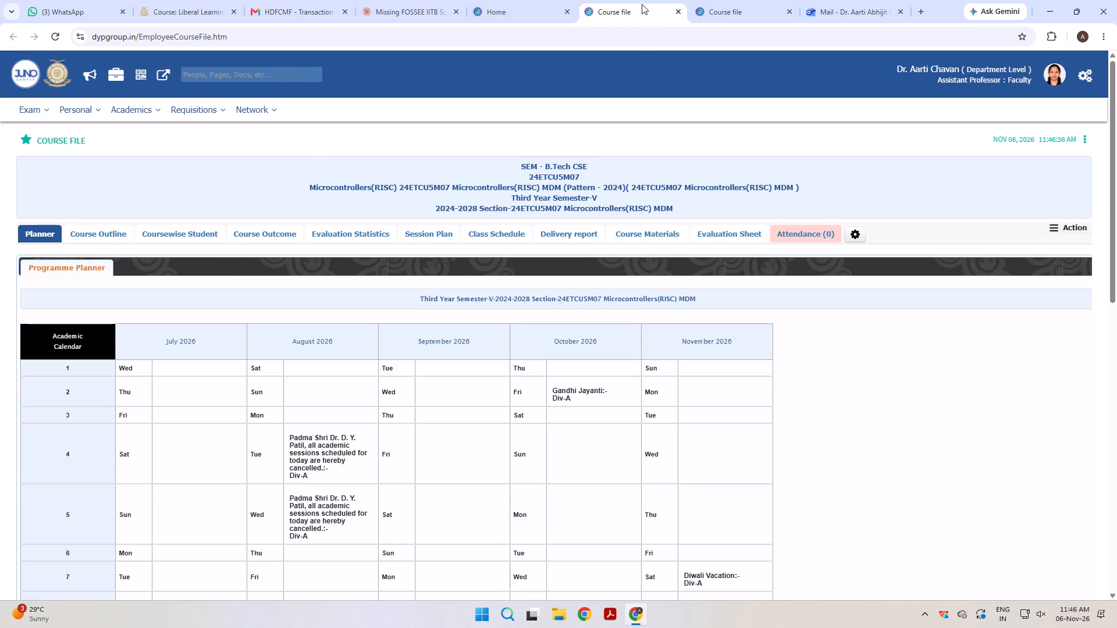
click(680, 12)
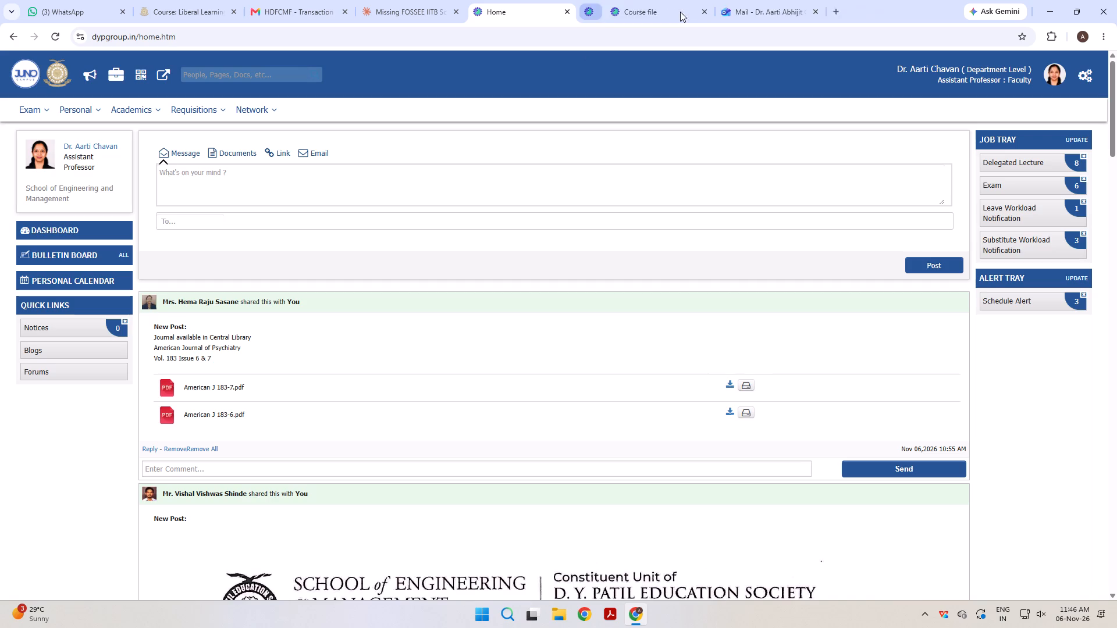
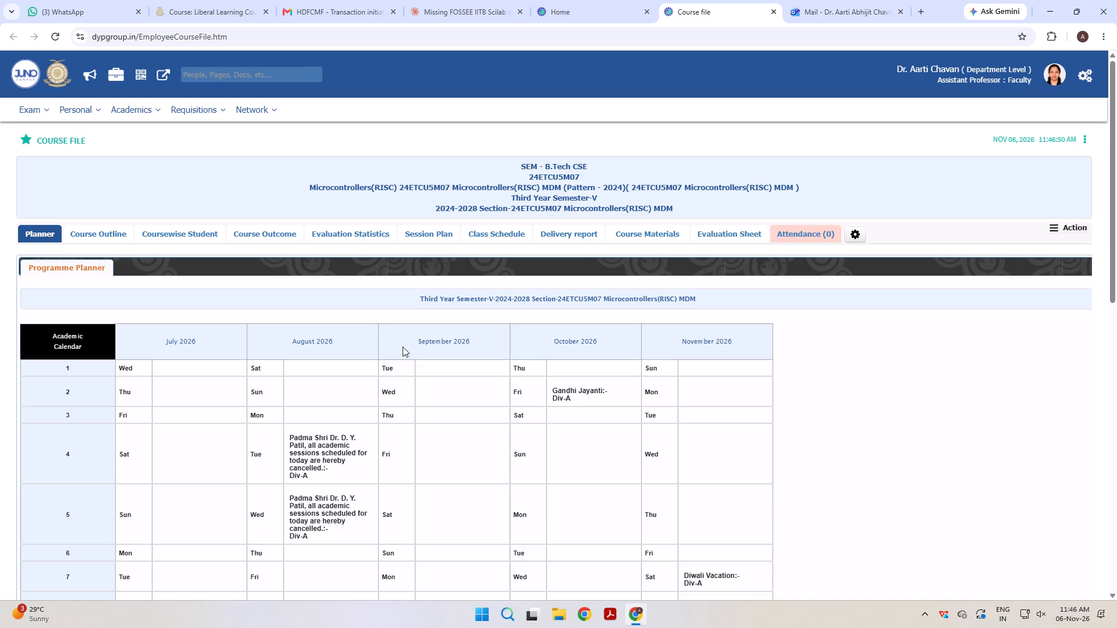
View the Course Outcome section of the Microcontrollers(RISC) MDM course file and check its programme choices.
click(273, 231)
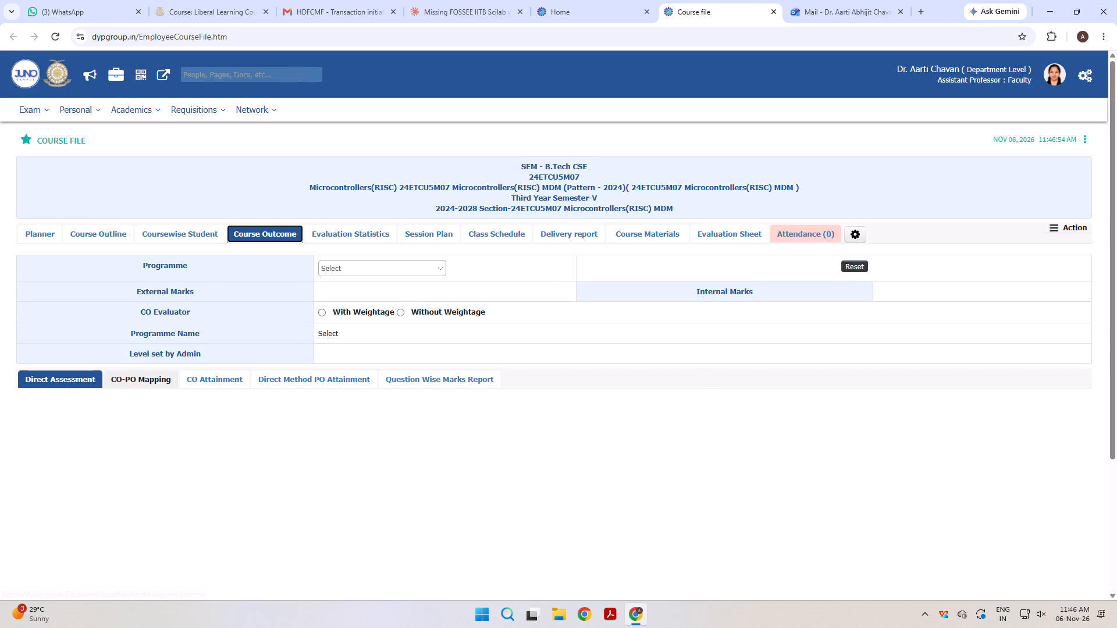
click(436, 266)
click(436, 266)
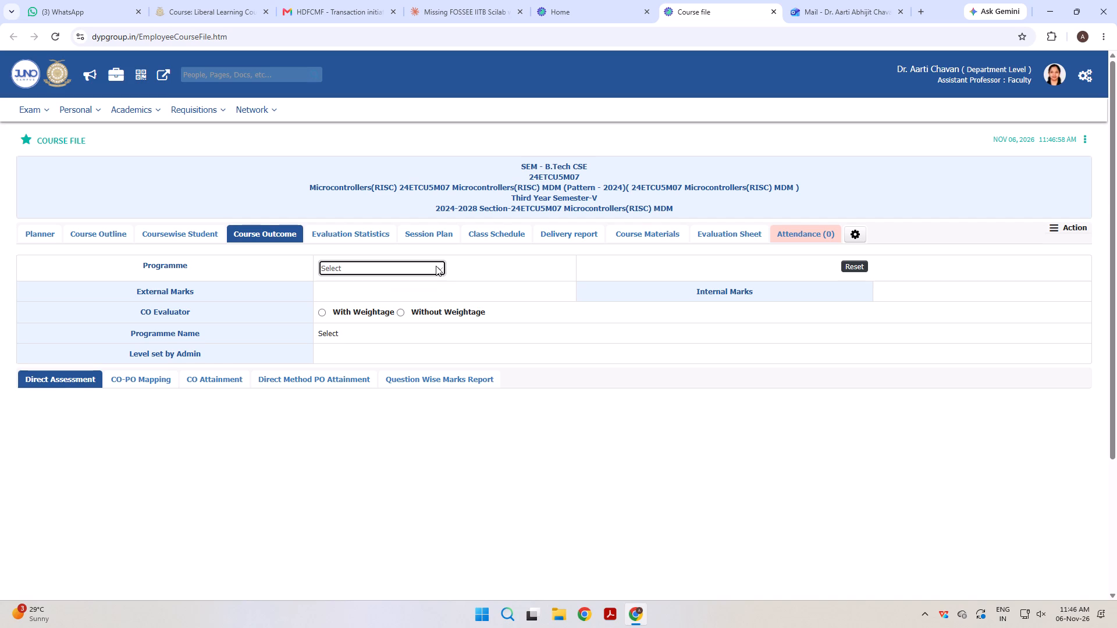
Open the Digital Image Processing course file for Final Year Semester-VII, Div-1, and close the Microcontrollers(RISC) course file.
click(164, 74)
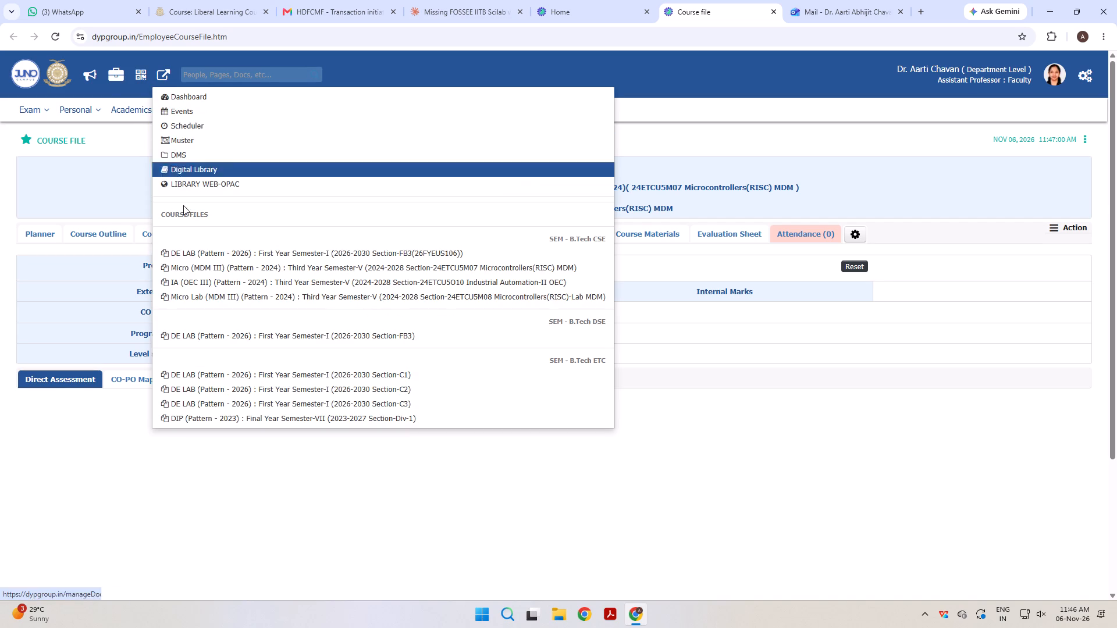
click(208, 415)
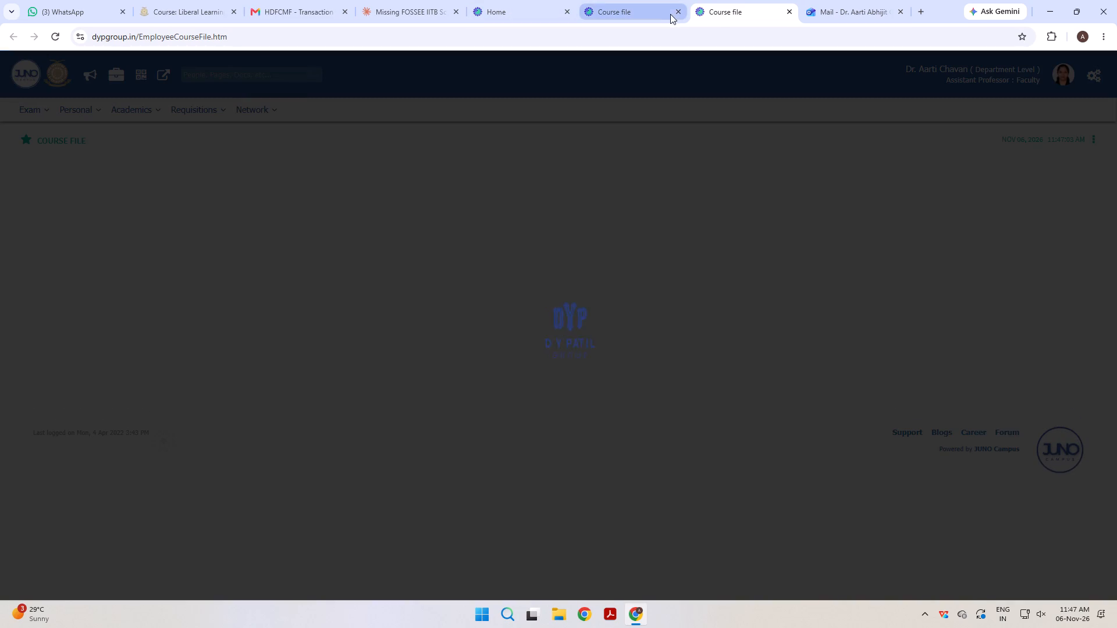
click(633, 14)
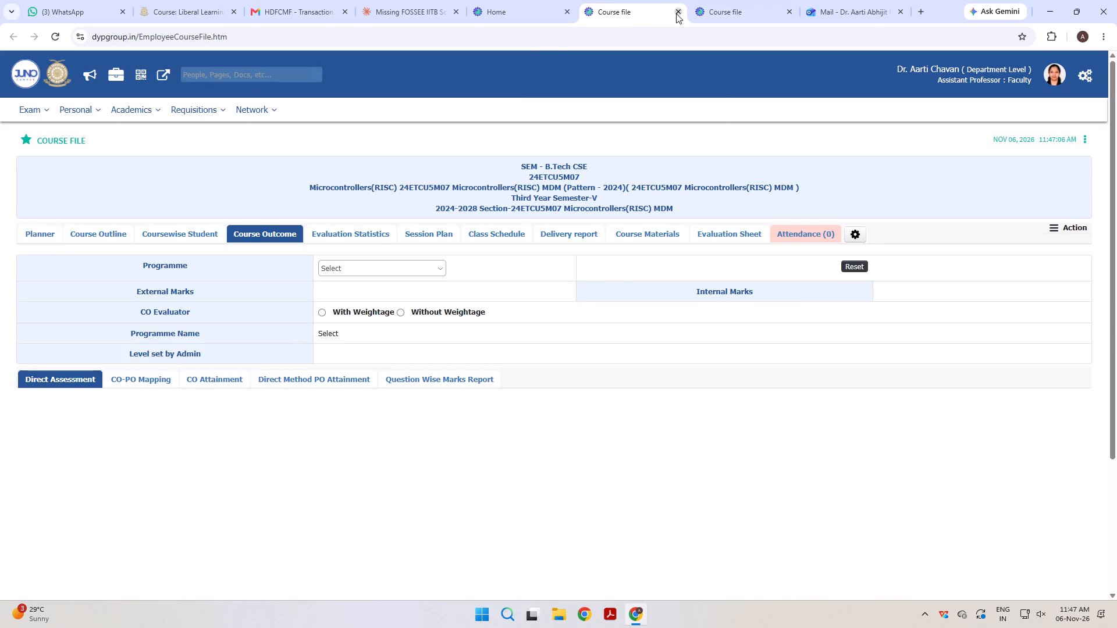
click(676, 13)
click(613, 10)
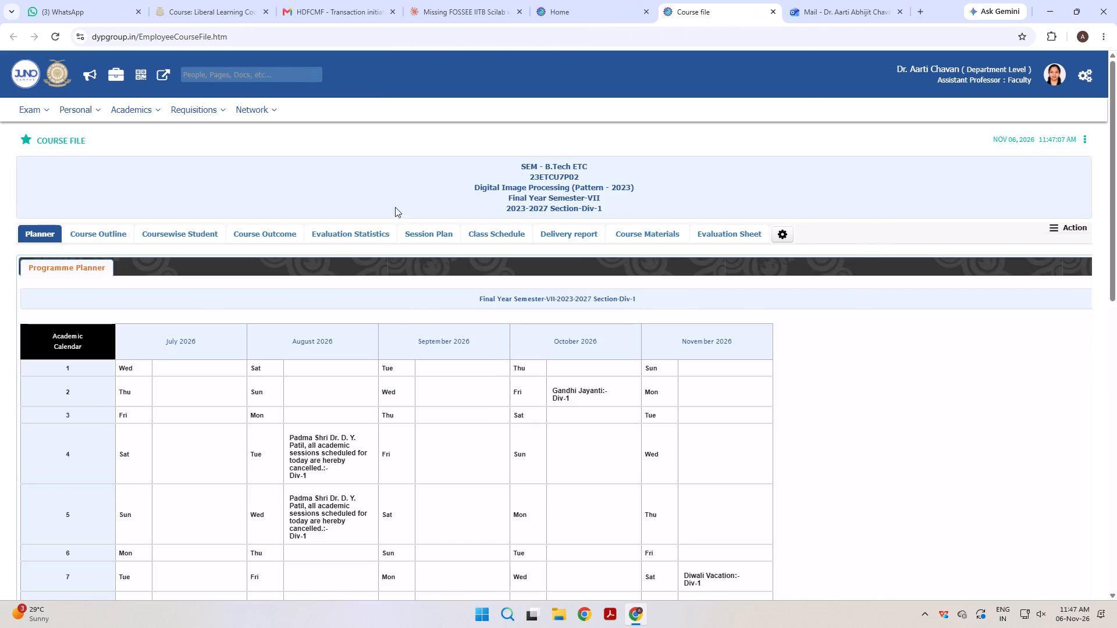
Save the course outcome's CO Evaluator as With Weightage for programme B.Tech ETC (Div-1).
click(268, 231)
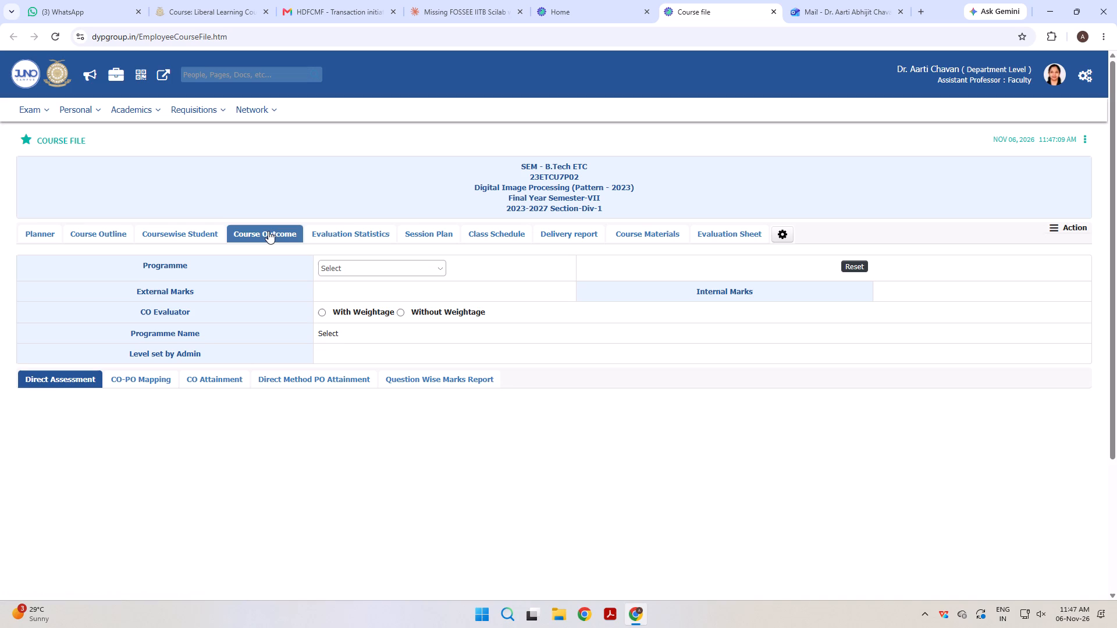
click(405, 270)
click(377, 300)
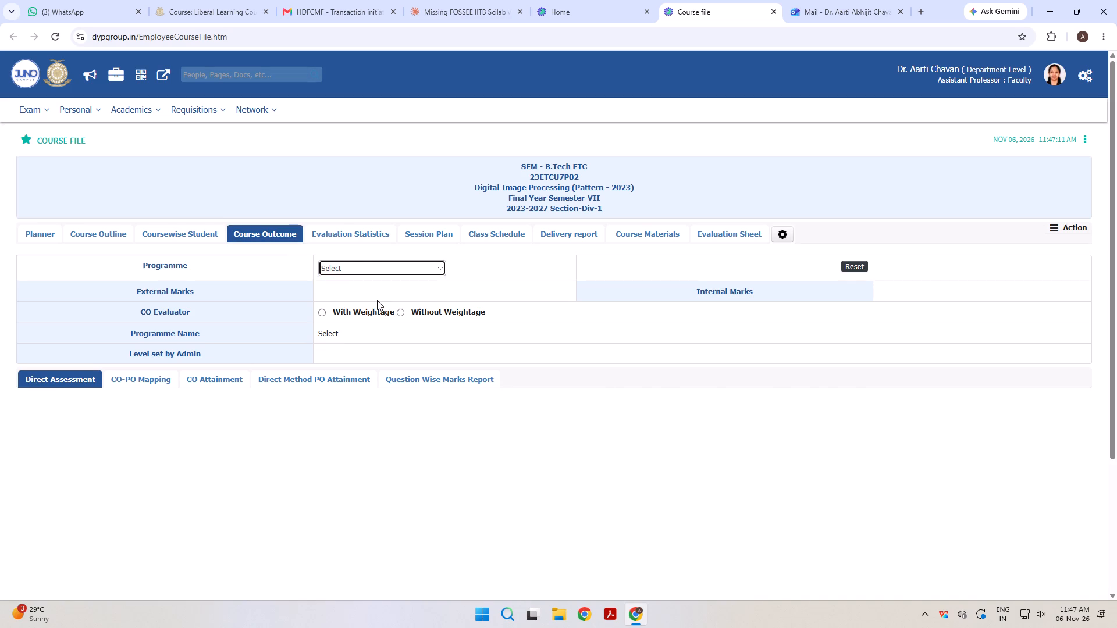
click(317, 311)
click(324, 312)
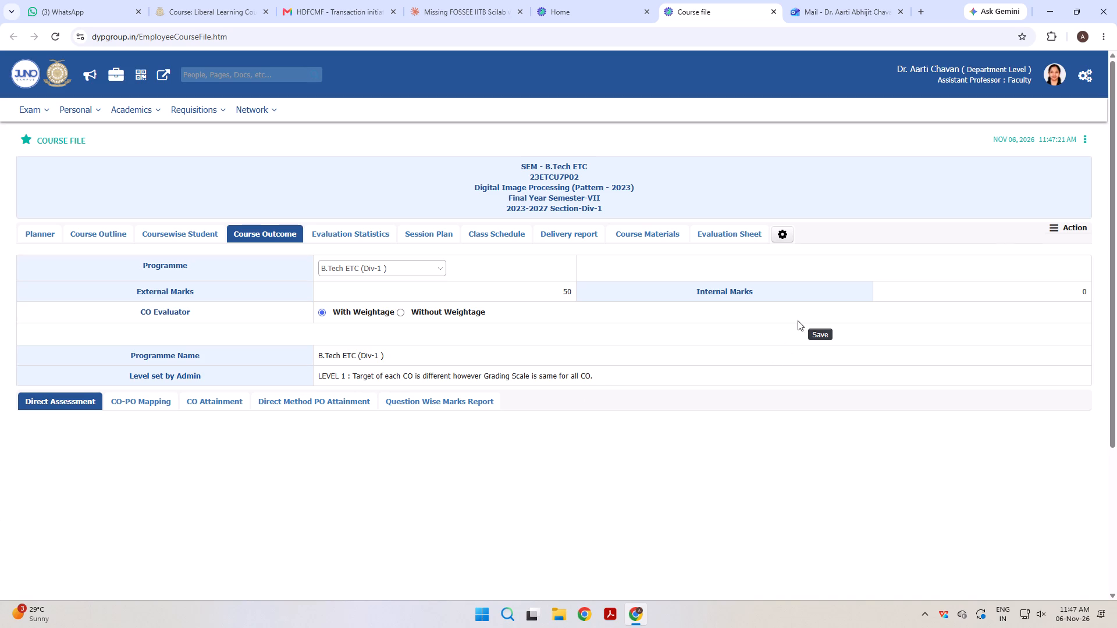
click(816, 335)
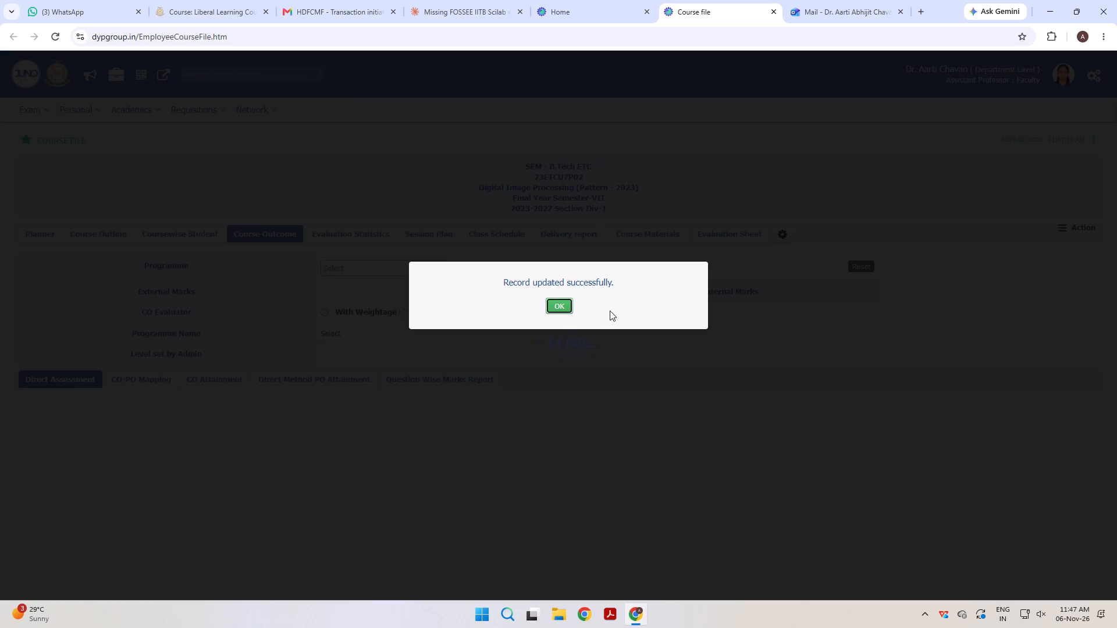
click(562, 307)
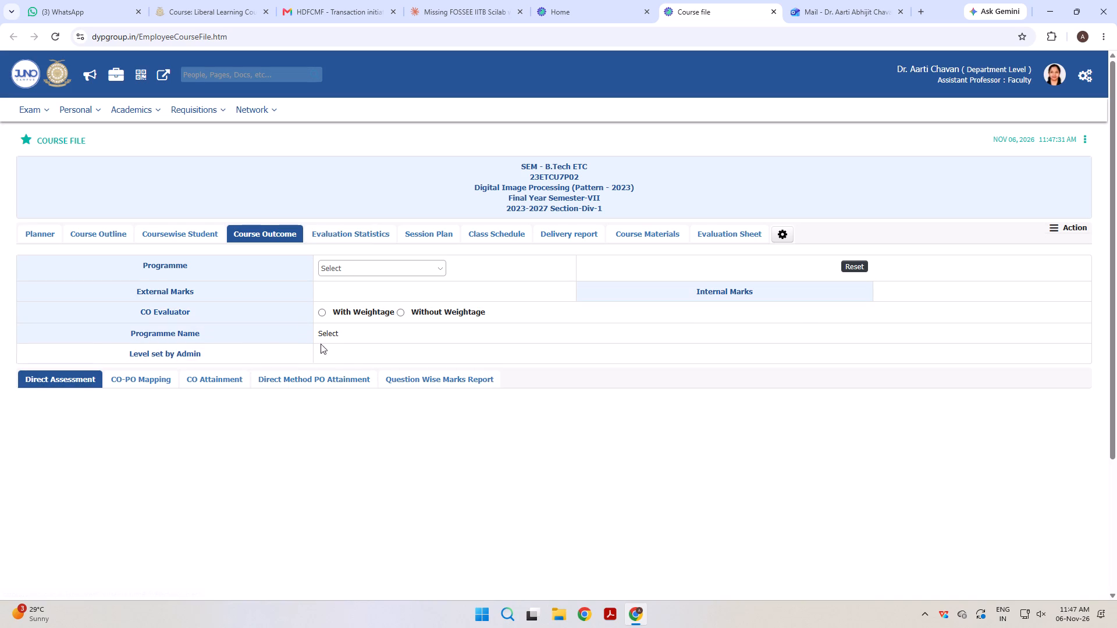
Look through the course outcome's CO-PO Mapping, Question Wise Marks Report, Direct Method PO Attainment and Direct Assessment sections.
click(439, 267)
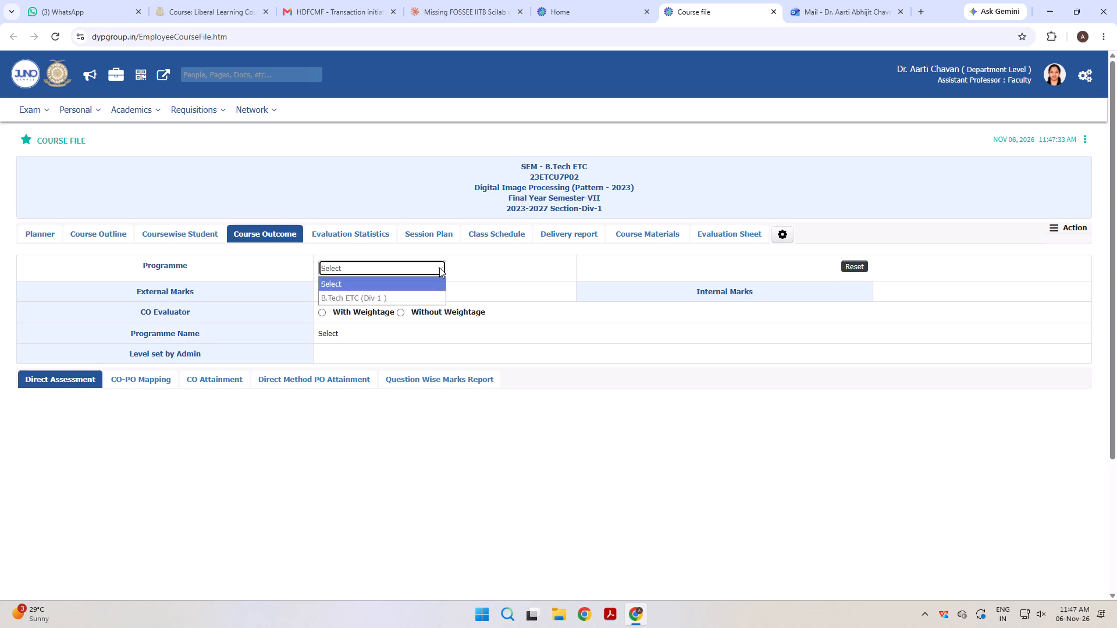
click(439, 267)
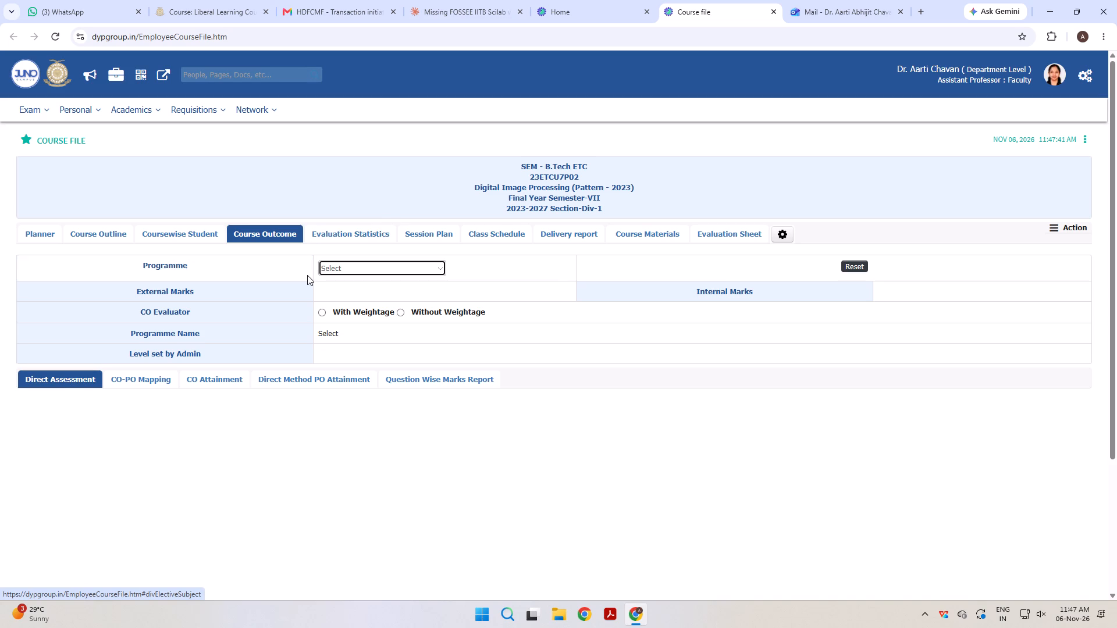
click(150, 384)
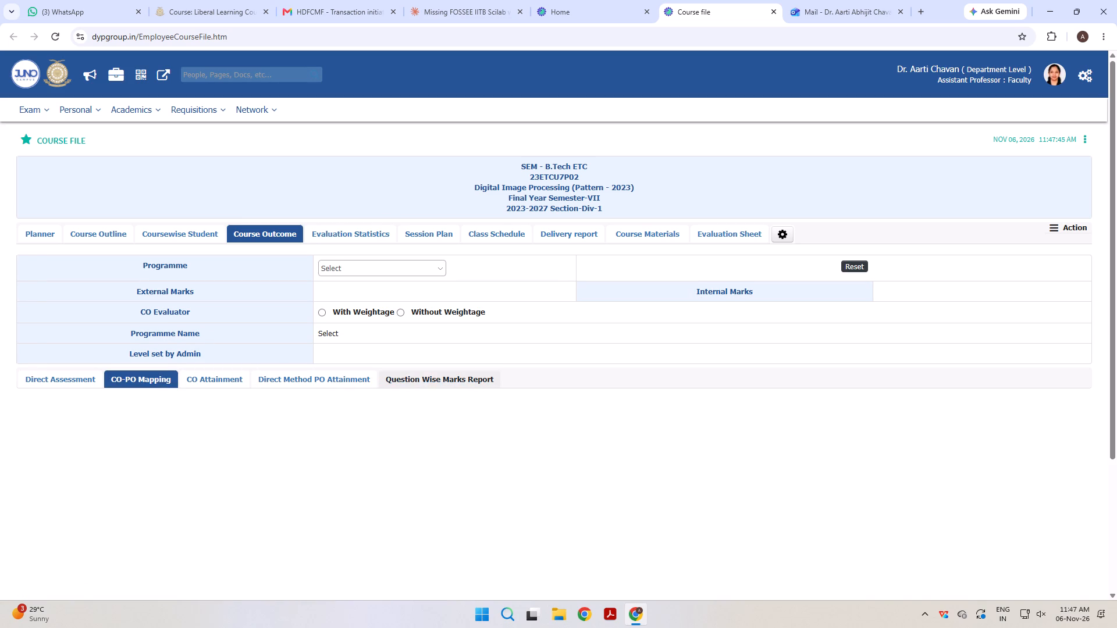
click(488, 384)
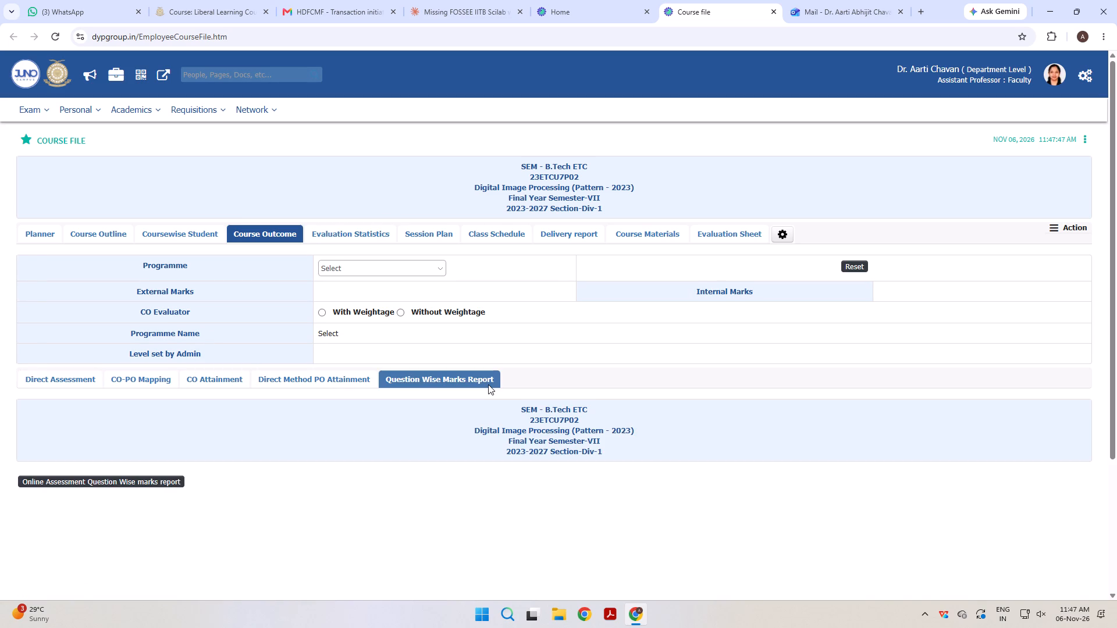
click(346, 383)
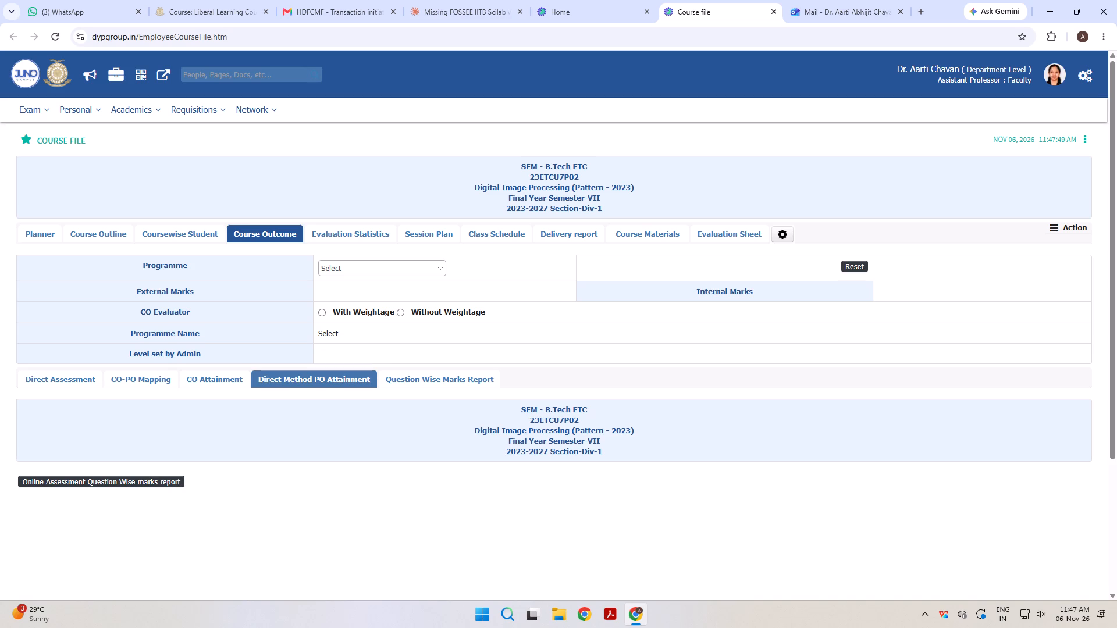
click(33, 380)
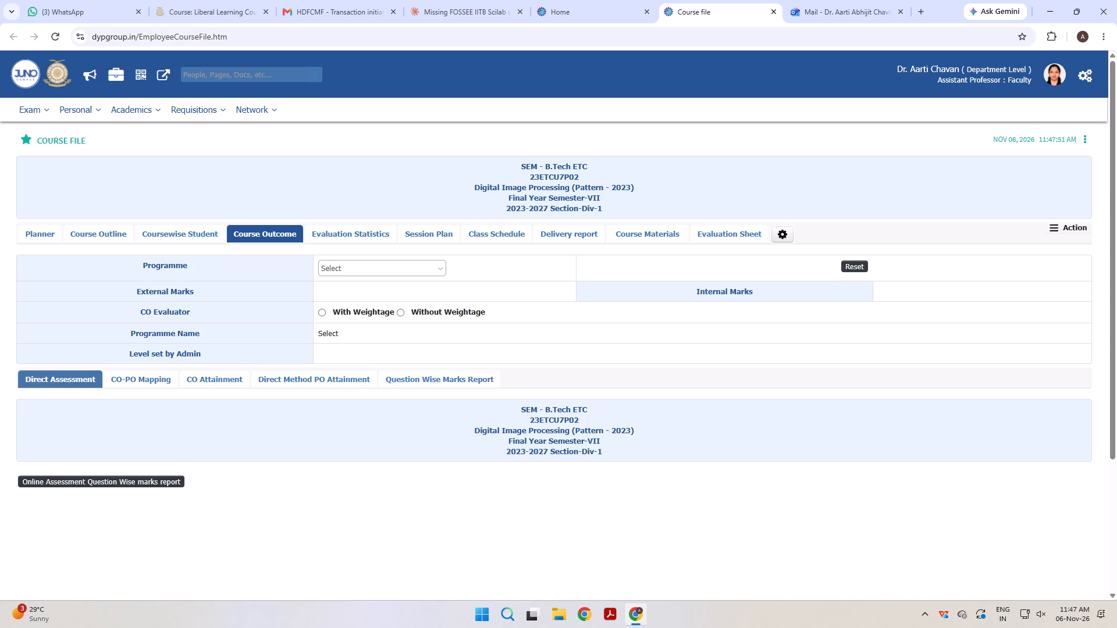
click(325, 312)
click(592, 524)
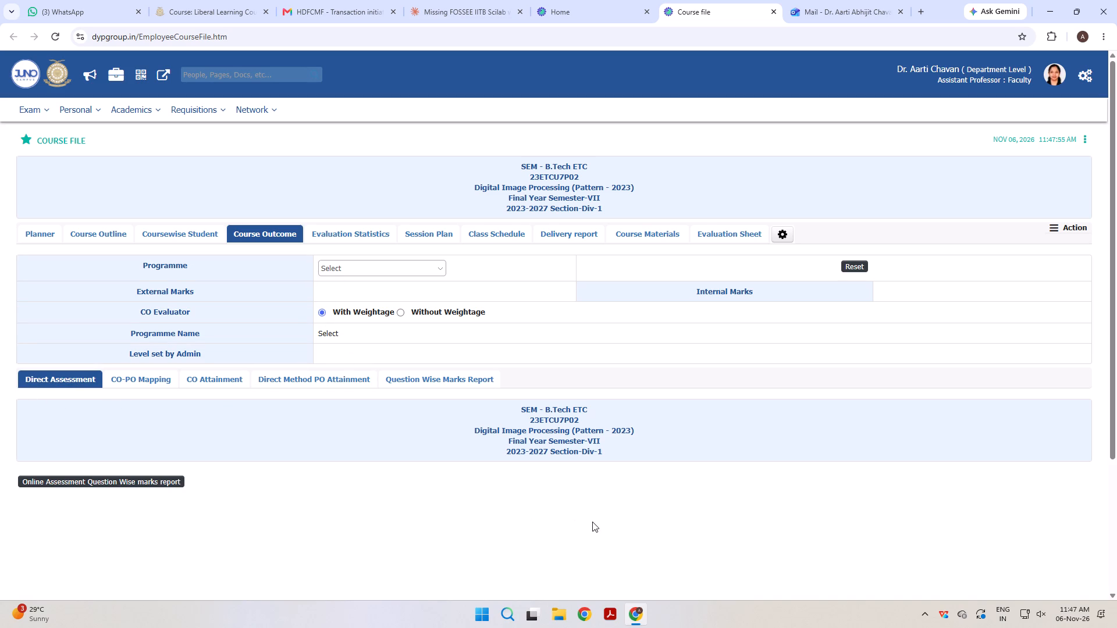
click(237, 188)
Open Paper Setting (Exam) and choose the Digital Image Processing (2023) course with SET-1 for exam paper setting.
click(29, 106)
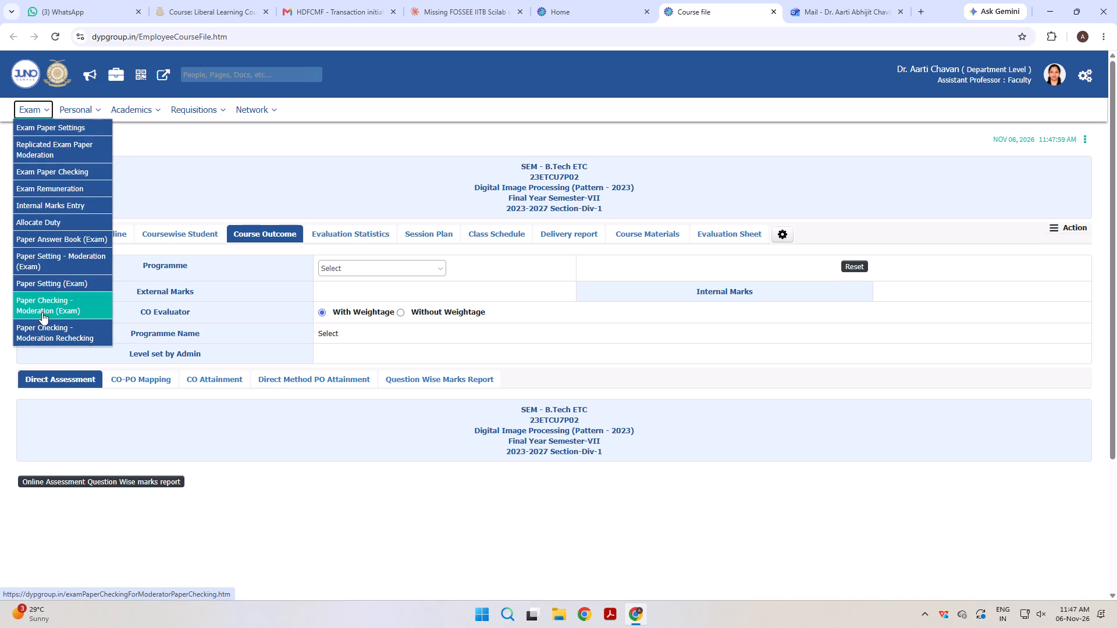
click(45, 284)
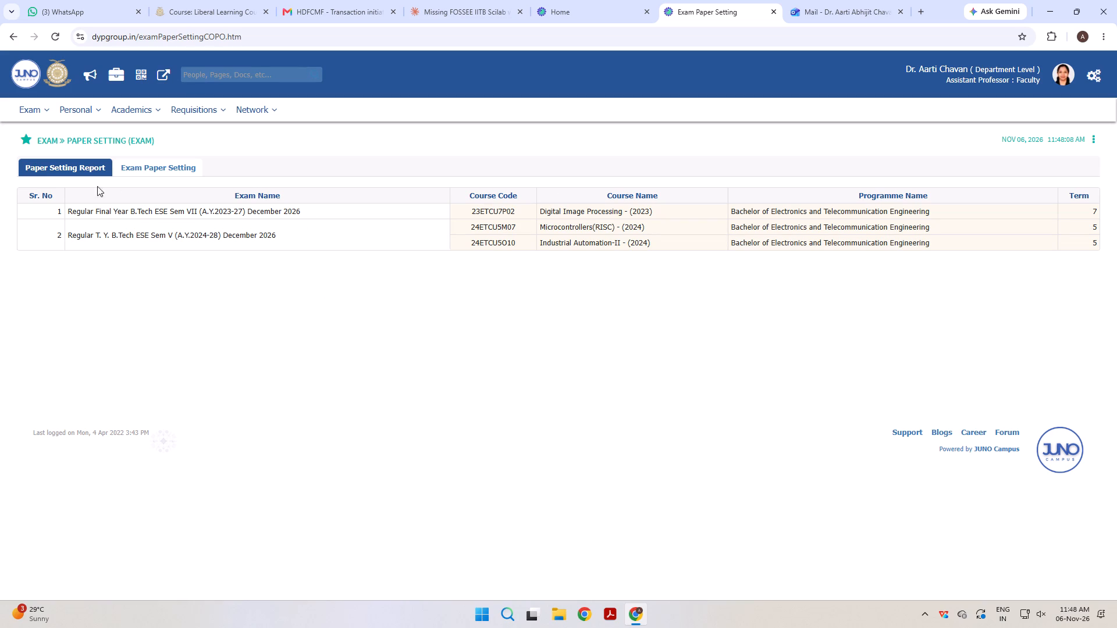
click(156, 166)
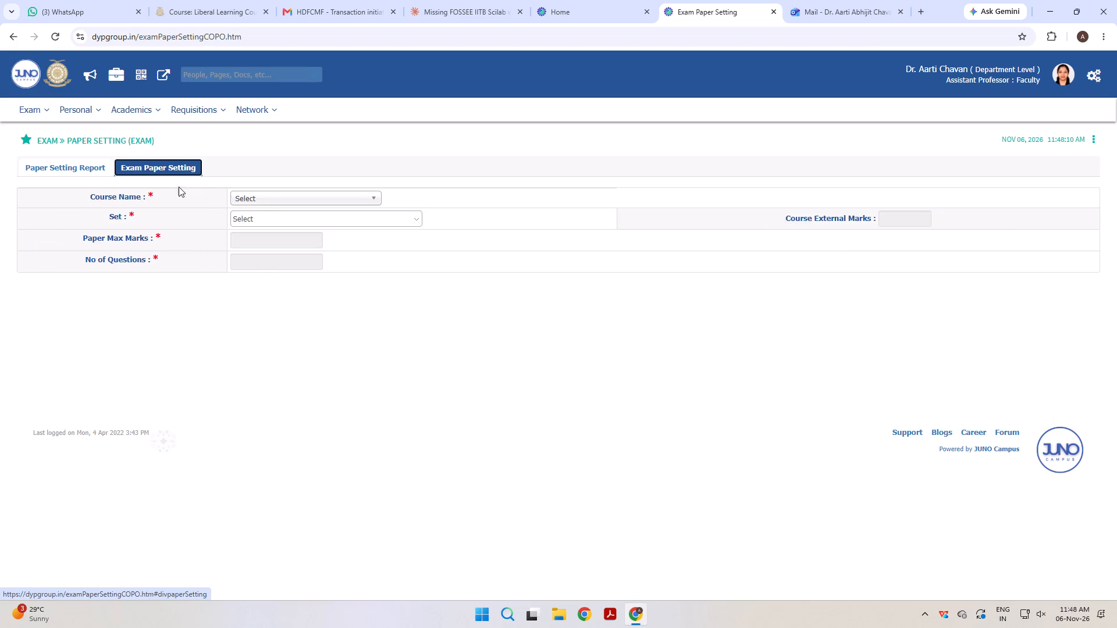
click(373, 199)
click(317, 244)
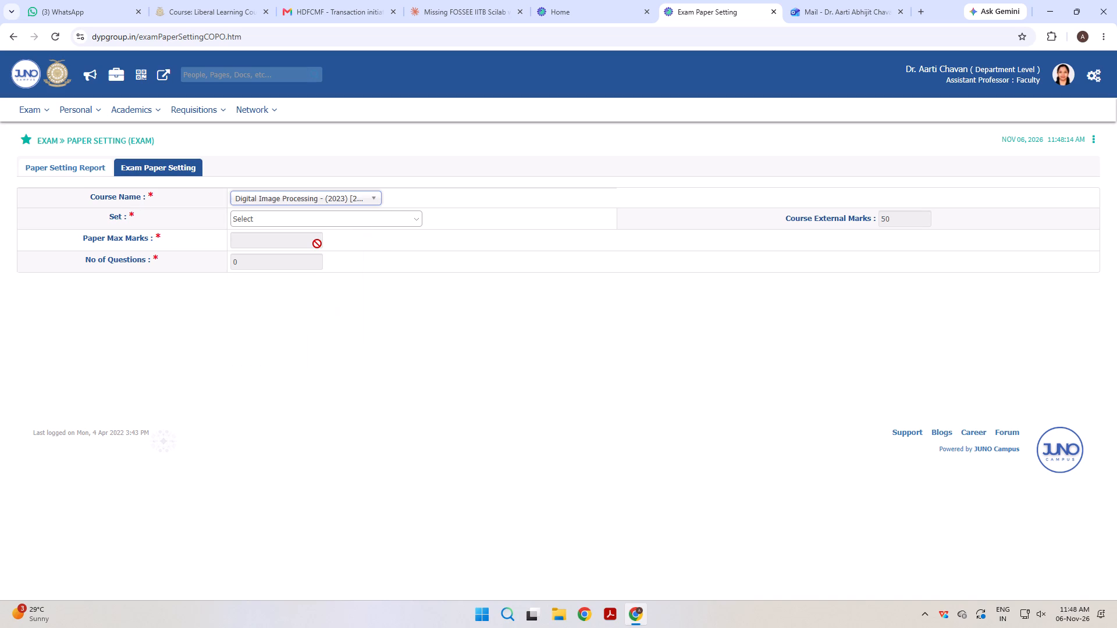
click(414, 220)
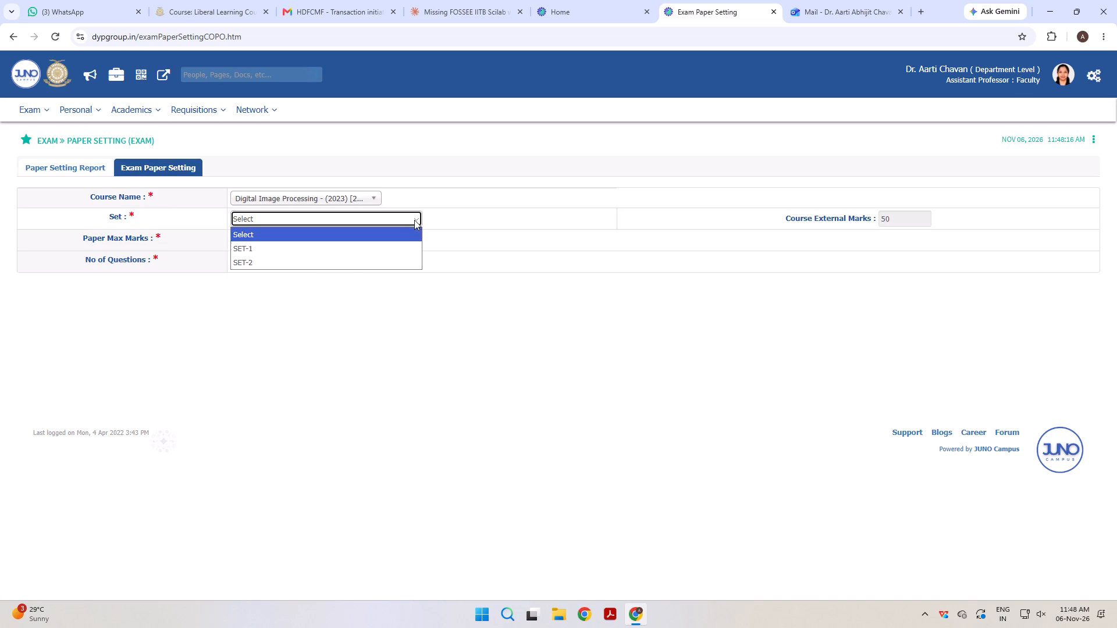
click(284, 246)
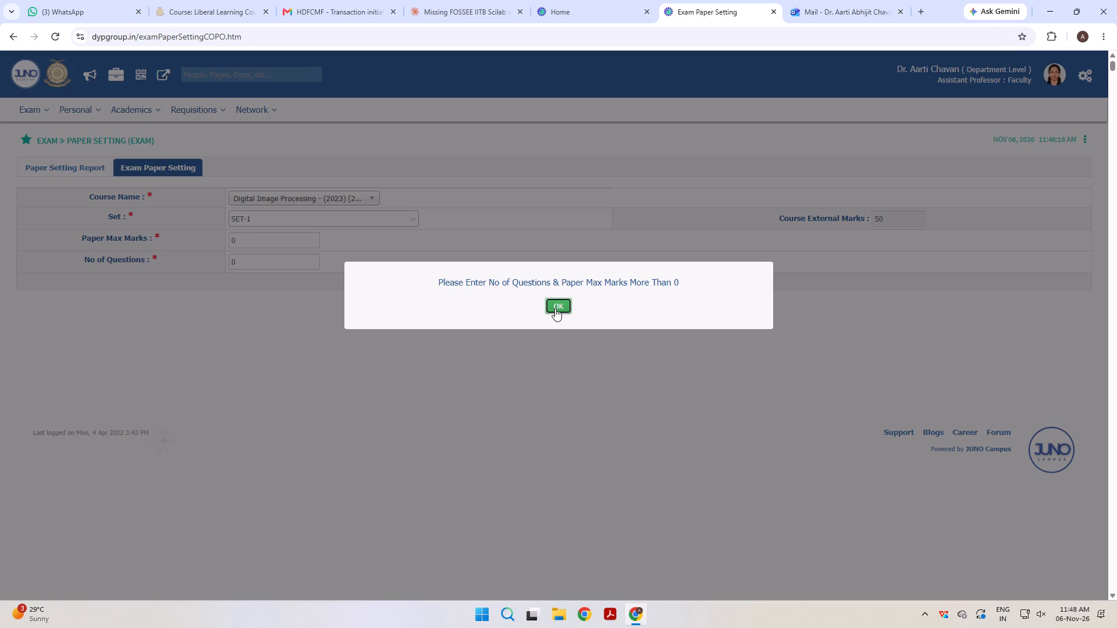
click(557, 305)
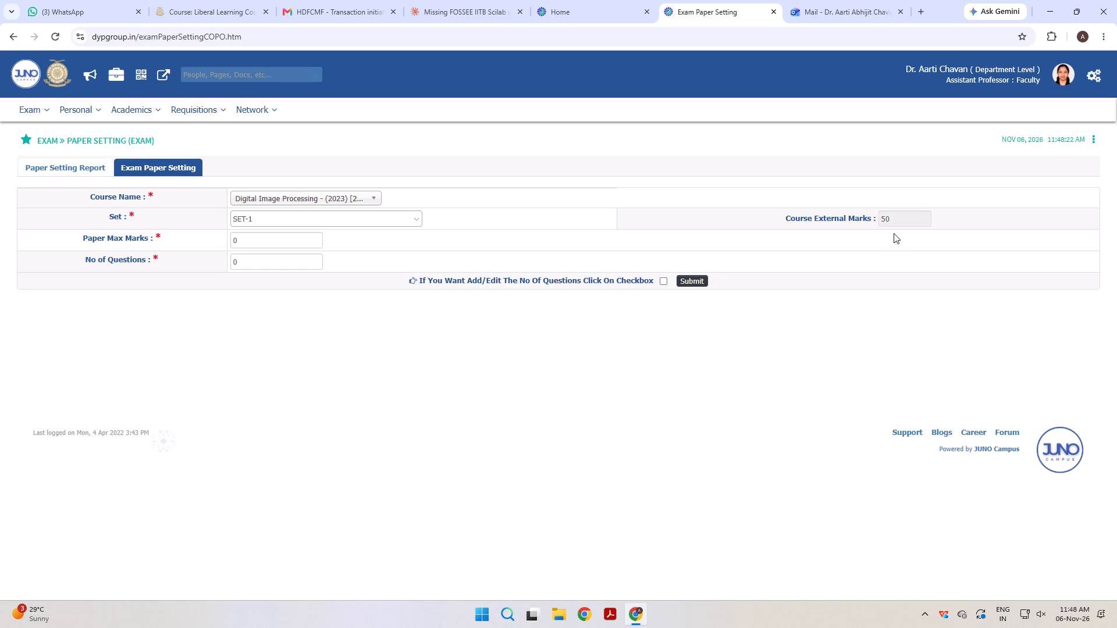
Set the paper max marks to 50 and the number of questions to 4, enable question editing, and submit.
click(275, 247)
key(BackSpace)
key(5)
key(0)
click(256, 263)
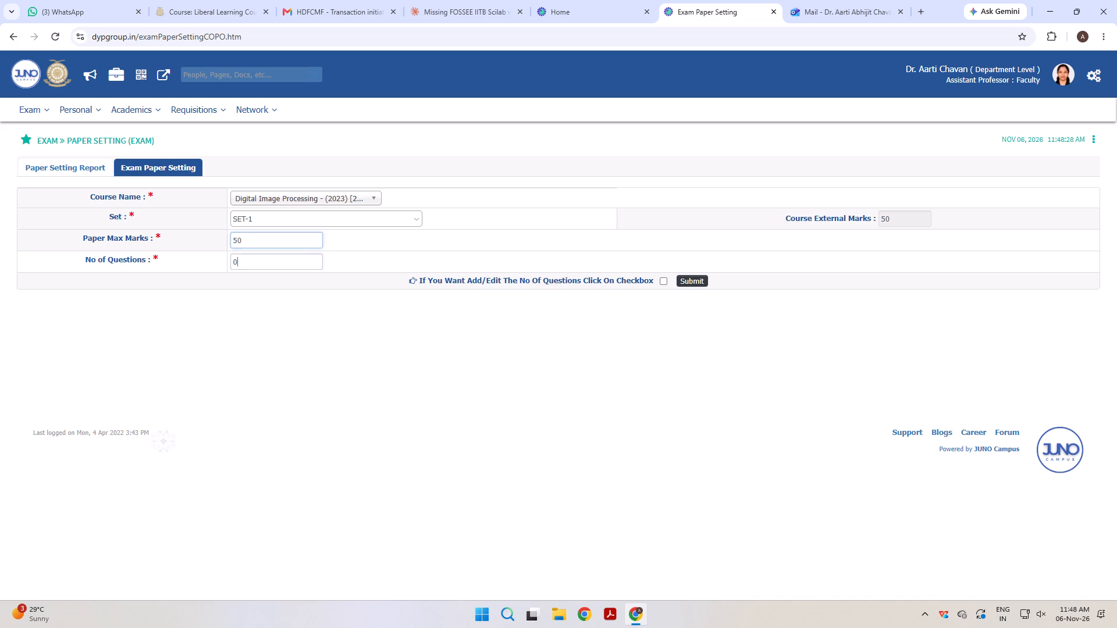
key(BackSpace)
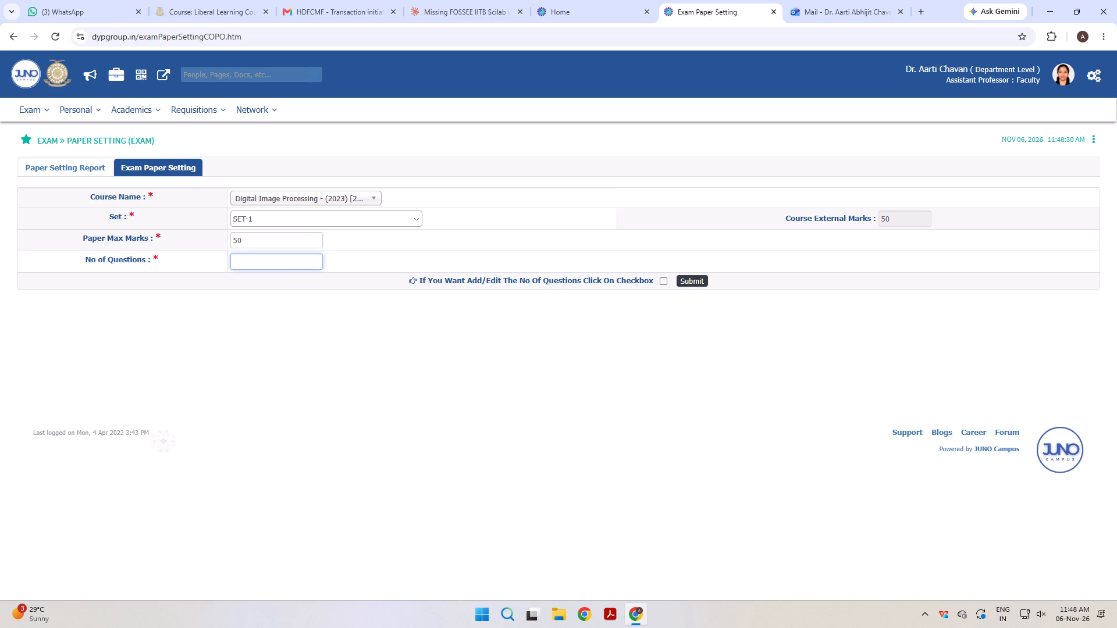
key(4)
click(663, 281)
click(695, 281)
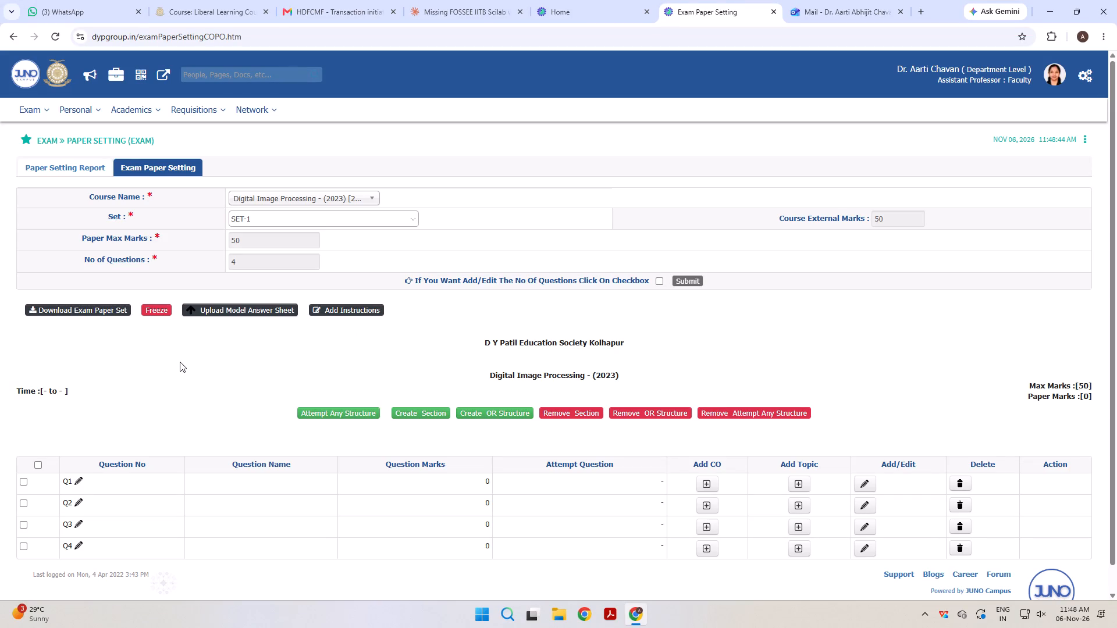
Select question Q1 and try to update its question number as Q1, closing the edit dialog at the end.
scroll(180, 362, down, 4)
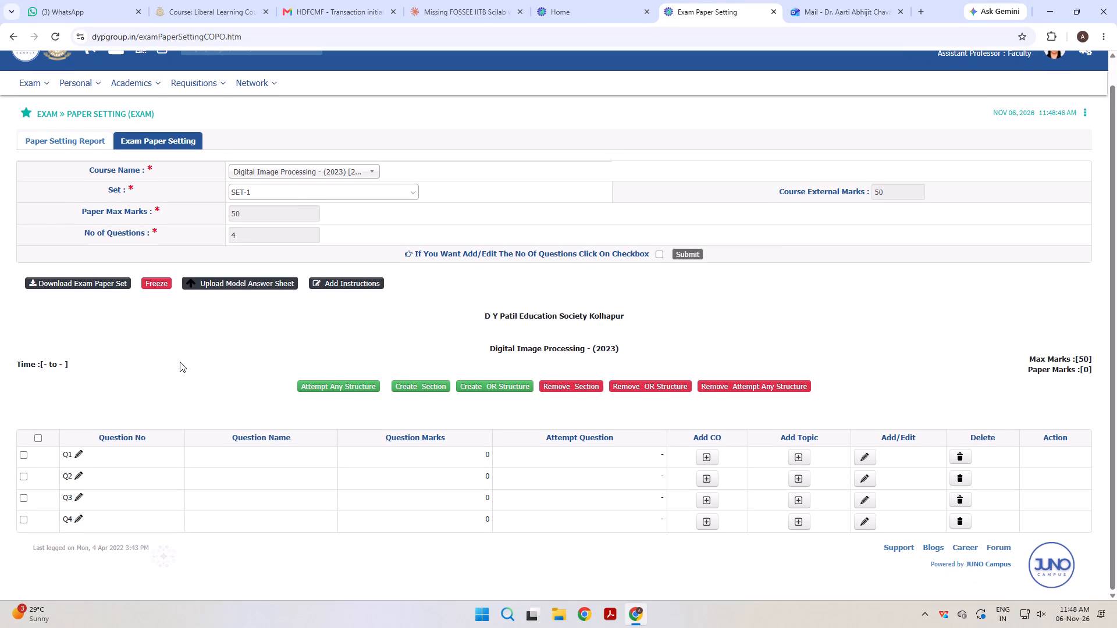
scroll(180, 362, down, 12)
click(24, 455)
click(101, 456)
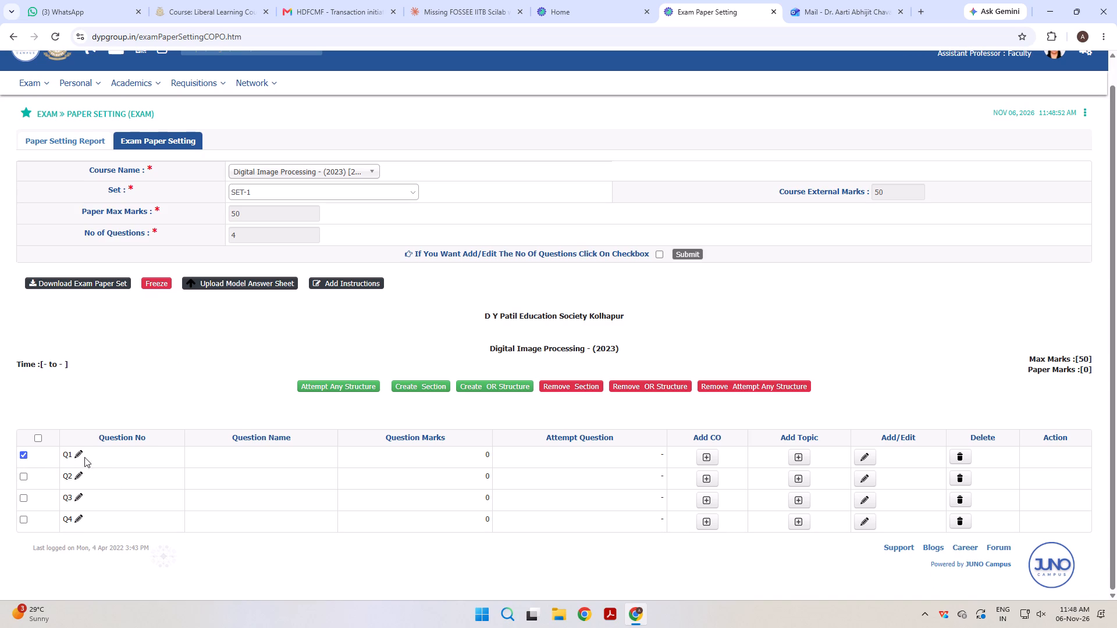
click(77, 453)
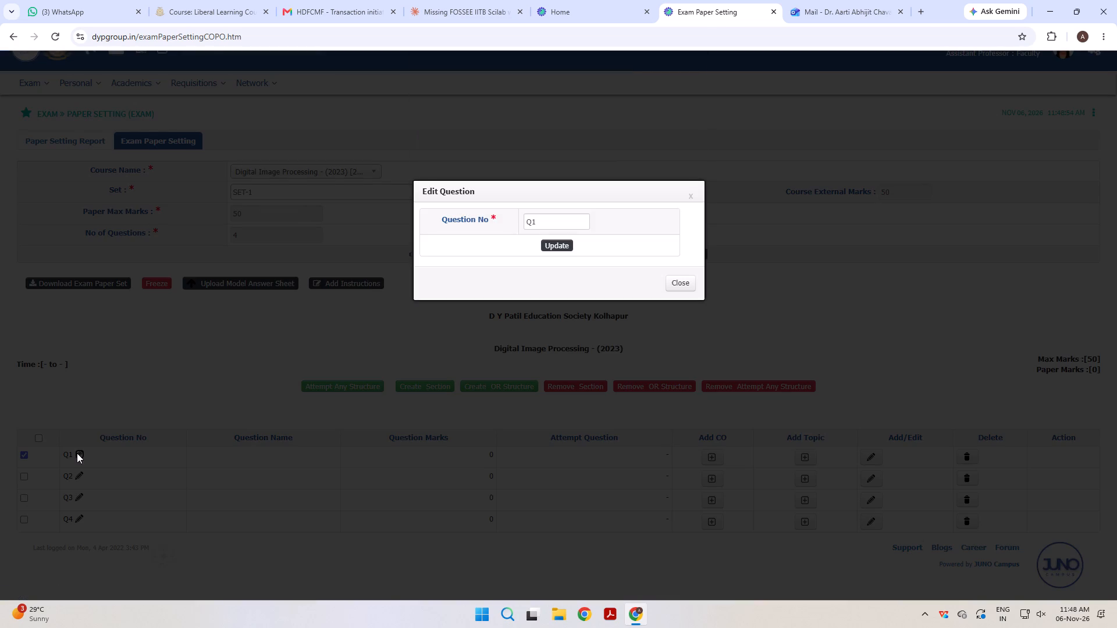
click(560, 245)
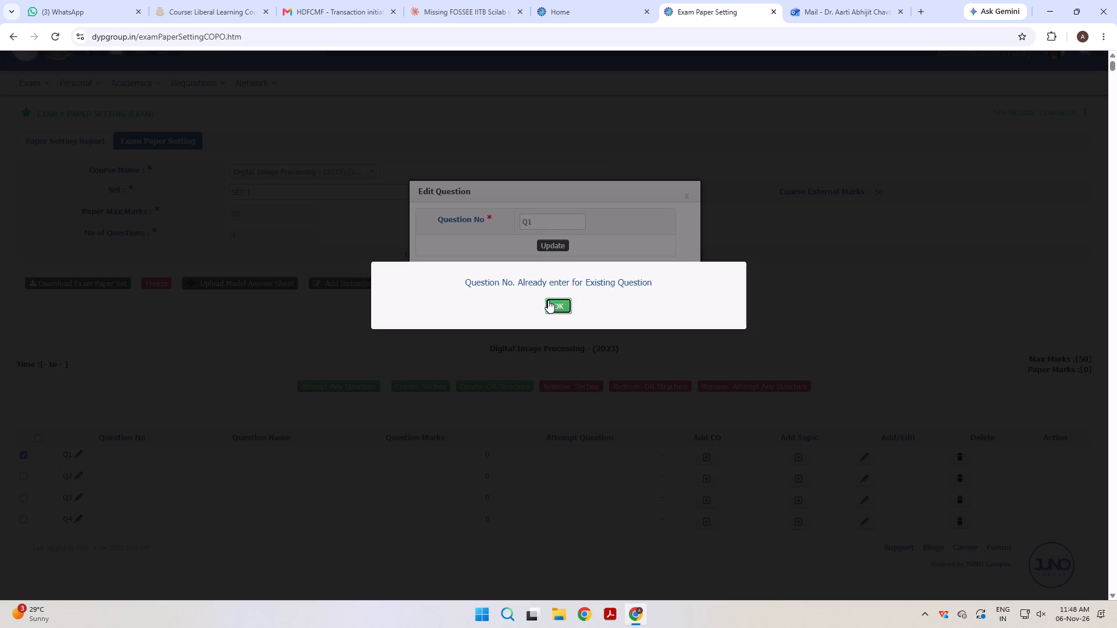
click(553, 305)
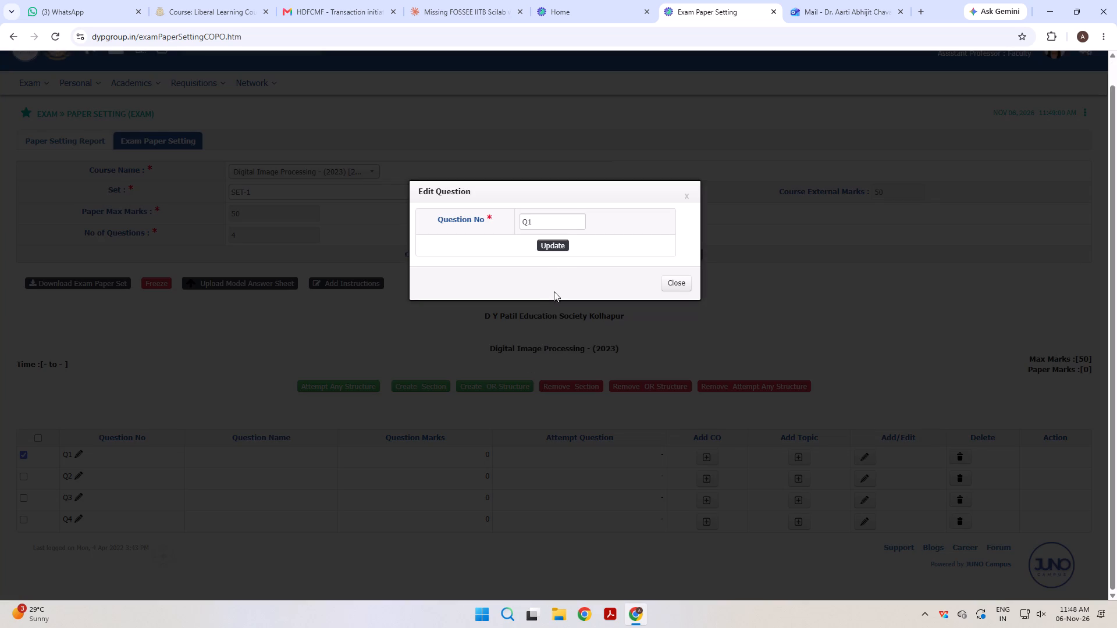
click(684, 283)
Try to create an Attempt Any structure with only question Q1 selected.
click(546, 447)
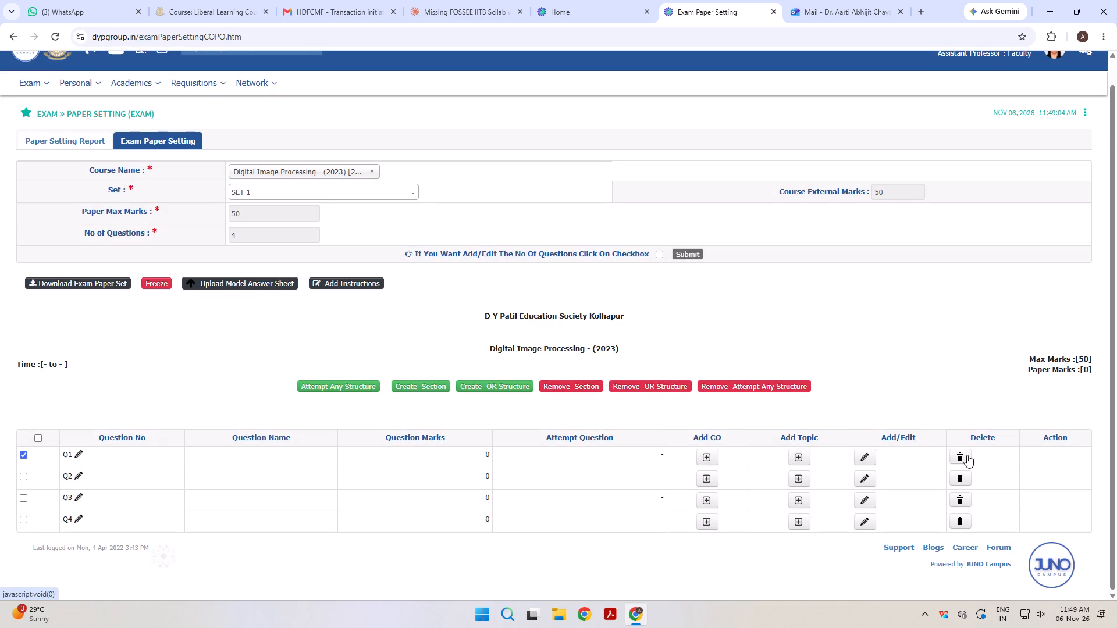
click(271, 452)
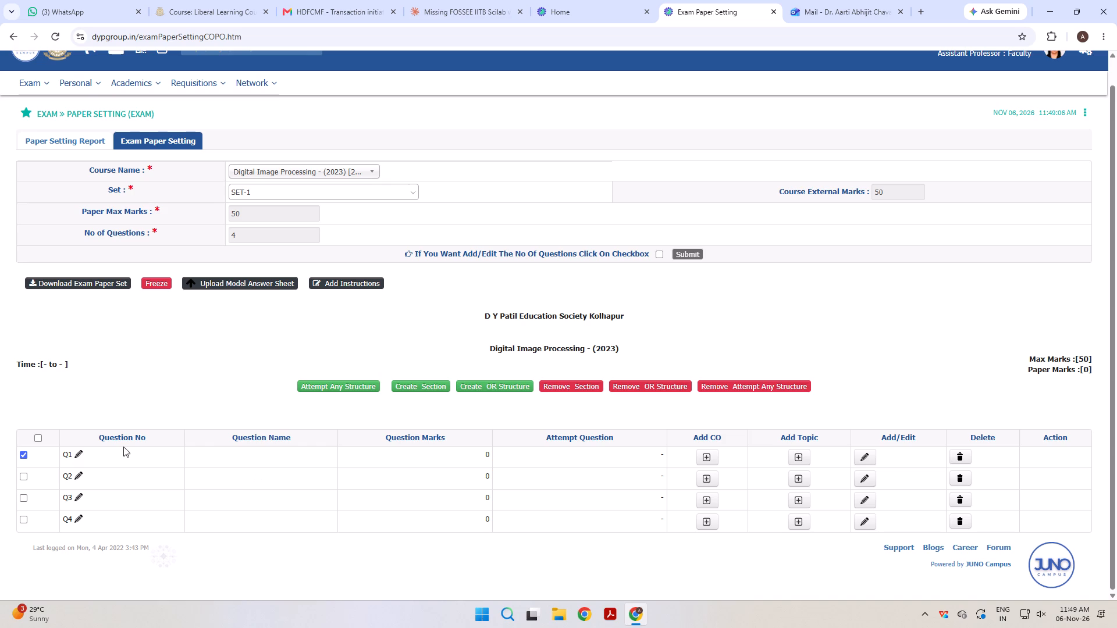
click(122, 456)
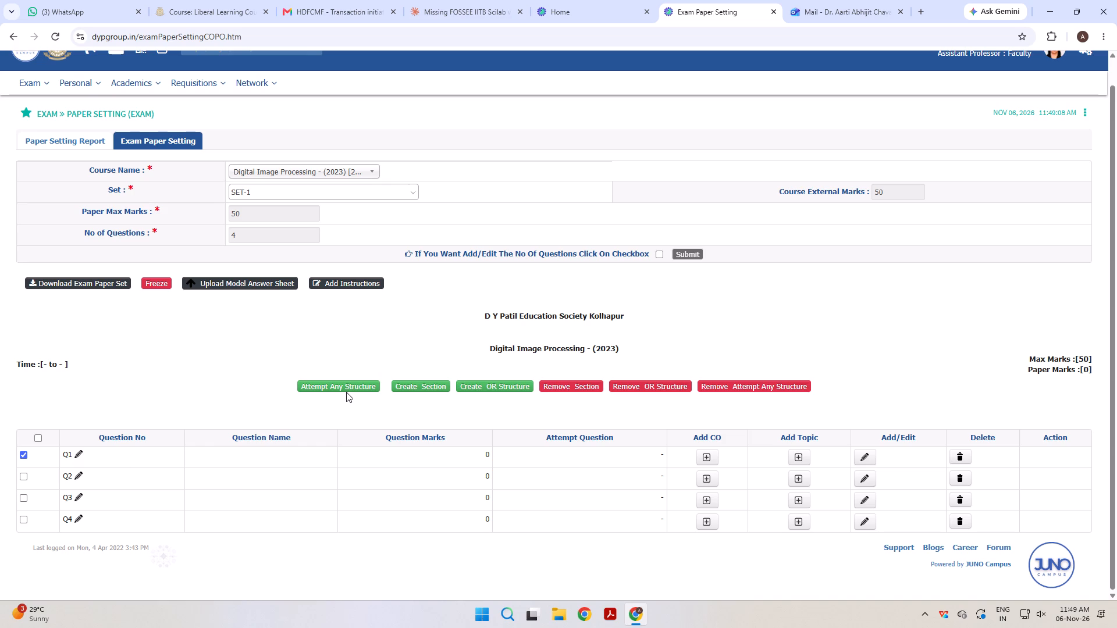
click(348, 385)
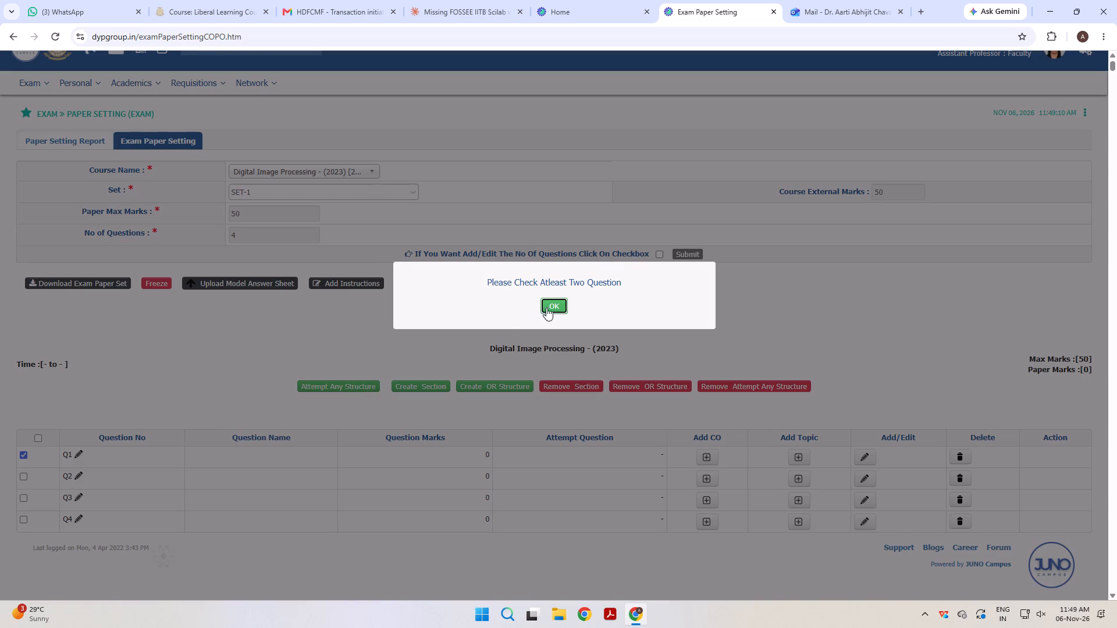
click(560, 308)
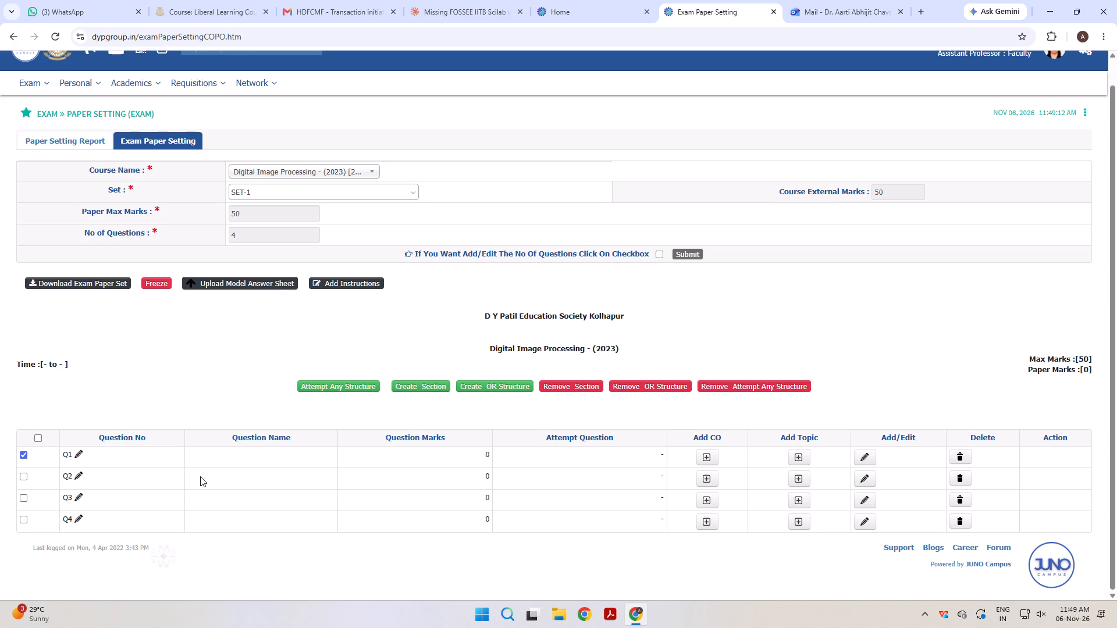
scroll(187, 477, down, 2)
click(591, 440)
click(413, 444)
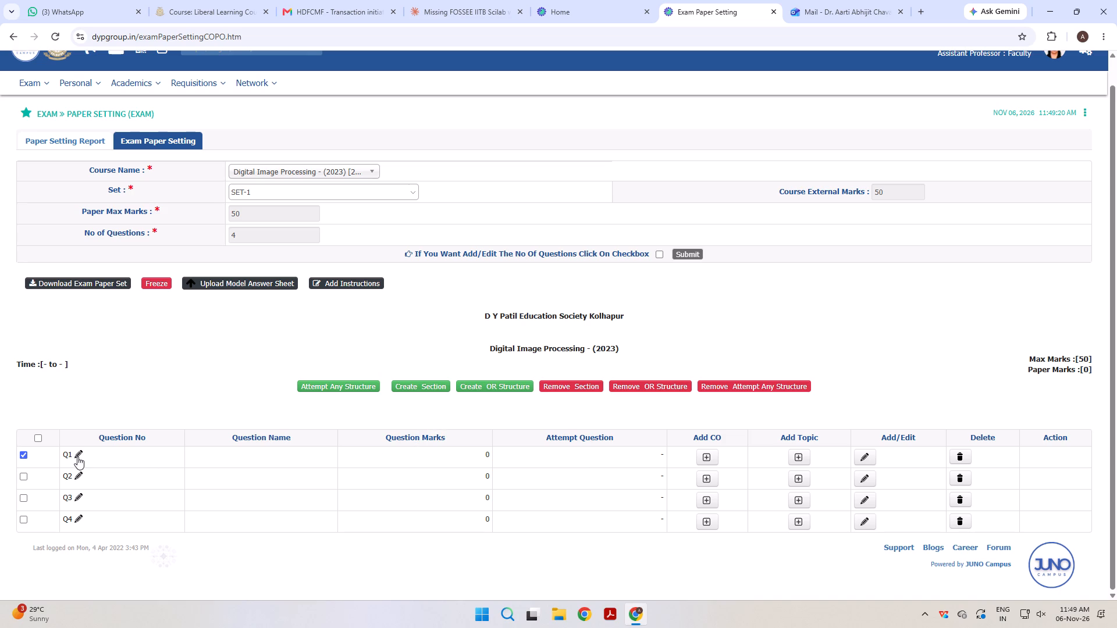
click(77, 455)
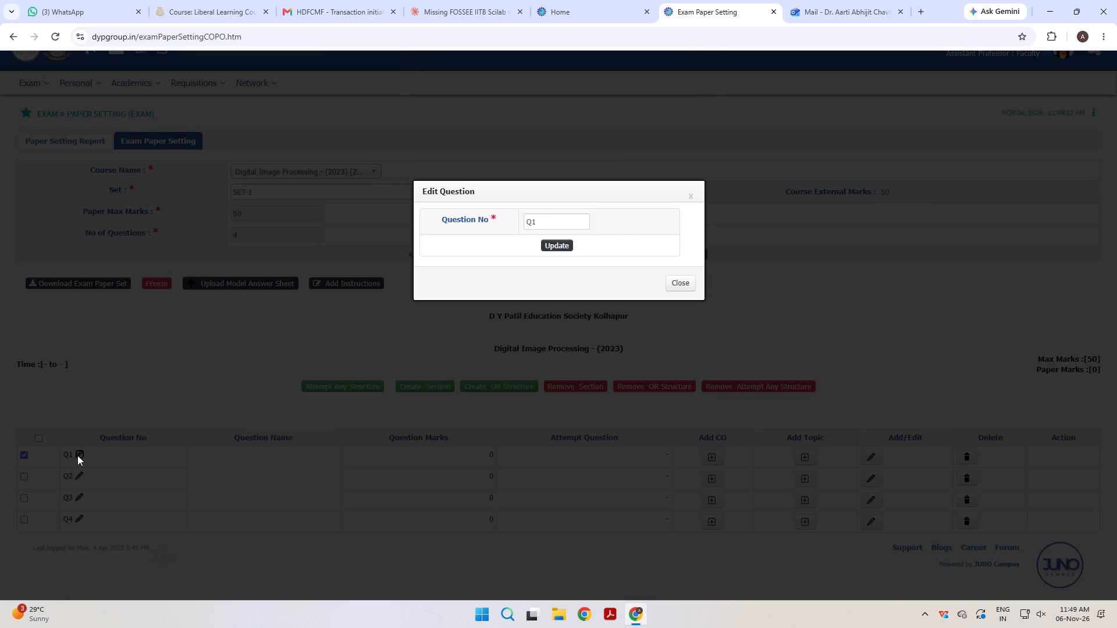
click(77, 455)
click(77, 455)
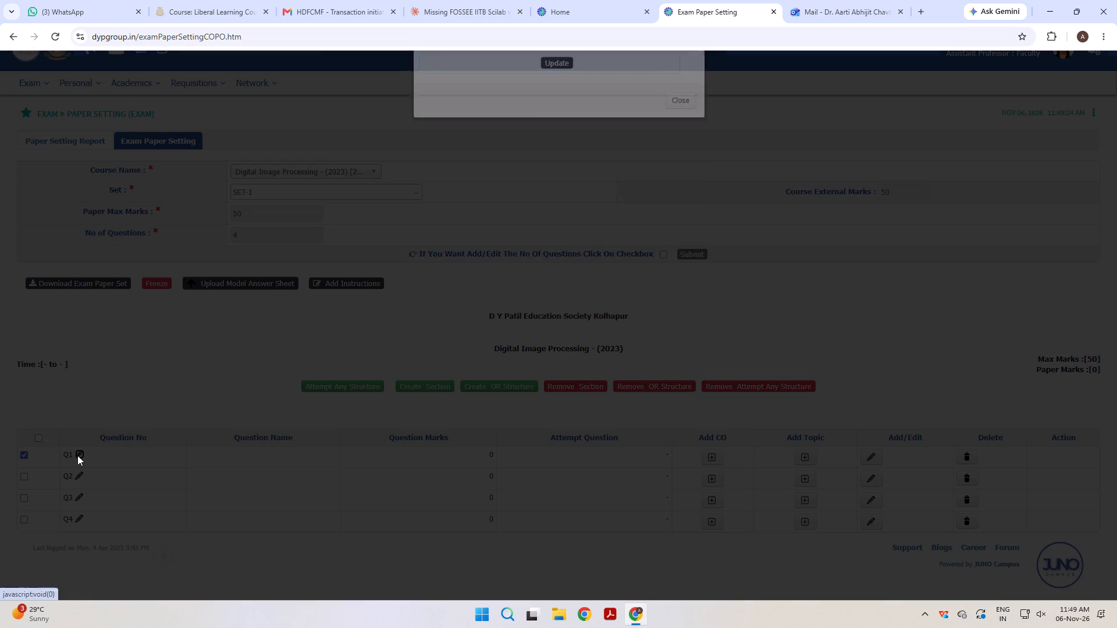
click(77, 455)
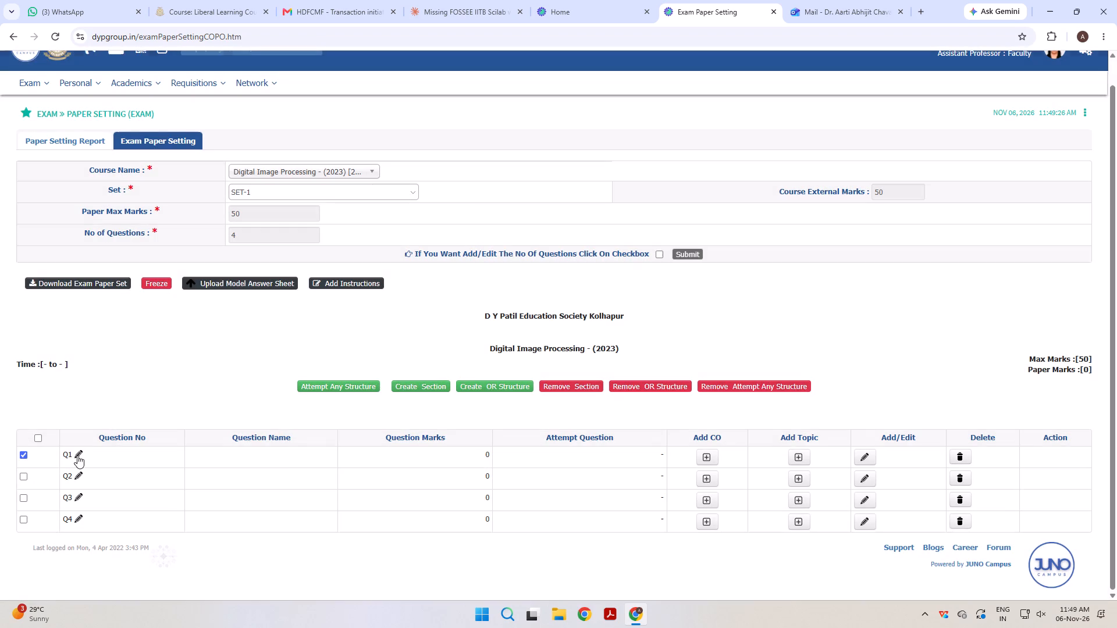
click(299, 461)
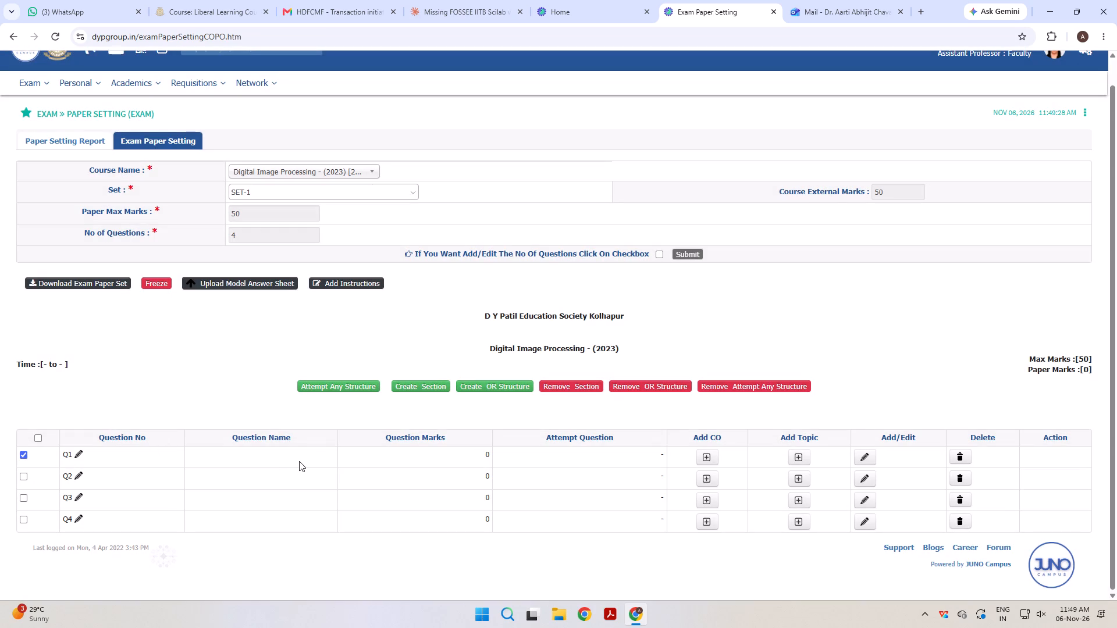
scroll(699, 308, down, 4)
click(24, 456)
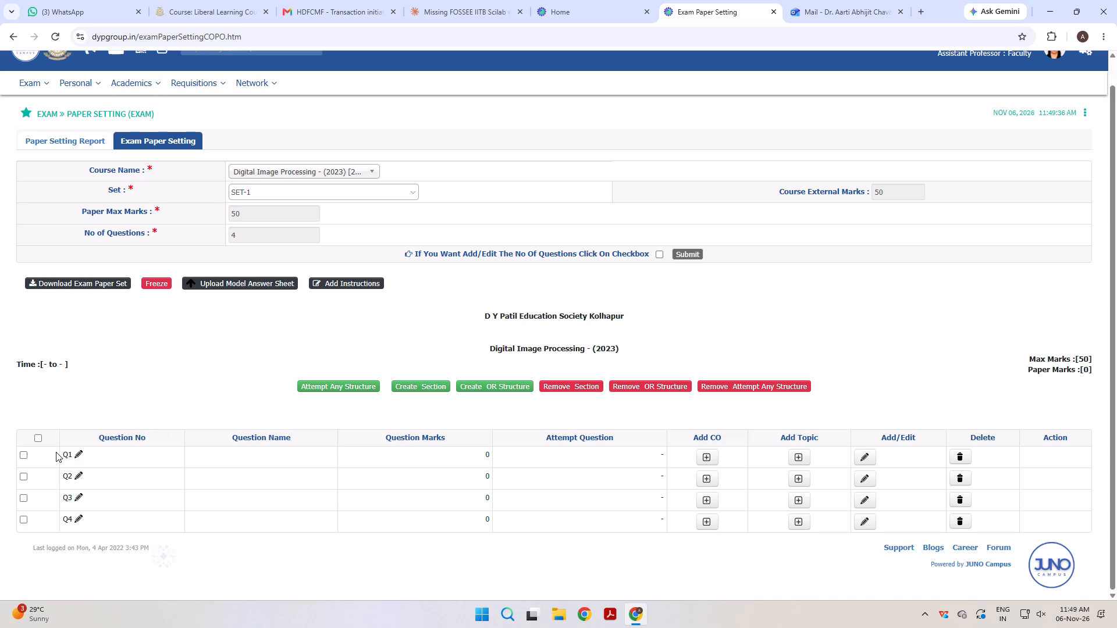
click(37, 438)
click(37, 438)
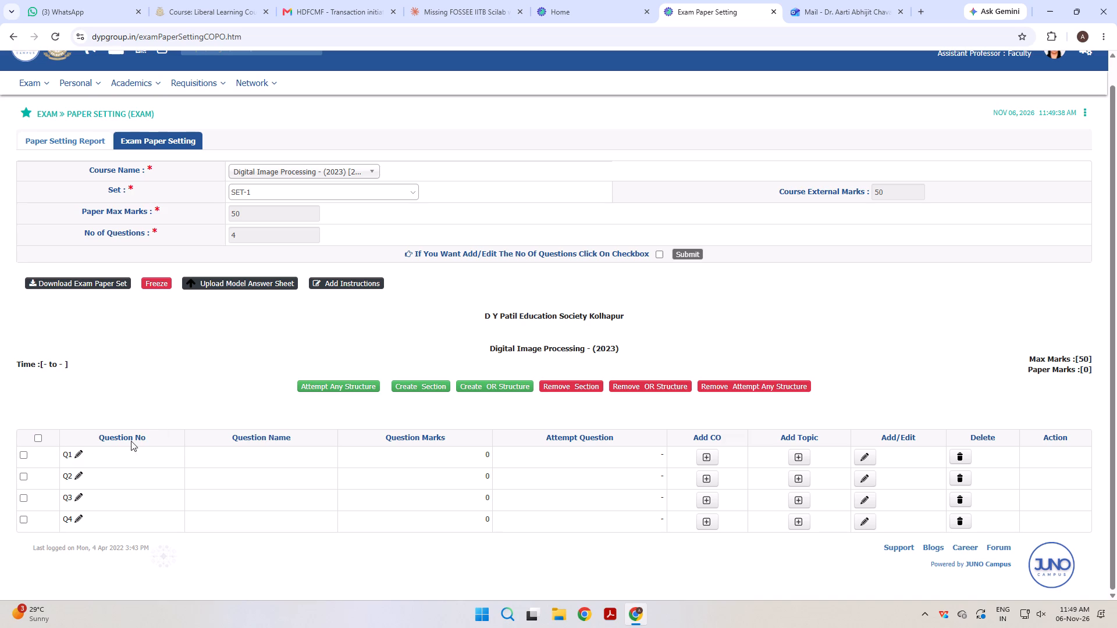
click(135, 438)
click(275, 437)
Look at the Add Question form for Q1 and close it without entering anything.
click(865, 456)
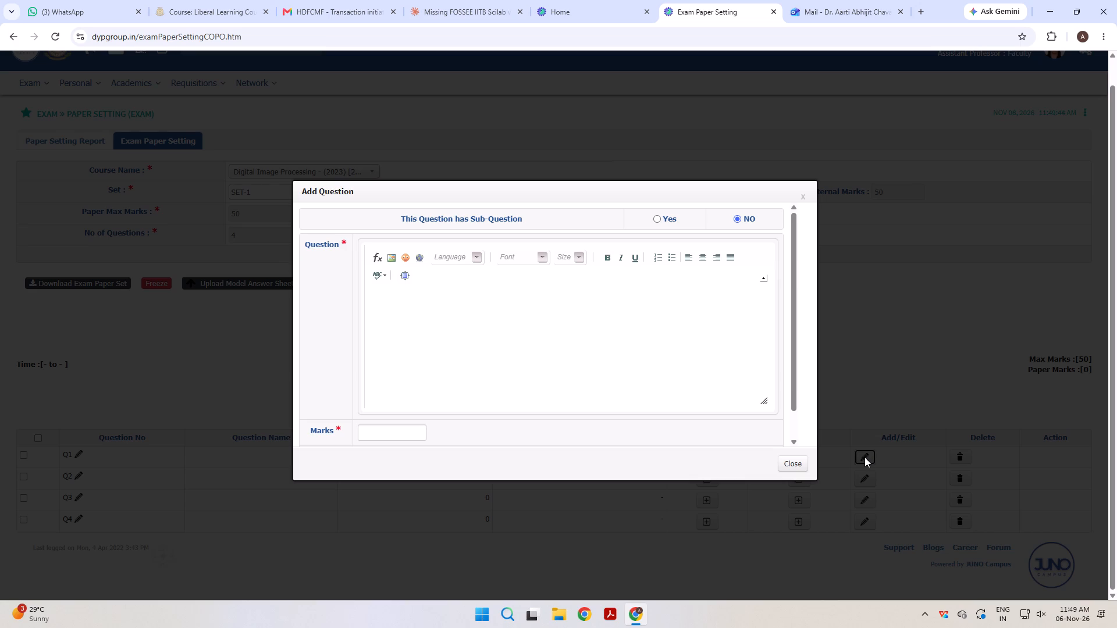
click(788, 462)
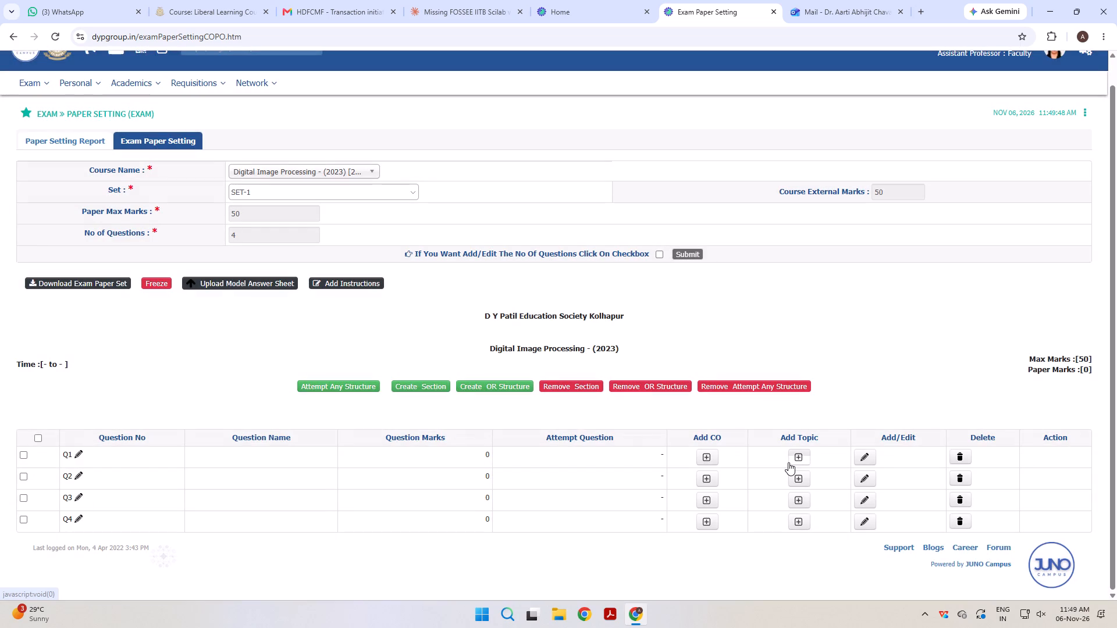
Open the course outcome mapping for Q1, check the course choices, and close it without saving.
click(708, 455)
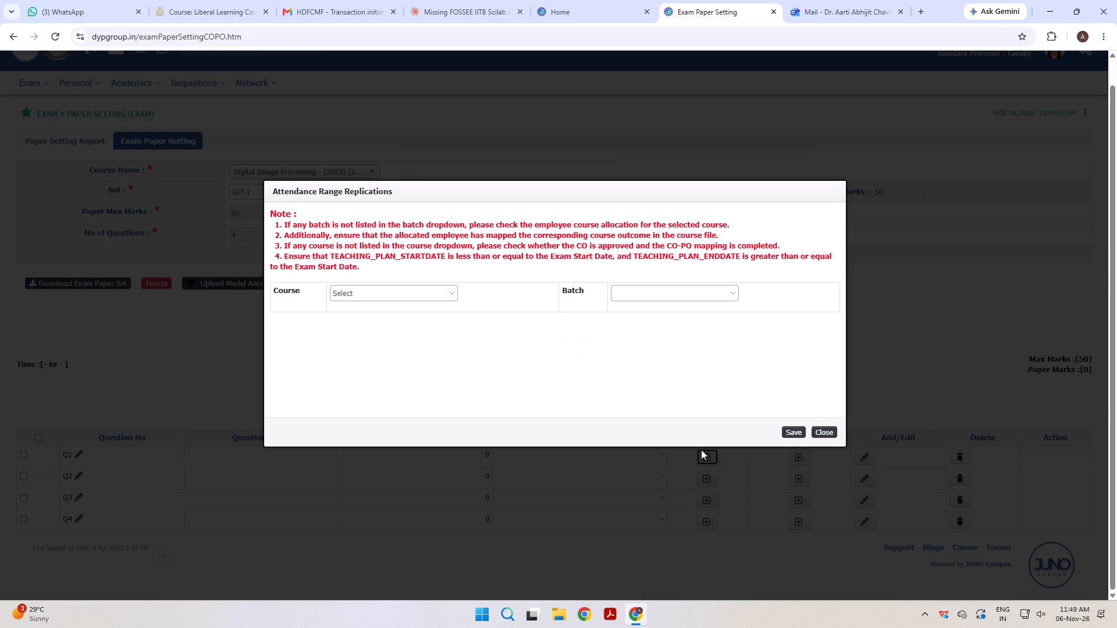
click(469, 292)
click(469, 292)
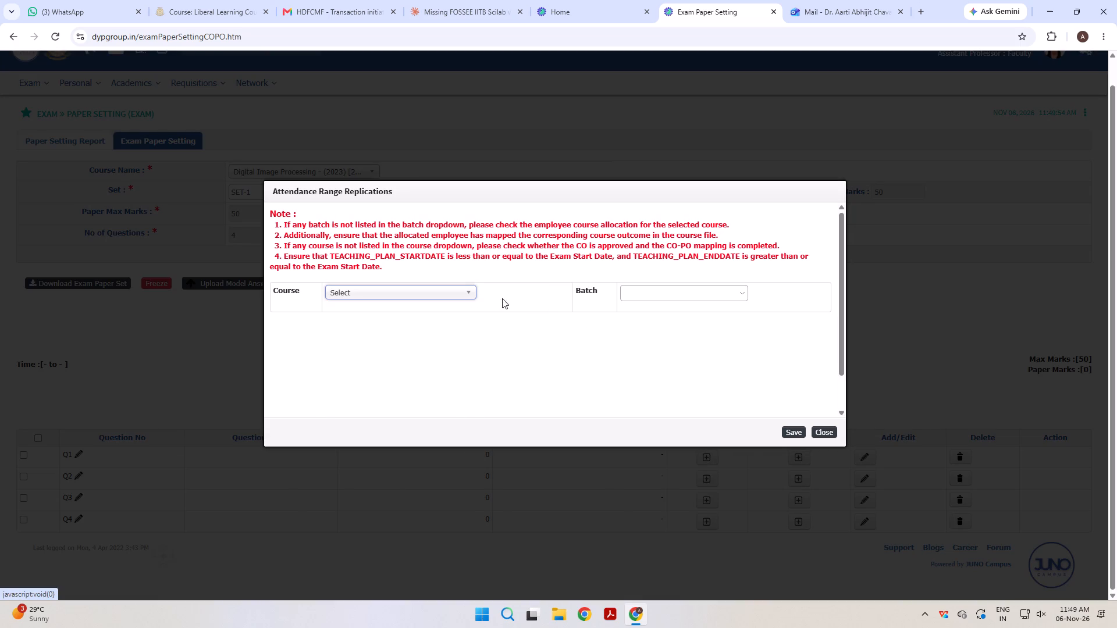
click(819, 432)
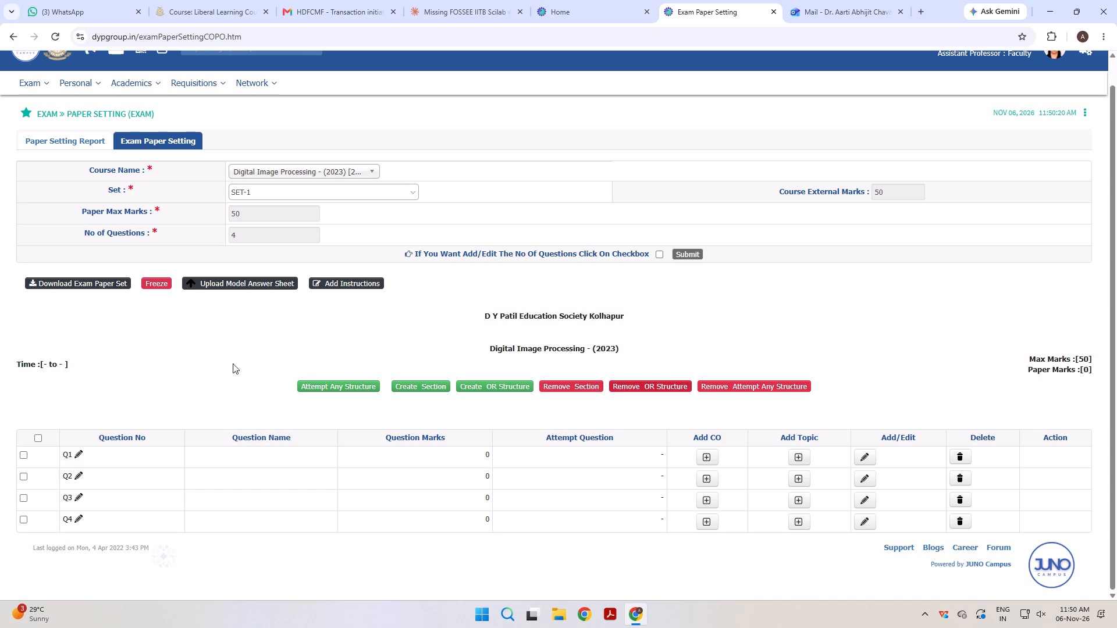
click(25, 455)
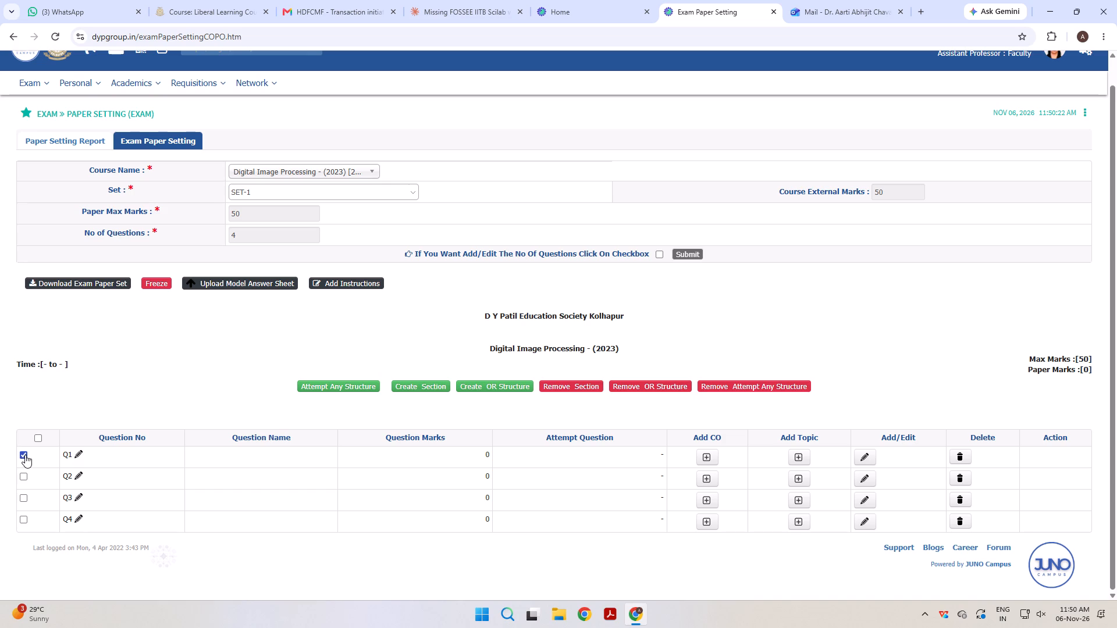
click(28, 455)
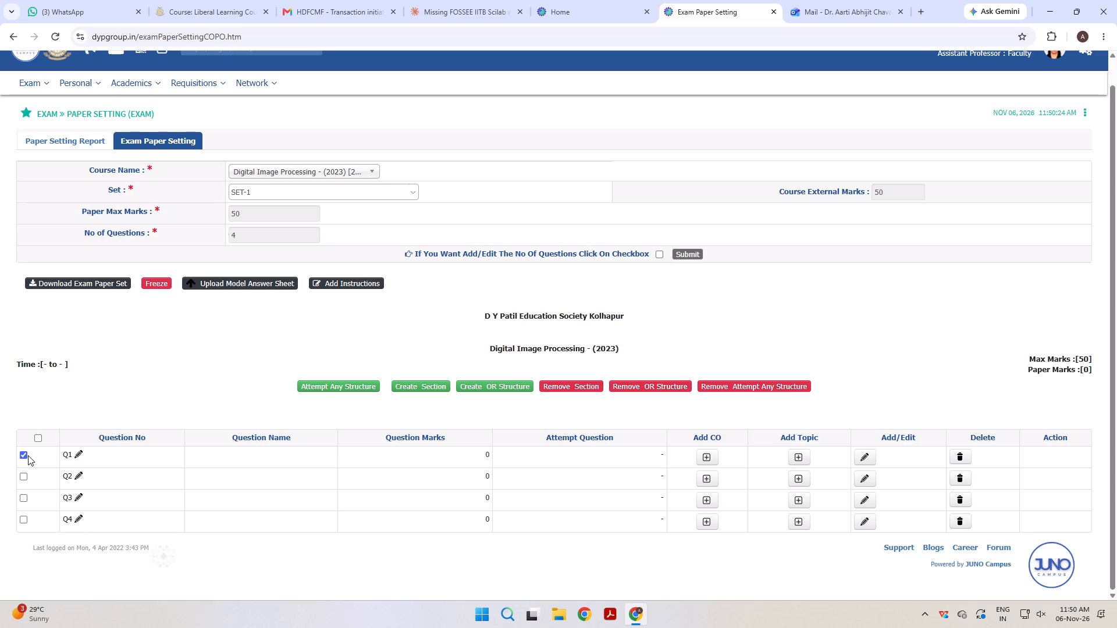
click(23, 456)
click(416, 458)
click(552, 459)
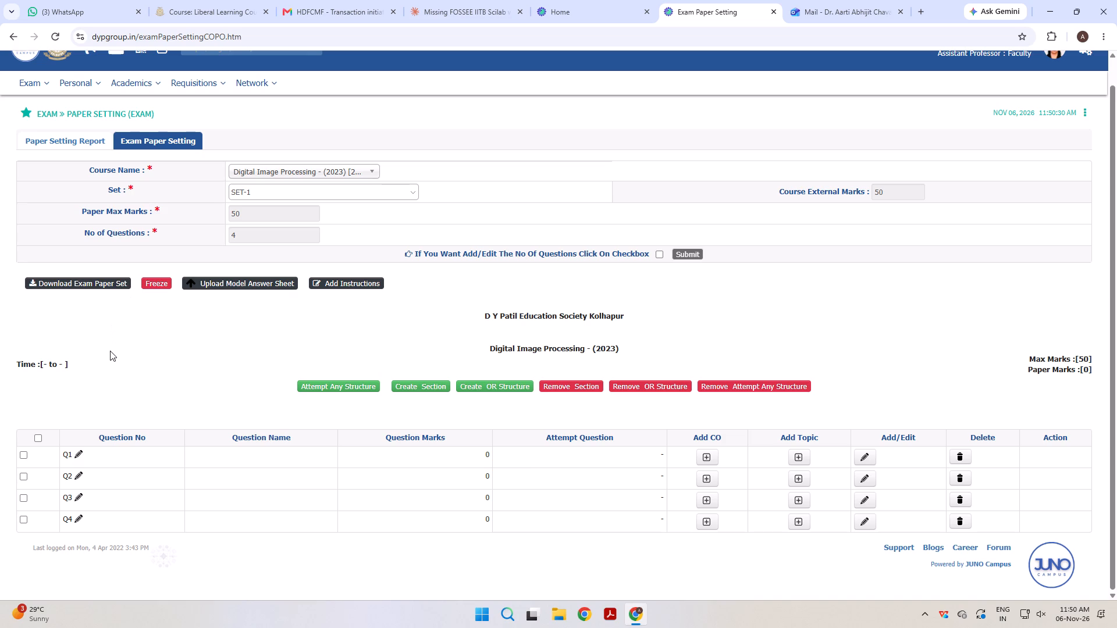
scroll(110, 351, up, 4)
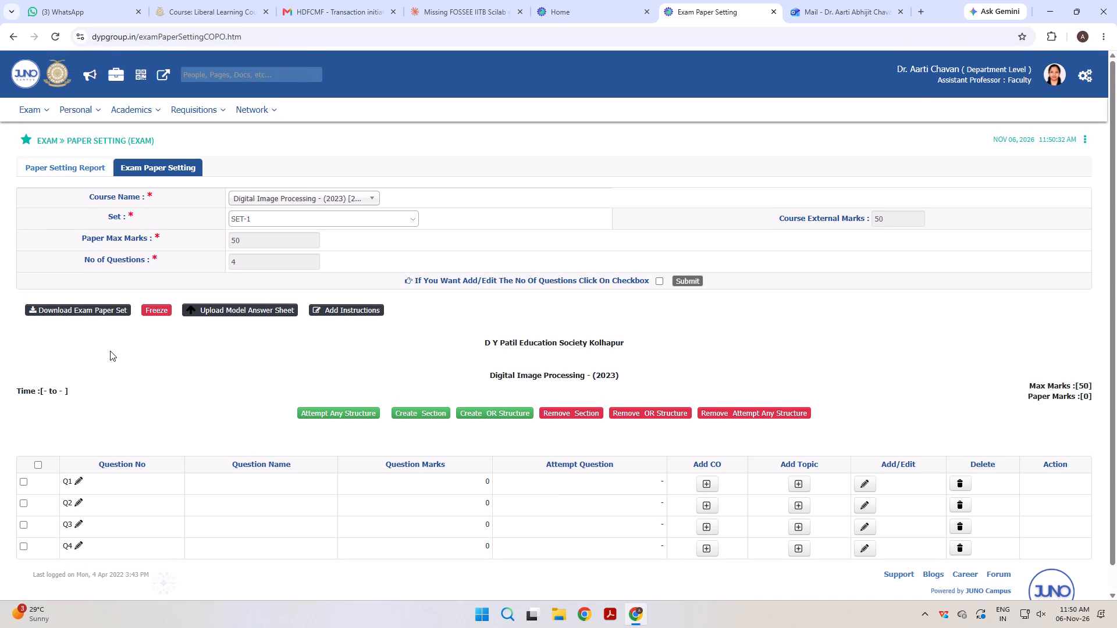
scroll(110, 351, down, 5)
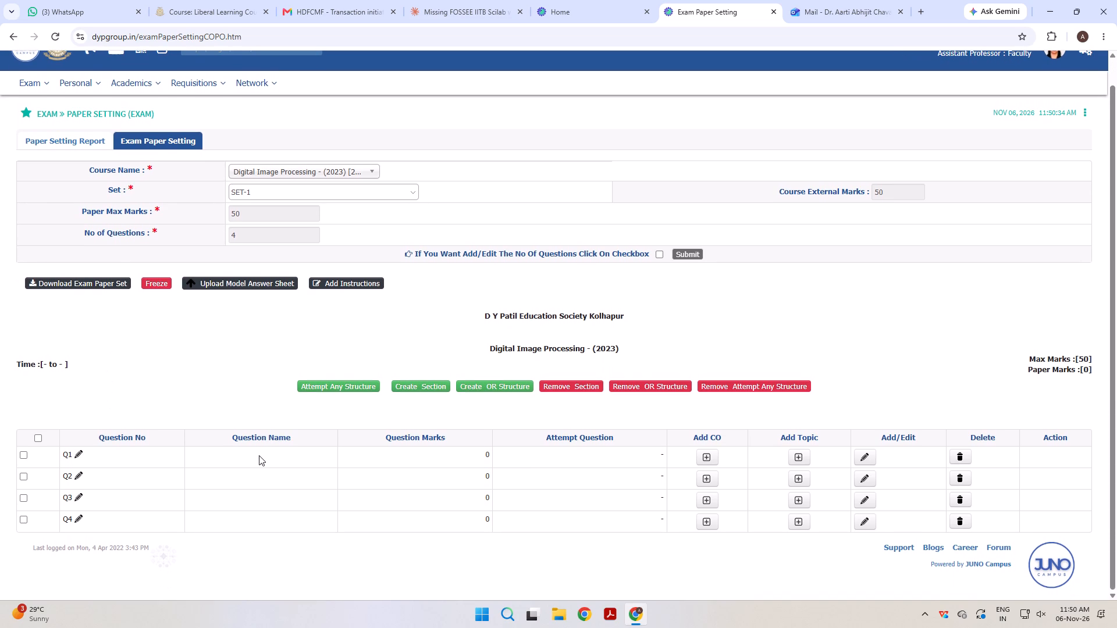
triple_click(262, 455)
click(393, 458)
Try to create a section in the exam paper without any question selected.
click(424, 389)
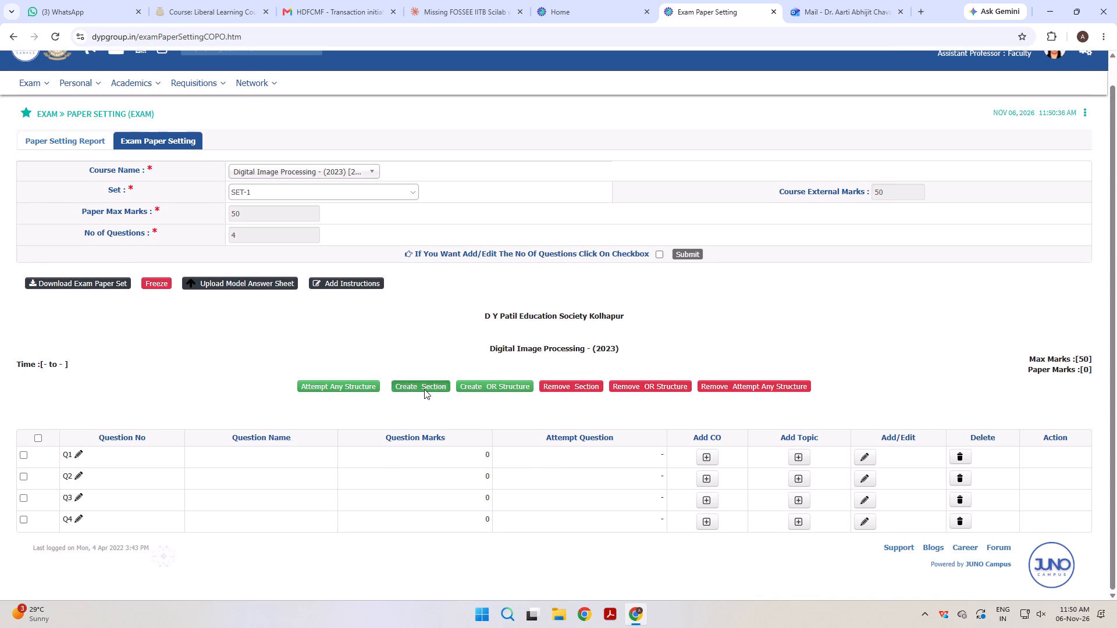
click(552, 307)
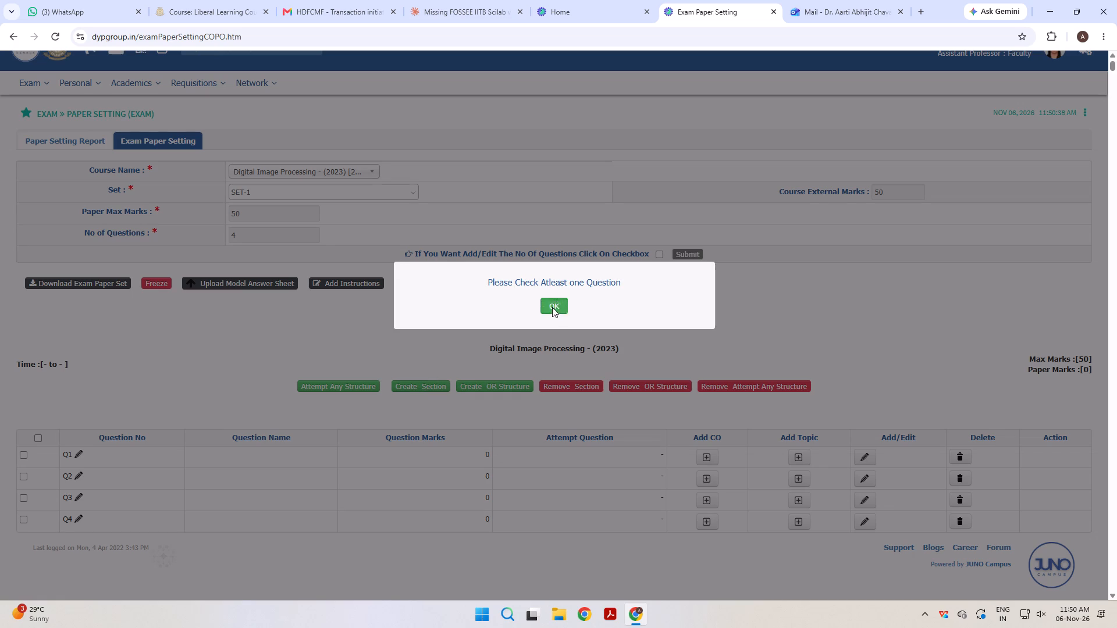
Select question Q1, look at the Add Section form for it, and close the form without entering anything.
click(23, 453)
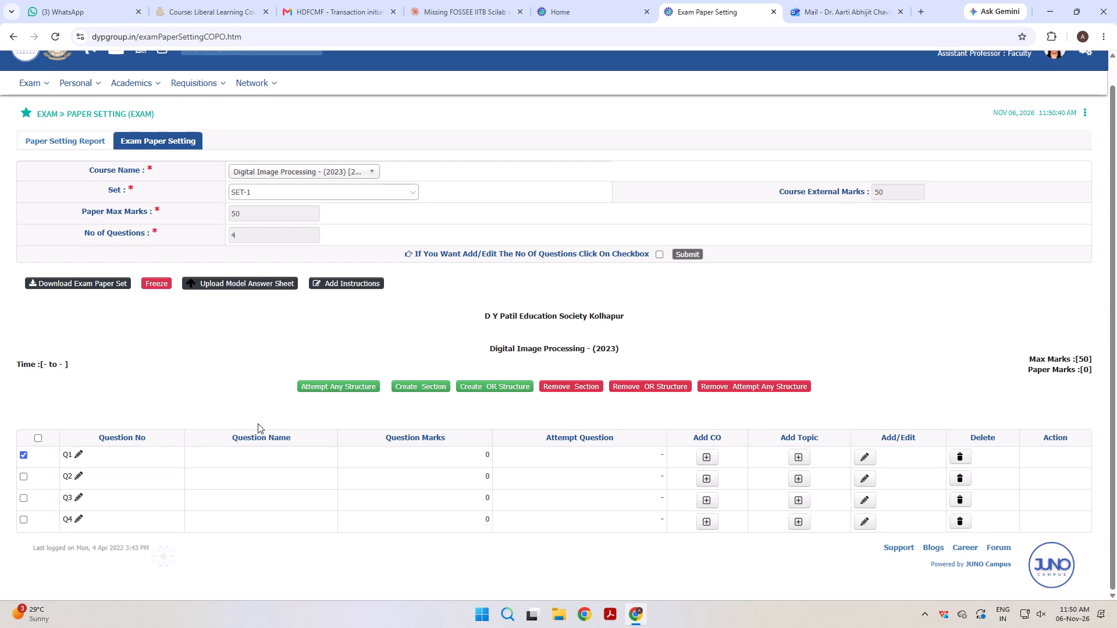
click(420, 386)
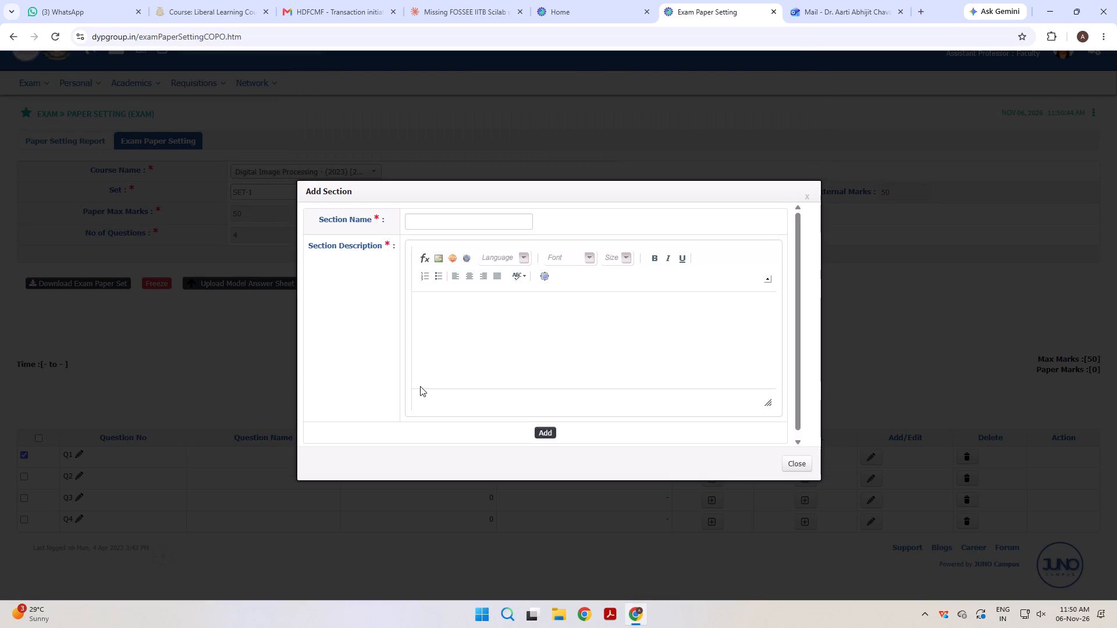
click(789, 465)
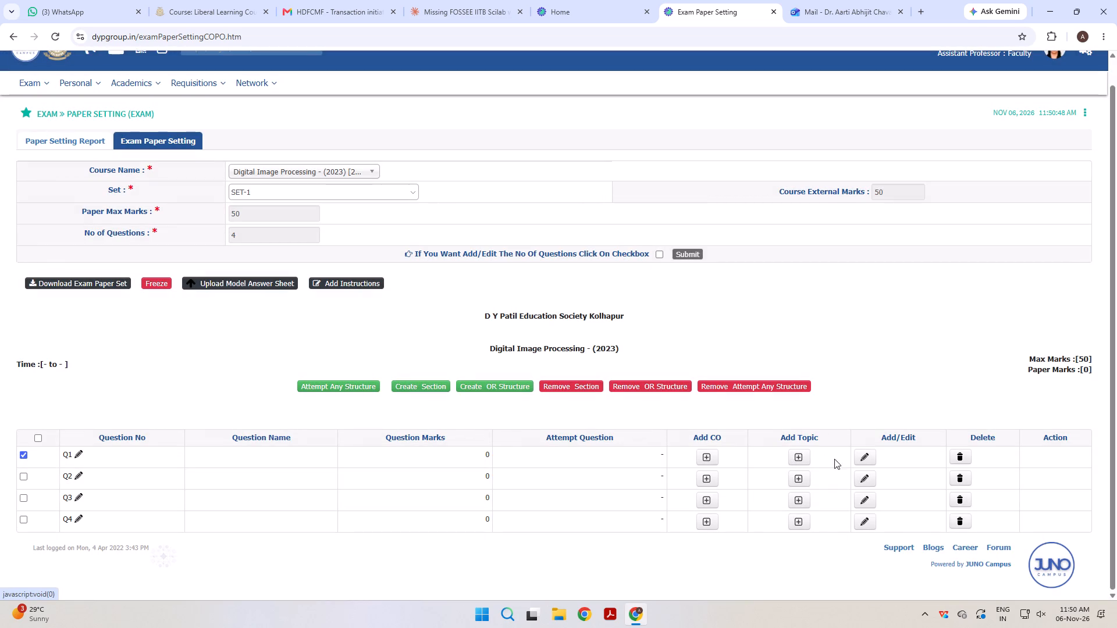
Examine the Add Question form for Q1, including its image insertion options, and close it without entering anything.
click(865, 460)
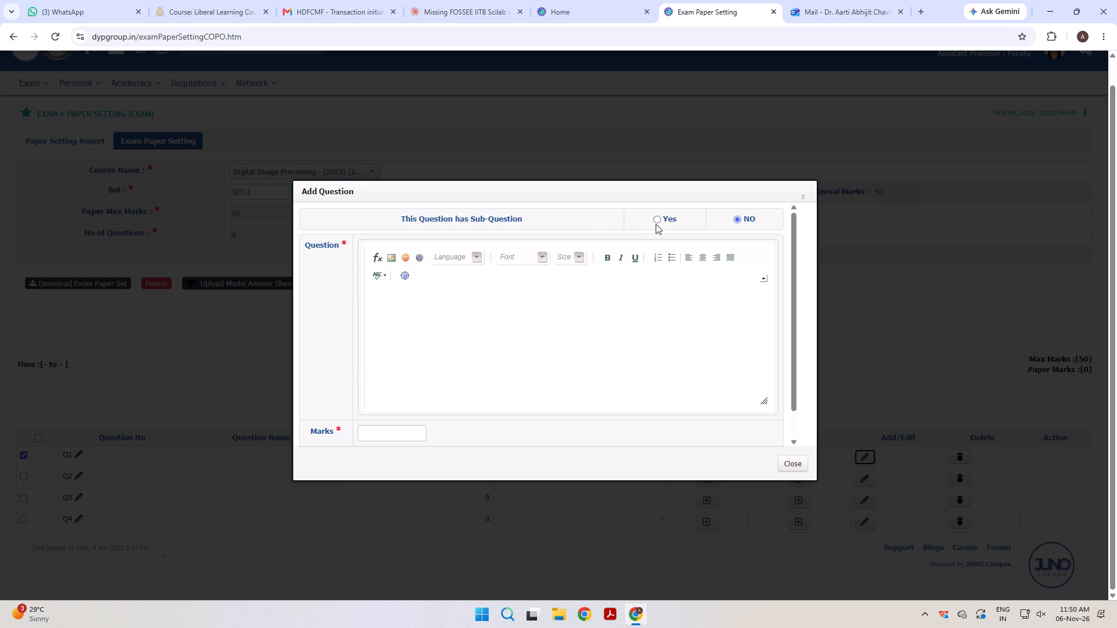
click(390, 254)
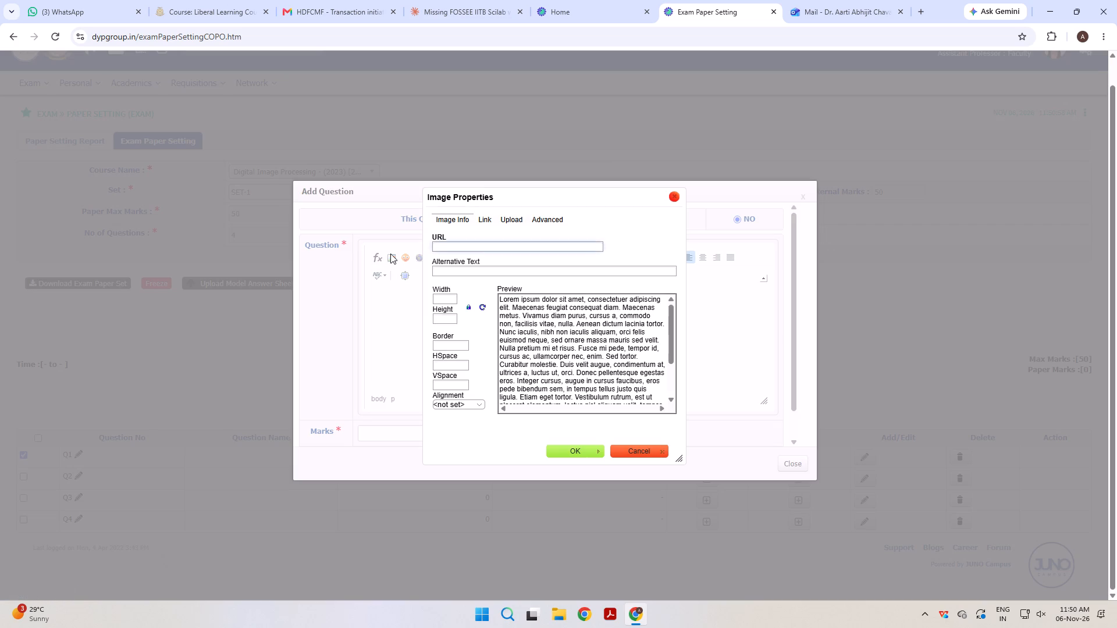
click(675, 196)
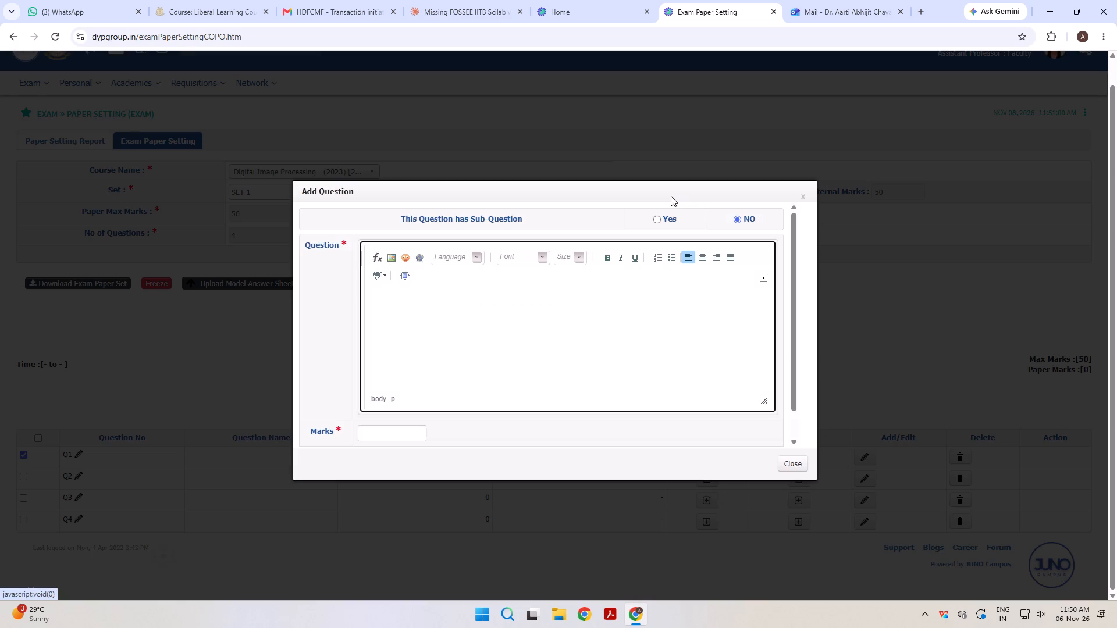
click(440, 307)
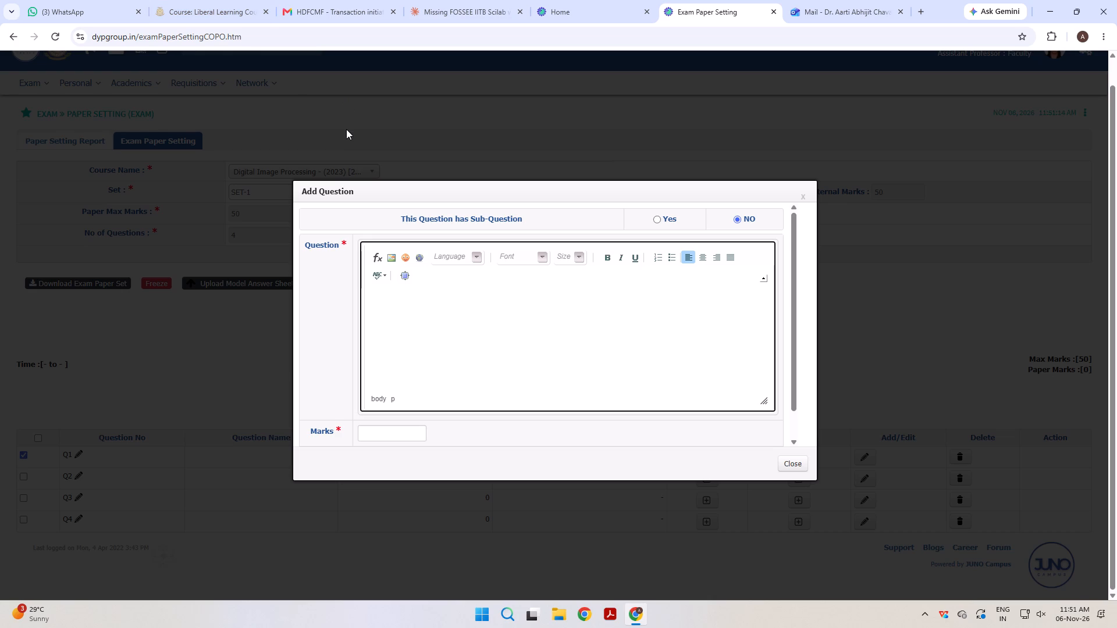
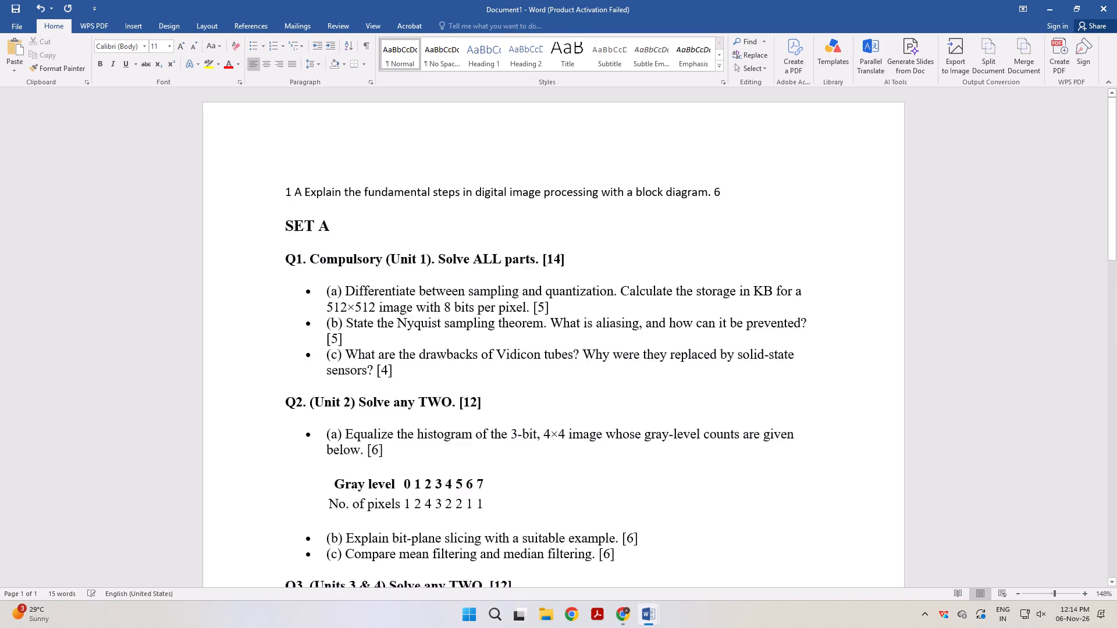
scroll(468, 435, up, 18)
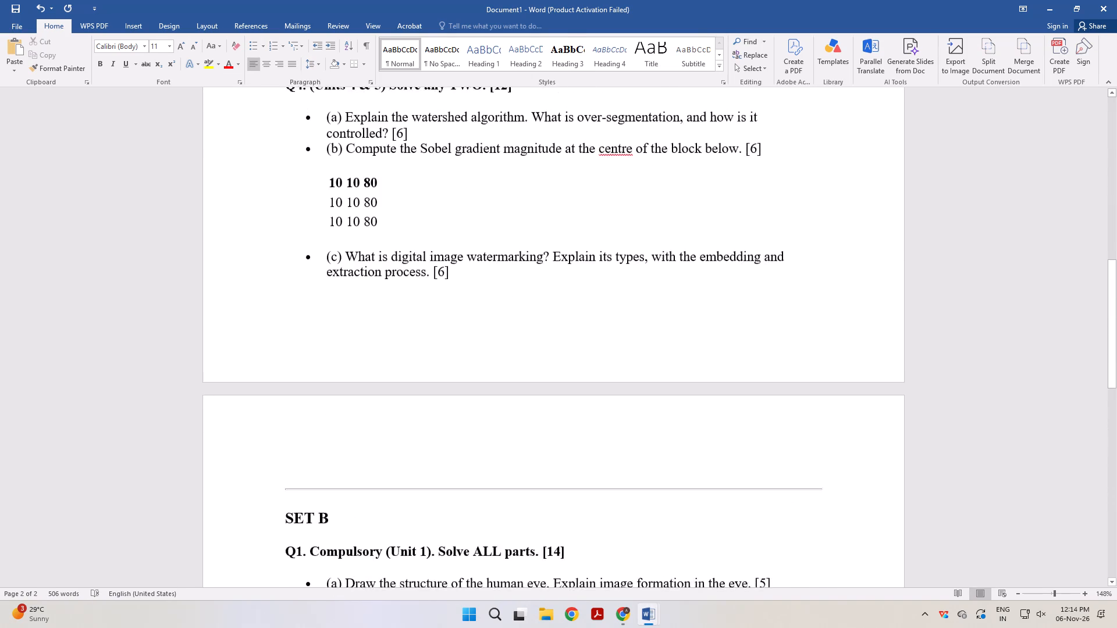
scroll(461, 434, up, 8)
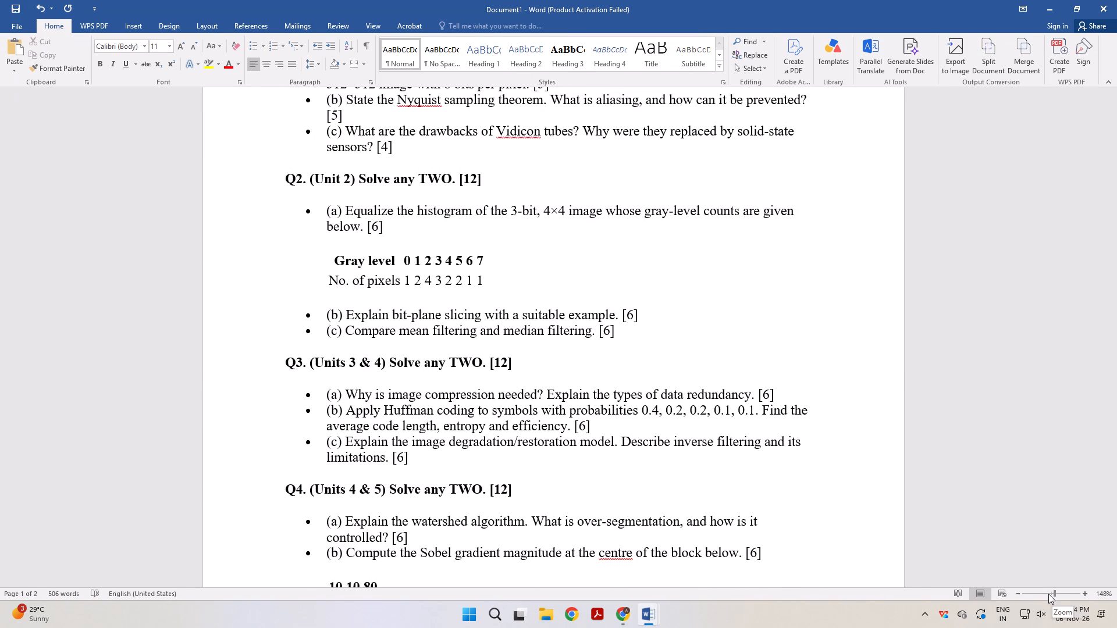
click(1048, 594)
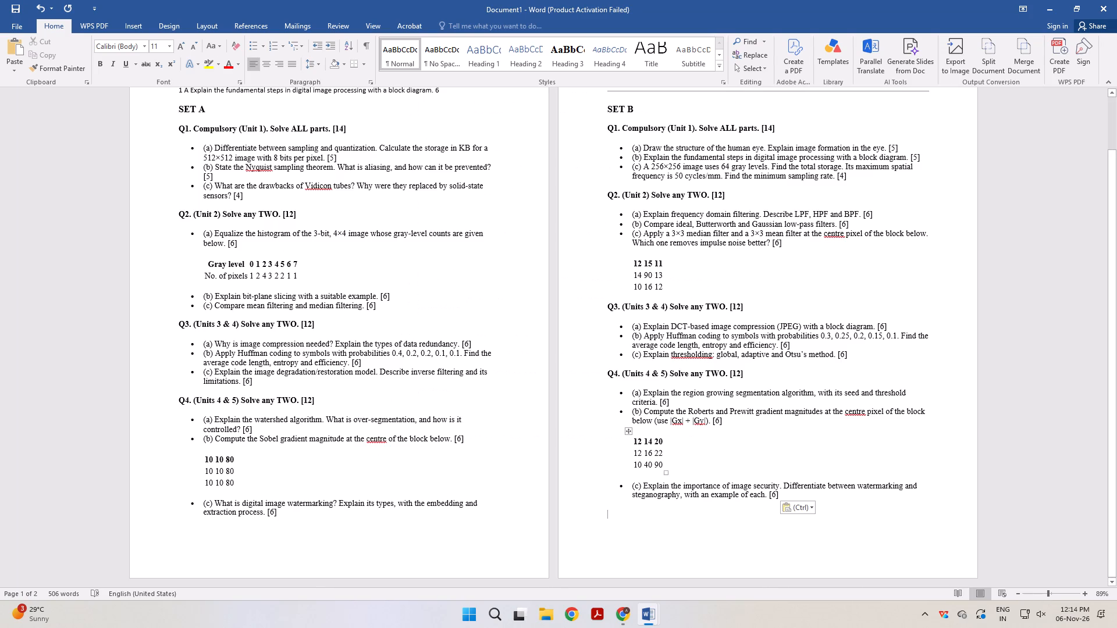
scroll(431, 388, up, 10)
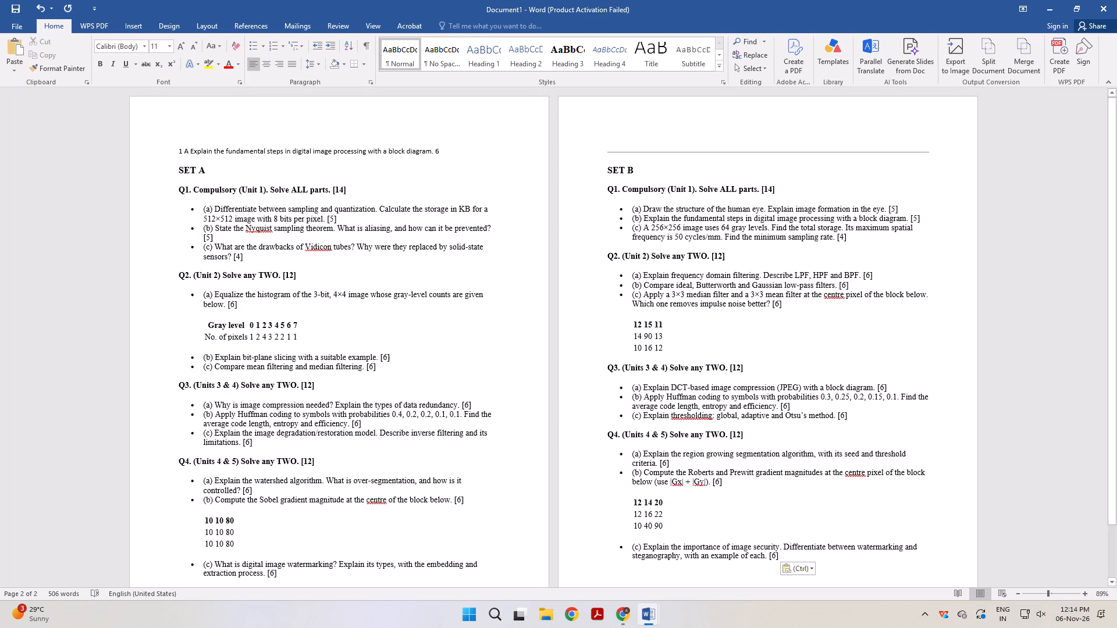
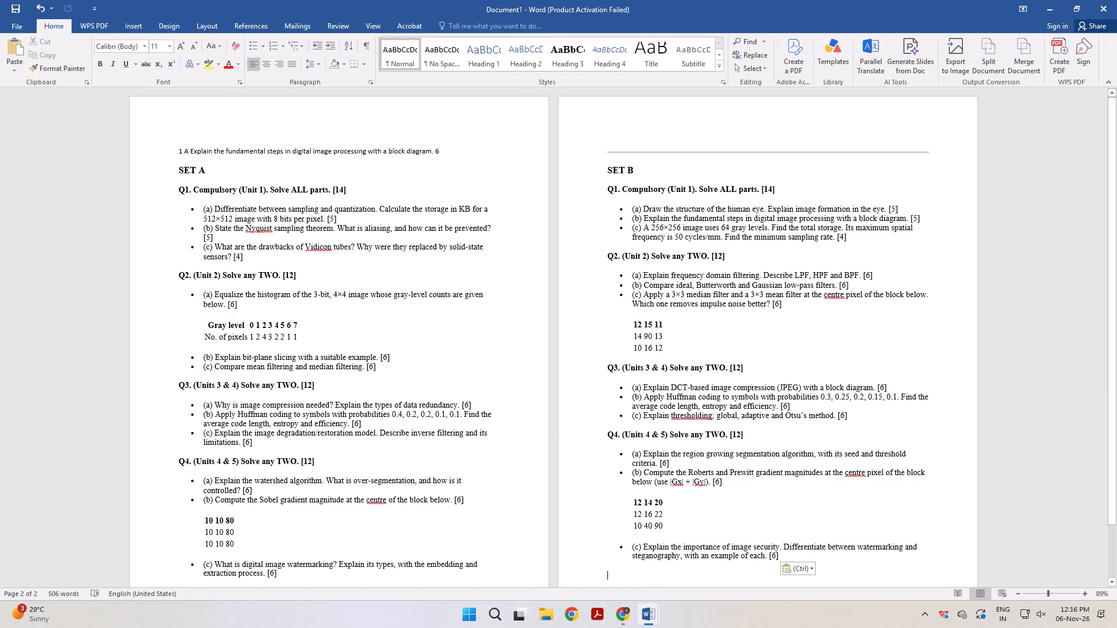
Replace Set A's question 1 (a) with Set B's question 1 (b) on the fundamental steps in digital image processing, including its [5] marks.
drag(645, 217, 924, 222)
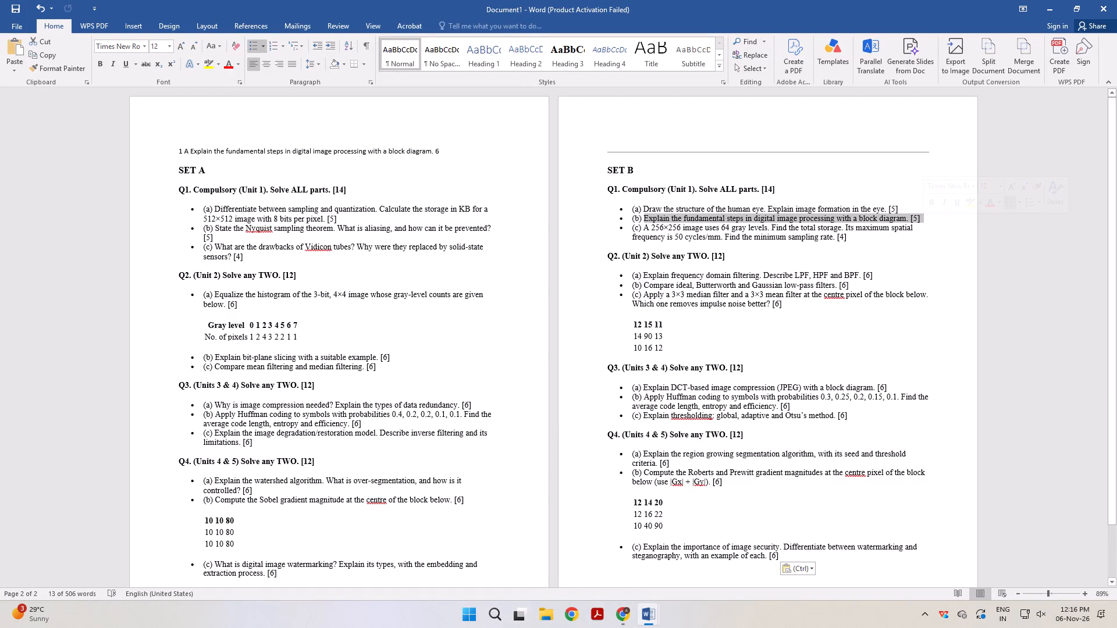
key(ctrl+c)
drag(214, 209, 316, 220)
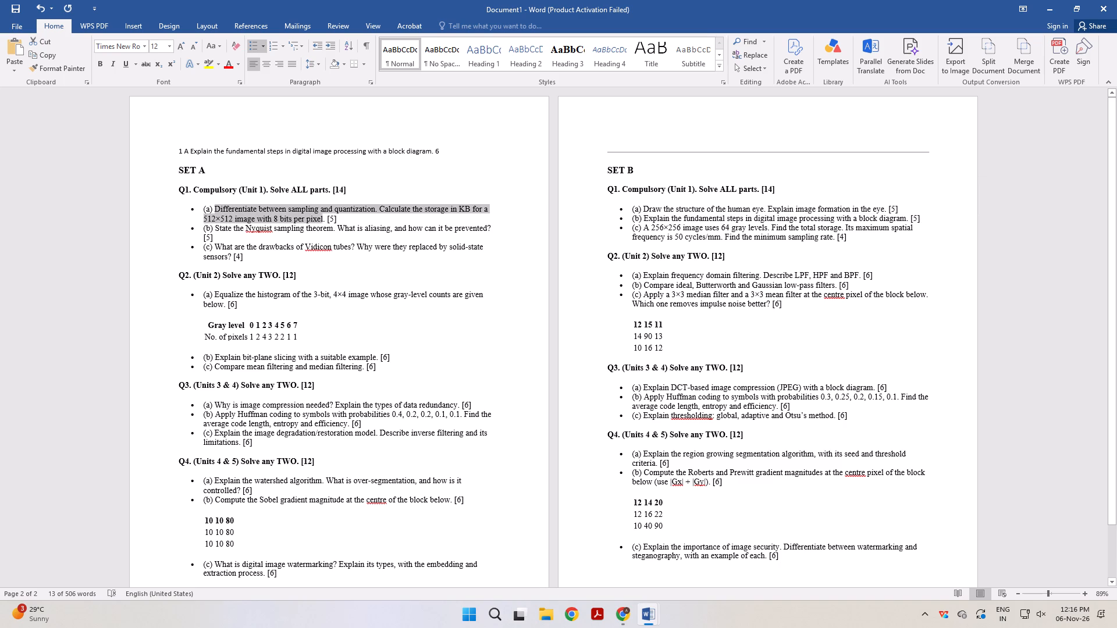
drag(316, 220, 340, 220)
key(ctrl+v)
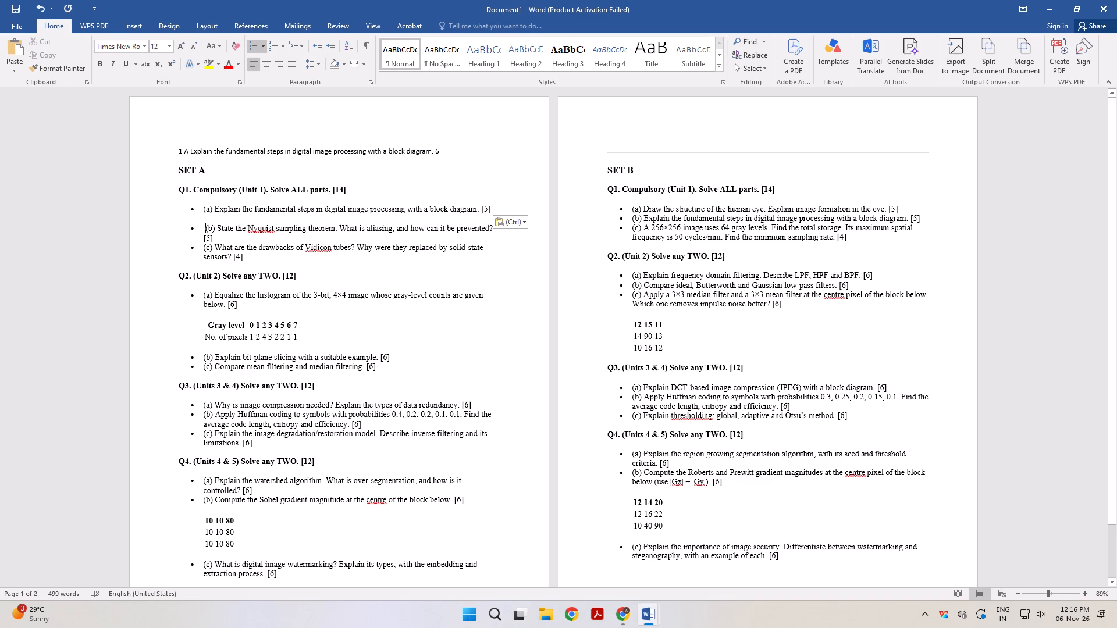
Remove the bullets from parts (a) to (c) of Set A's question 1.
drag(204, 210, 205, 257)
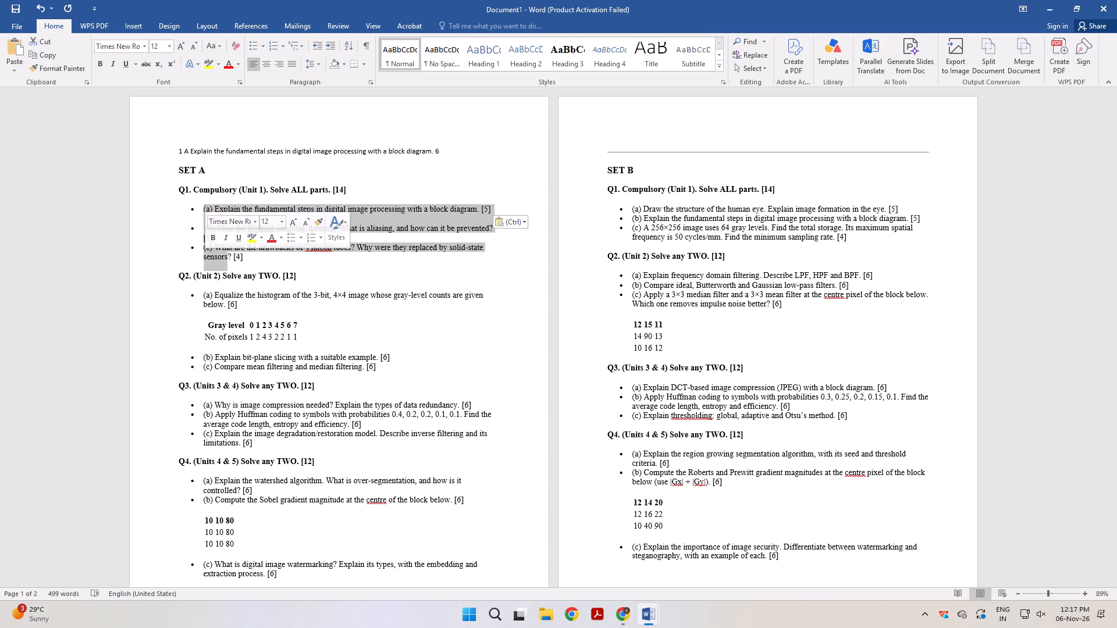
click(254, 49)
click(254, 49)
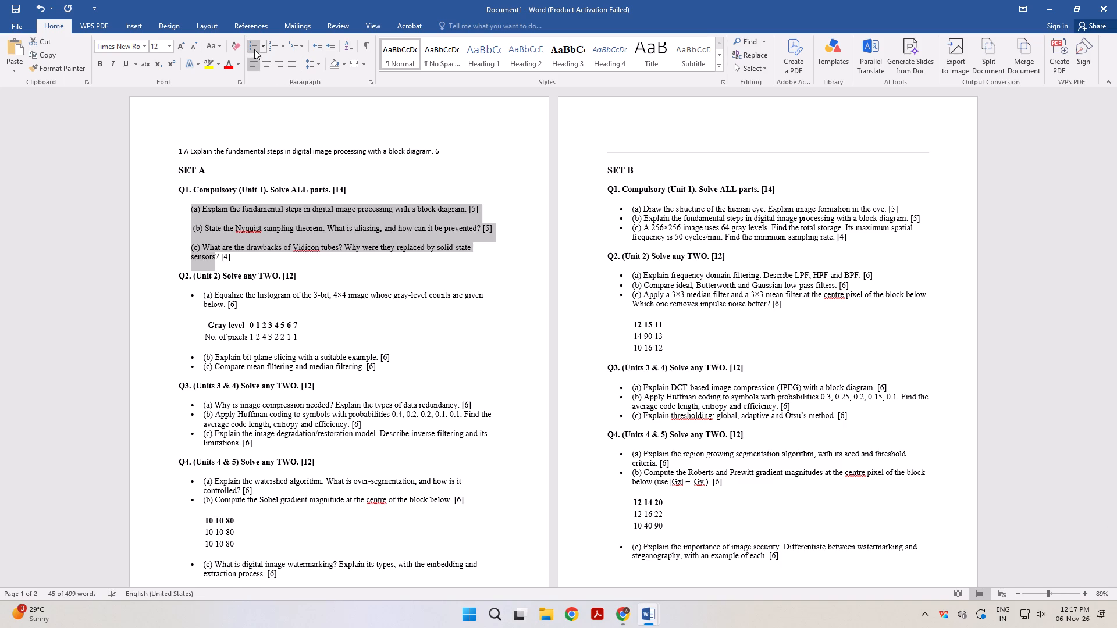
click(369, 281)
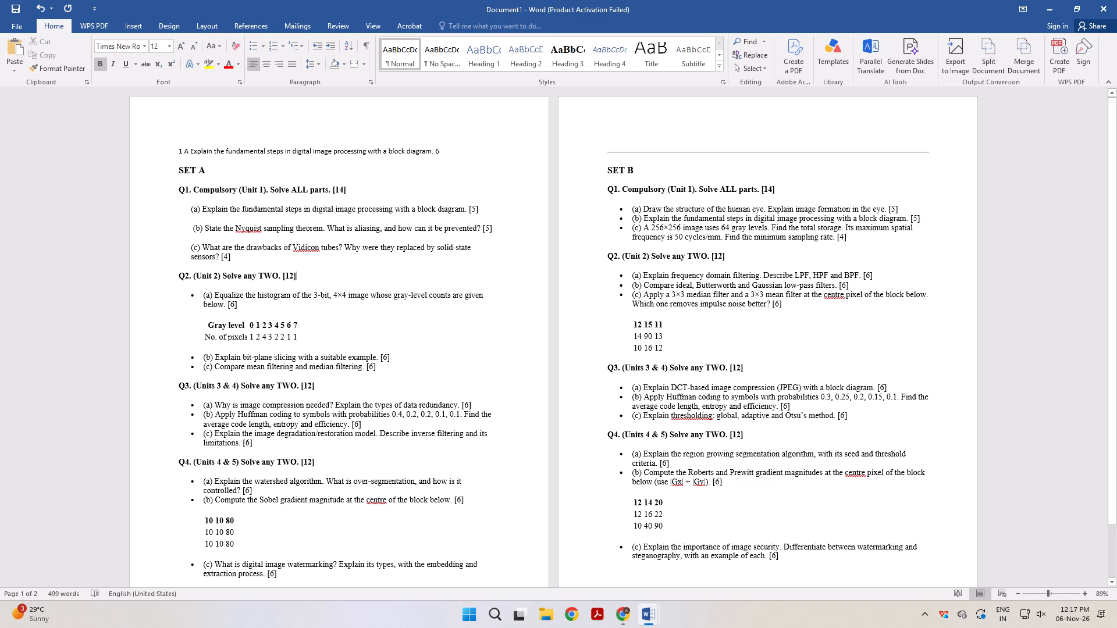
Delete the leftover "1 A Explain the fundamental steps in digital image processing" line above the SET A heading.
scroll(756, 522, down, 2)
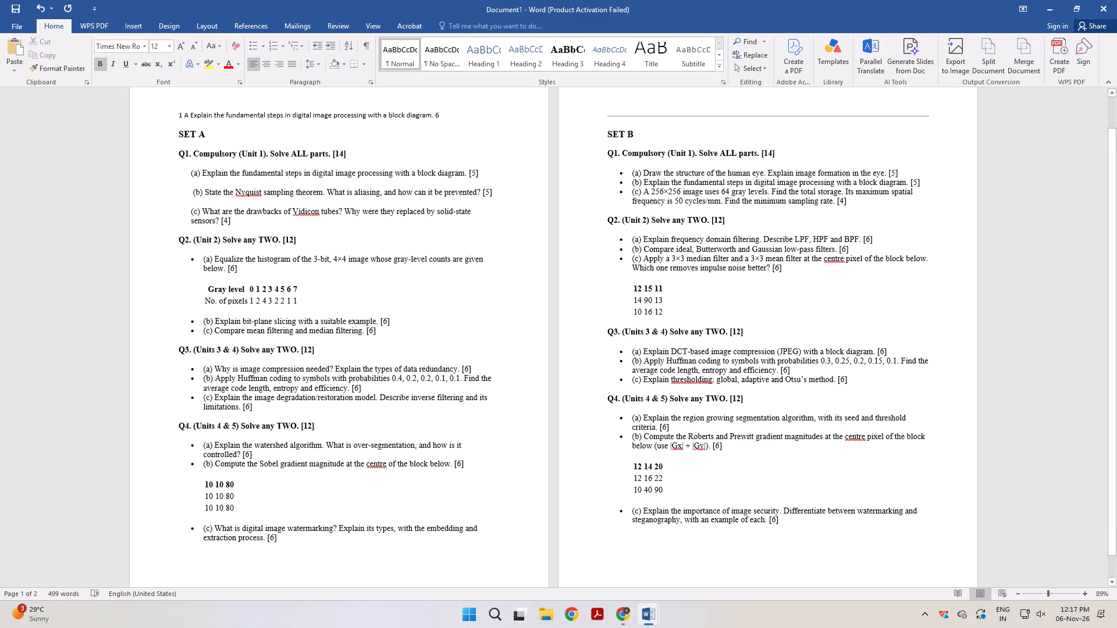
scroll(752, 522, down, 2)
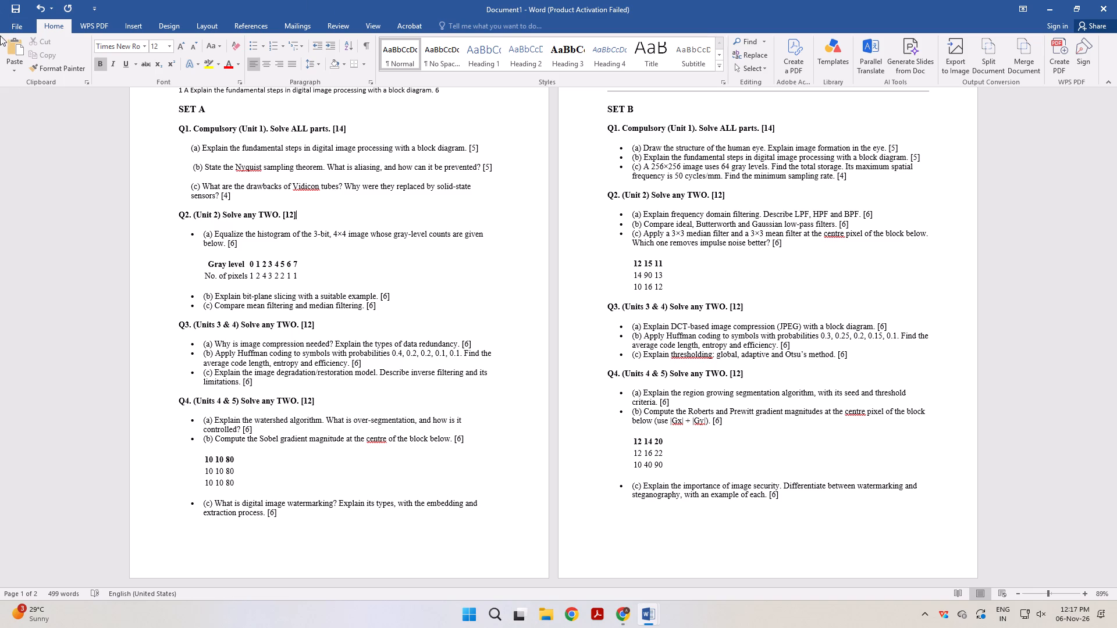
scroll(339, 288, up, 2)
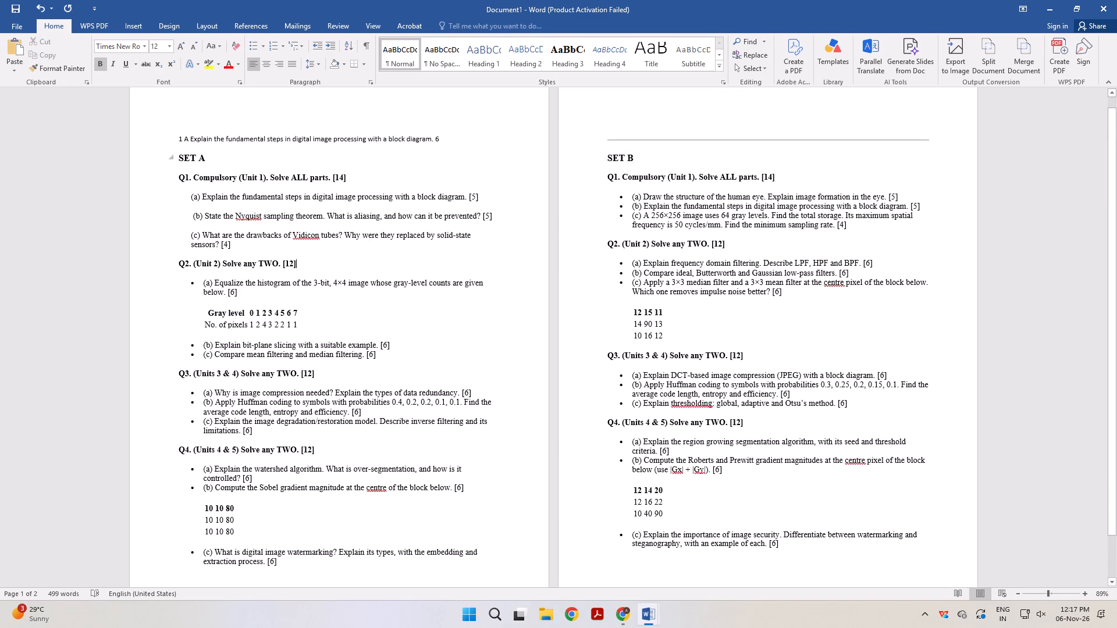
drag(451, 142, 173, 138)
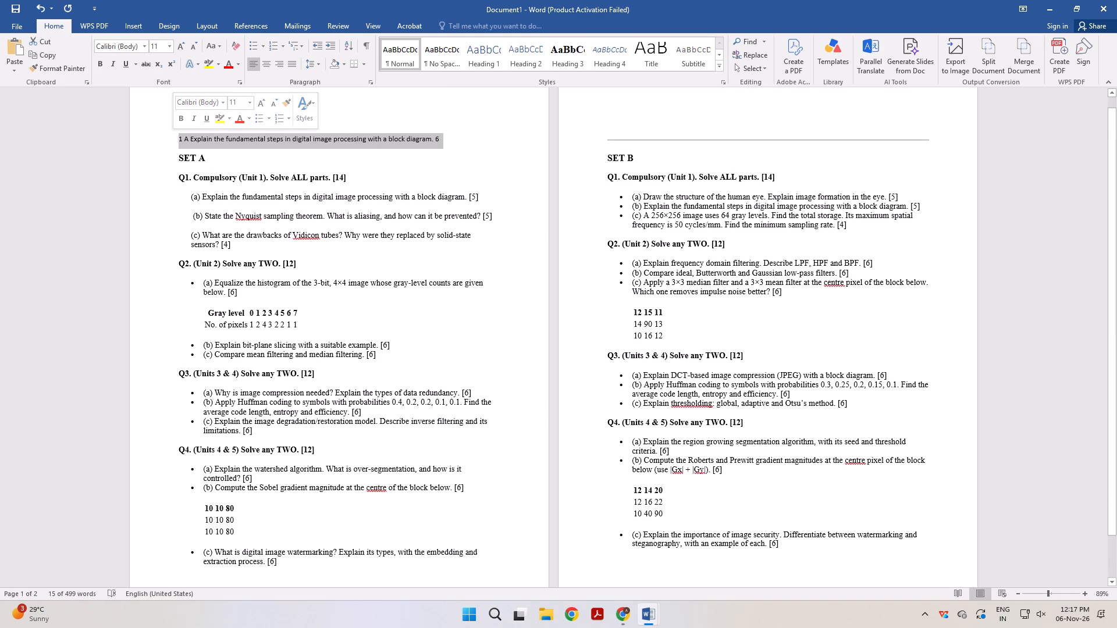
key(BackSpace)
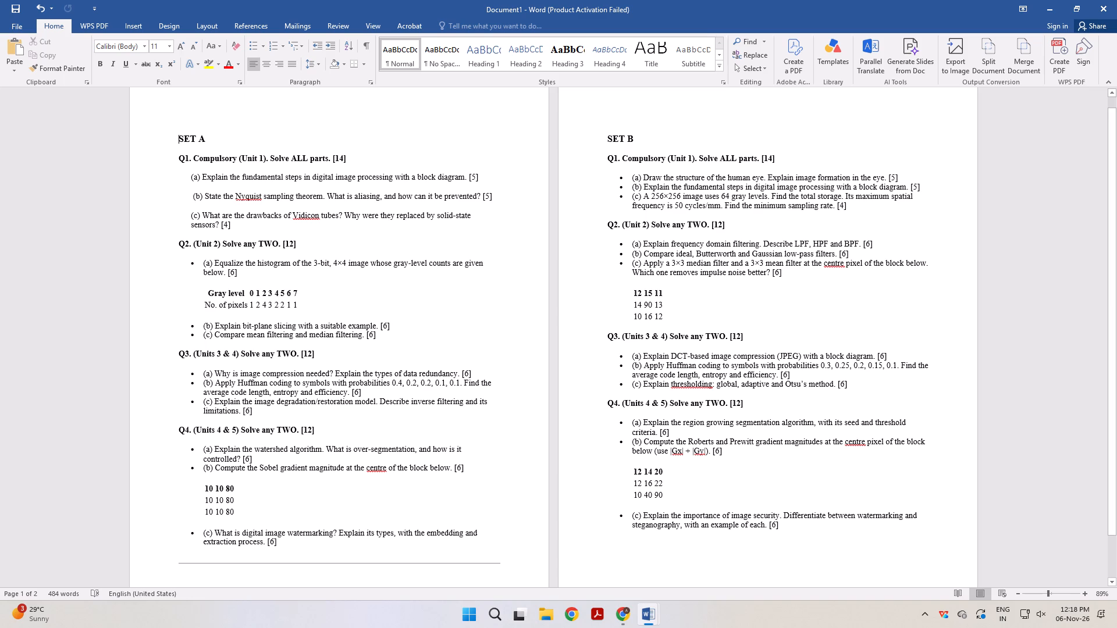
Remove the bullets from parts (a) to (c) of Set A's question 2.
drag(205, 263, 218, 337)
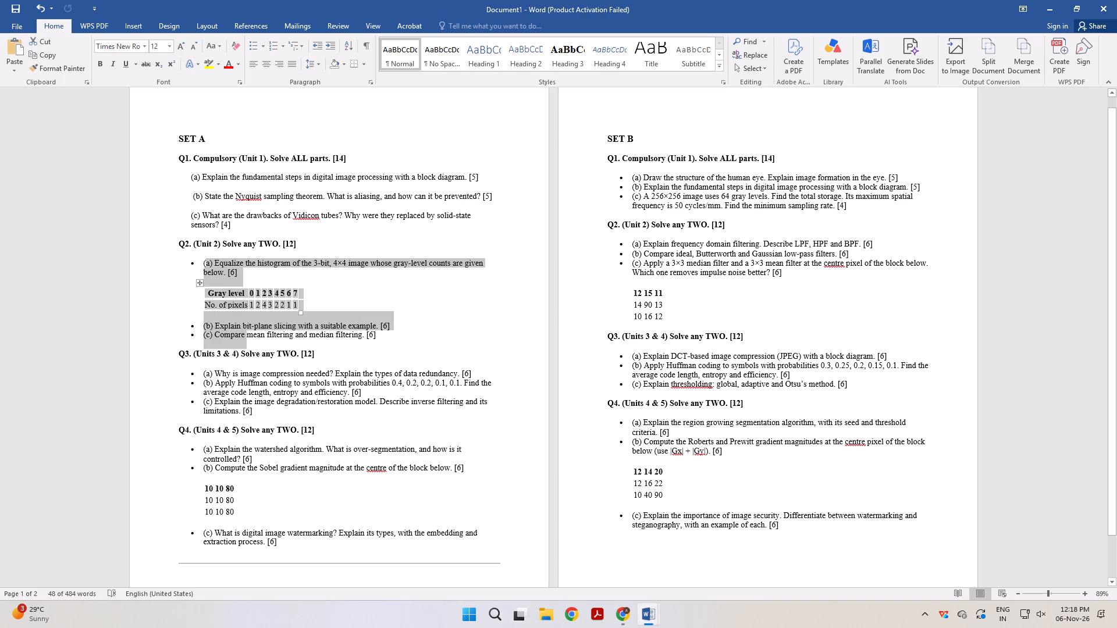
double_click(250, 47)
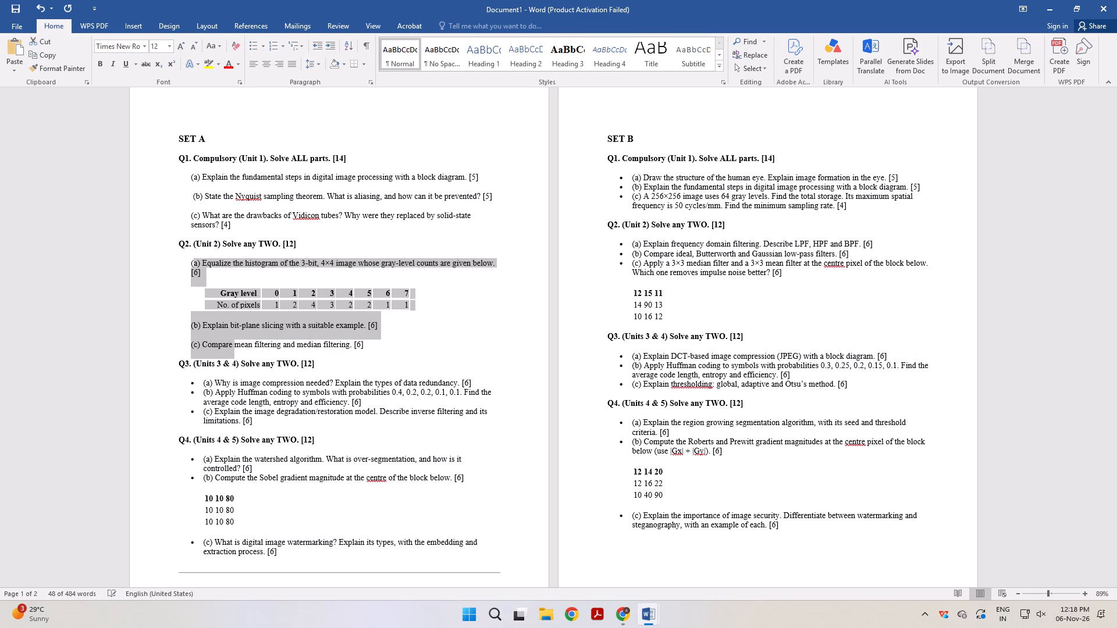
click(429, 337)
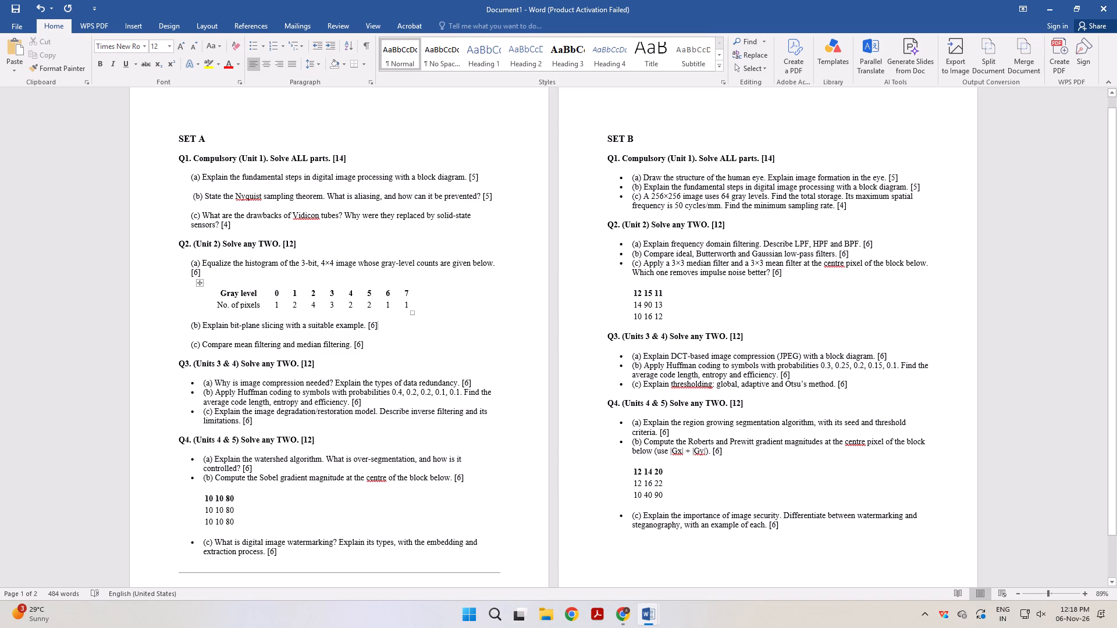
Apply All Borders to the gray-level table under Set A's question 2 (a).
click(198, 281)
right_click(216, 292)
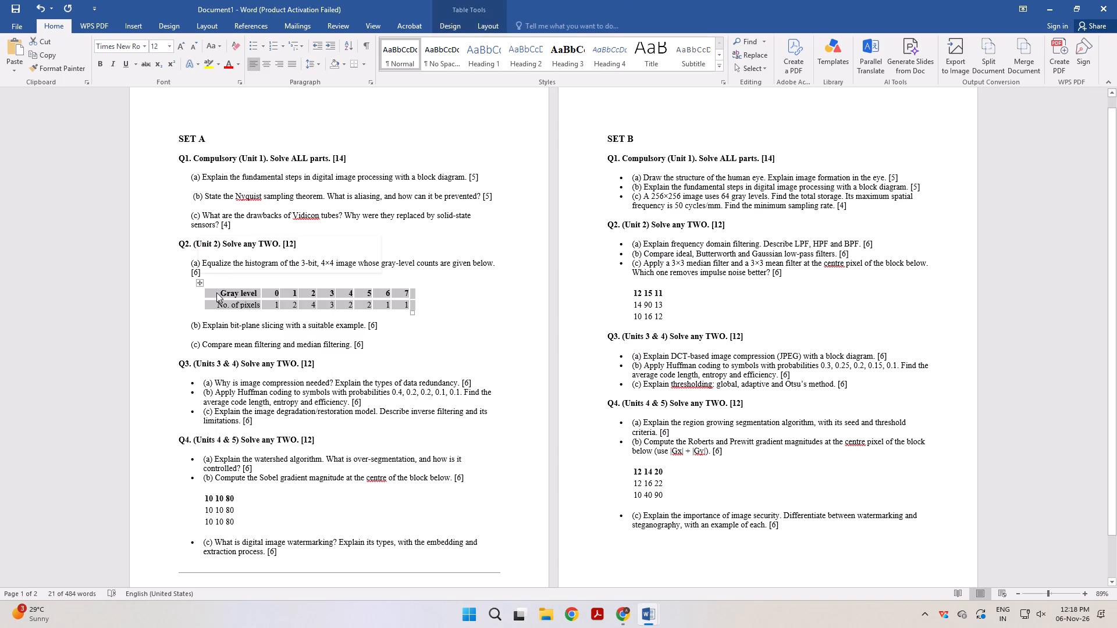
click(333, 277)
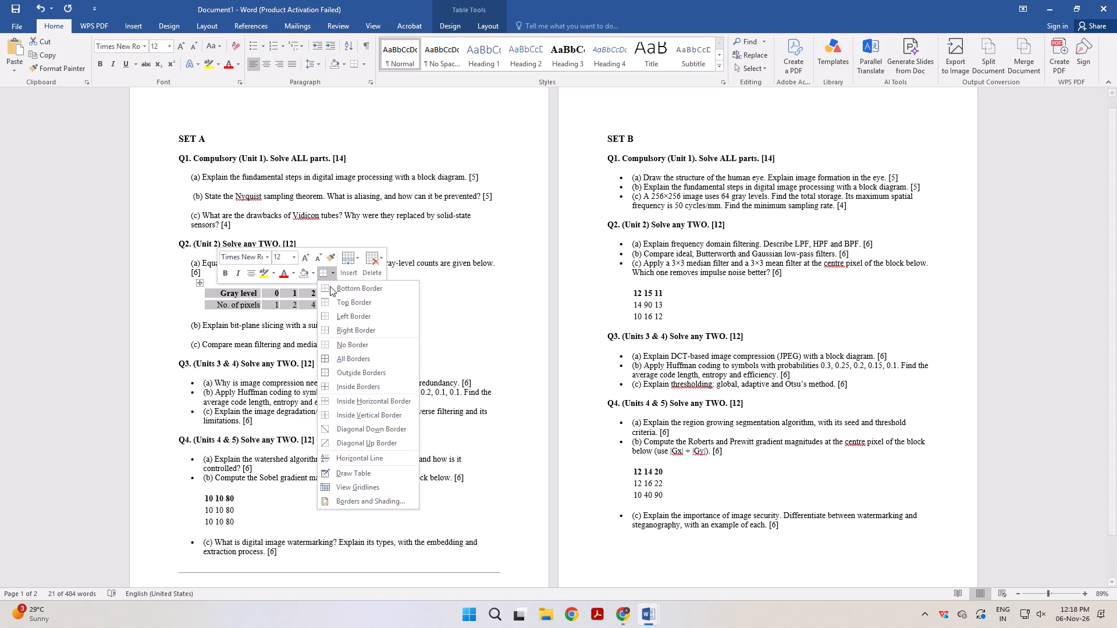
click(351, 359)
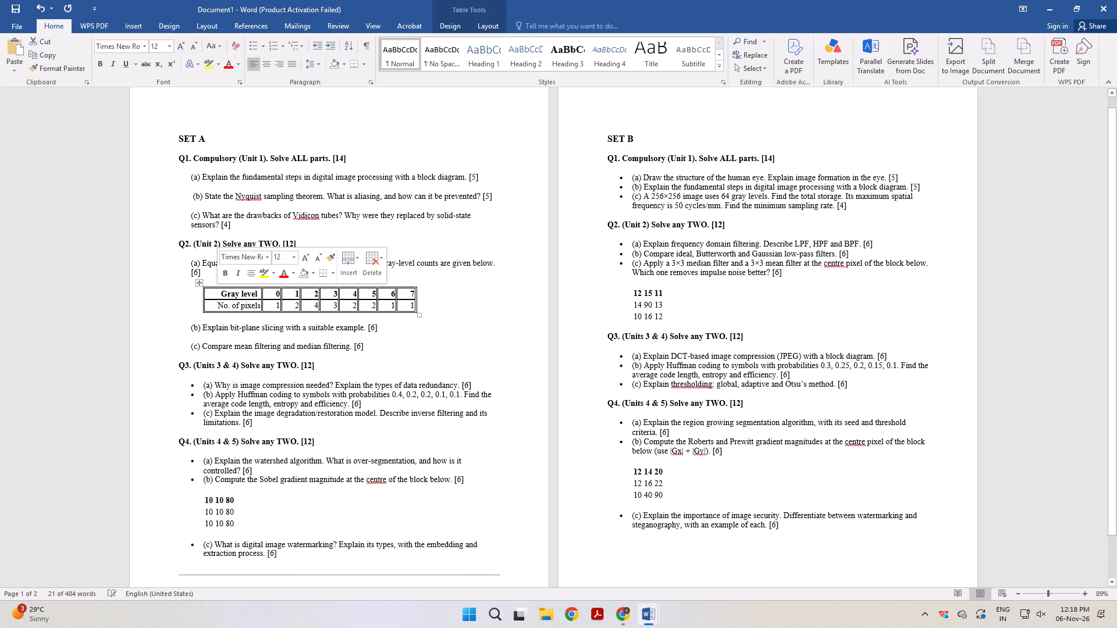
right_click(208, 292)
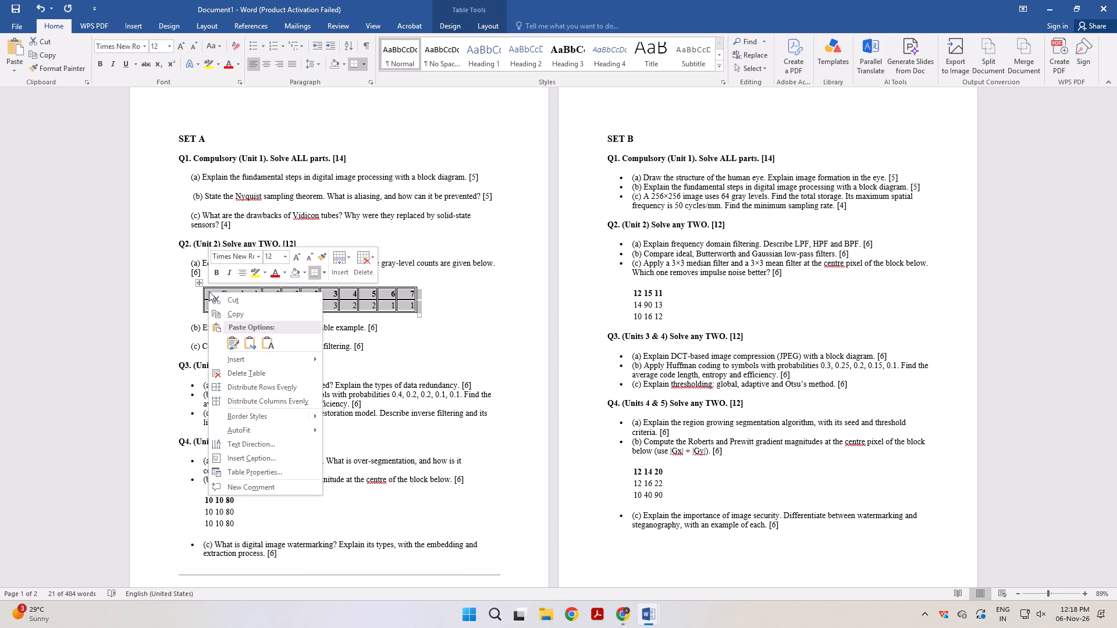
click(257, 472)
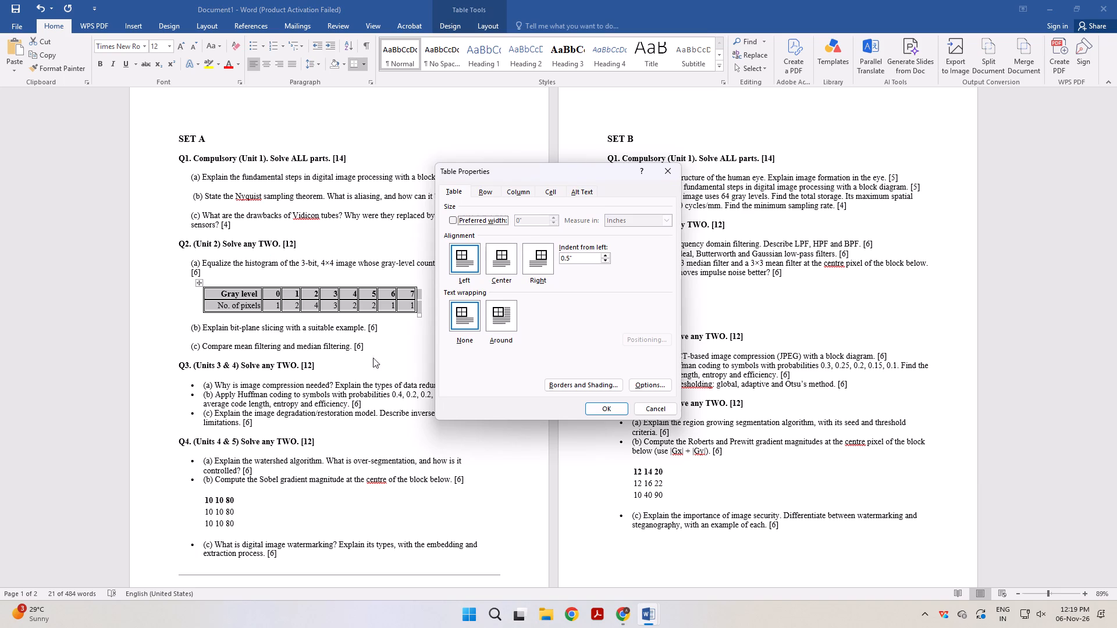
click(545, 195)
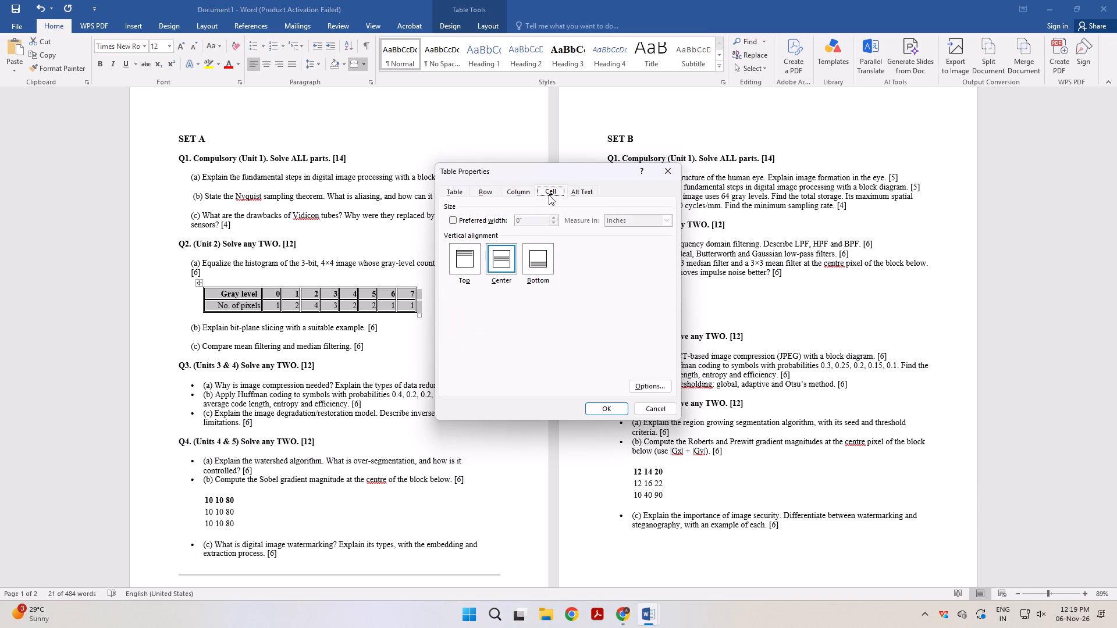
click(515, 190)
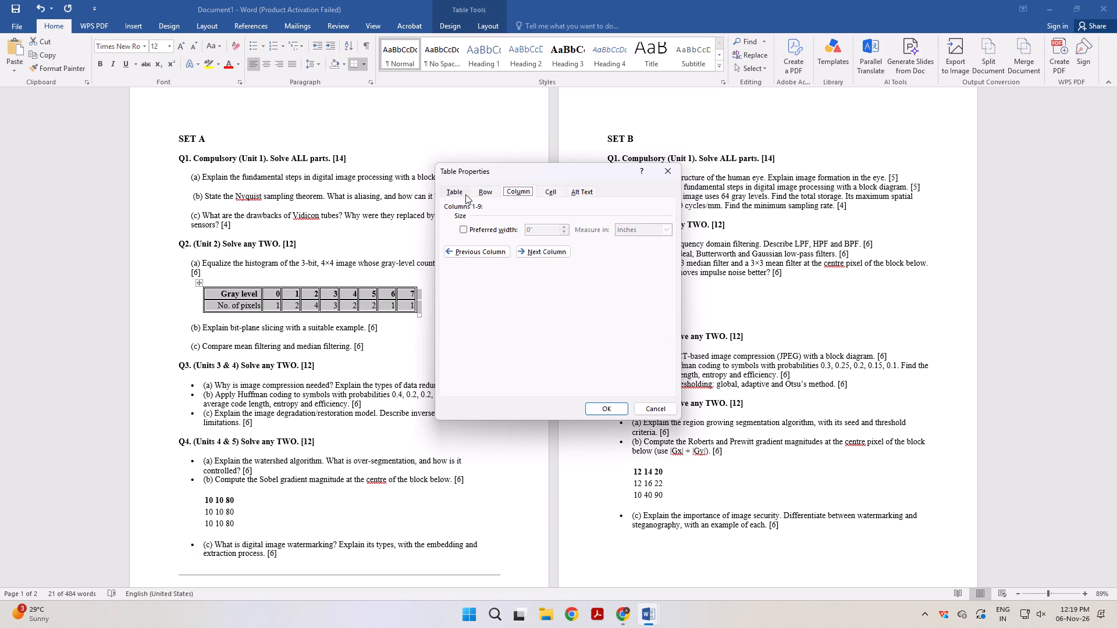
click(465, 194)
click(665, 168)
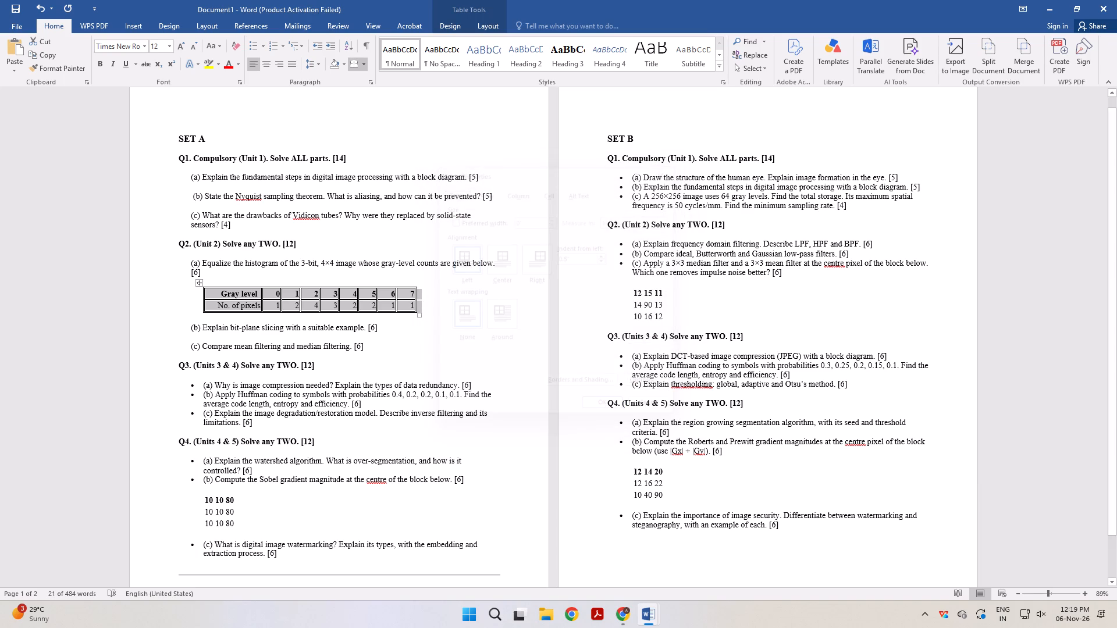
Set the gray-level table's borders to the Grid setting for the whole table through its table properties.
right_click(198, 281)
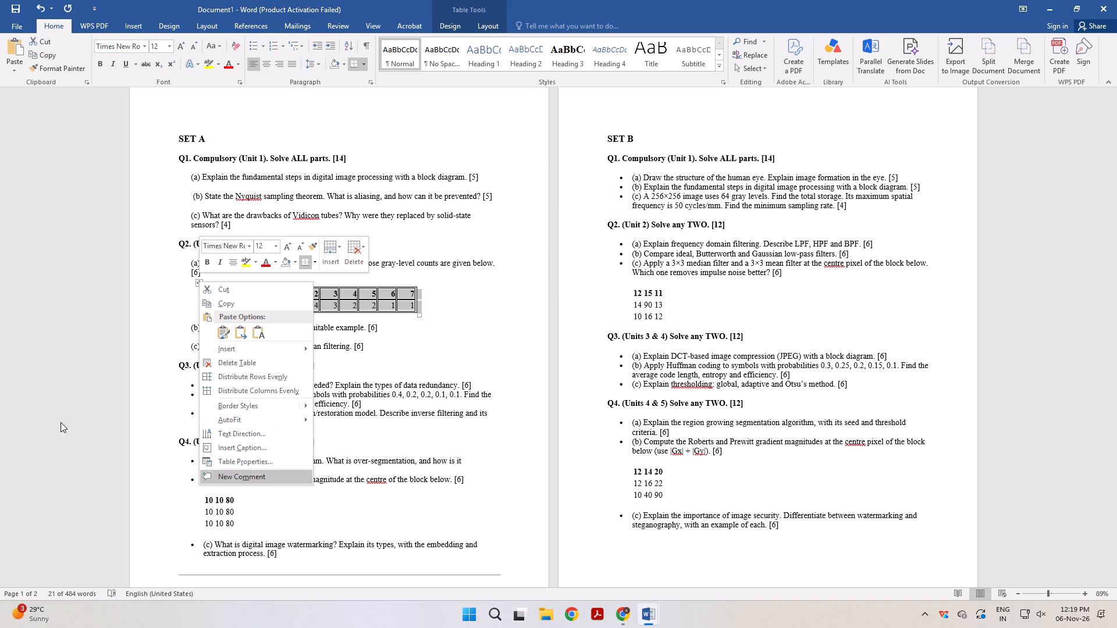
click(243, 461)
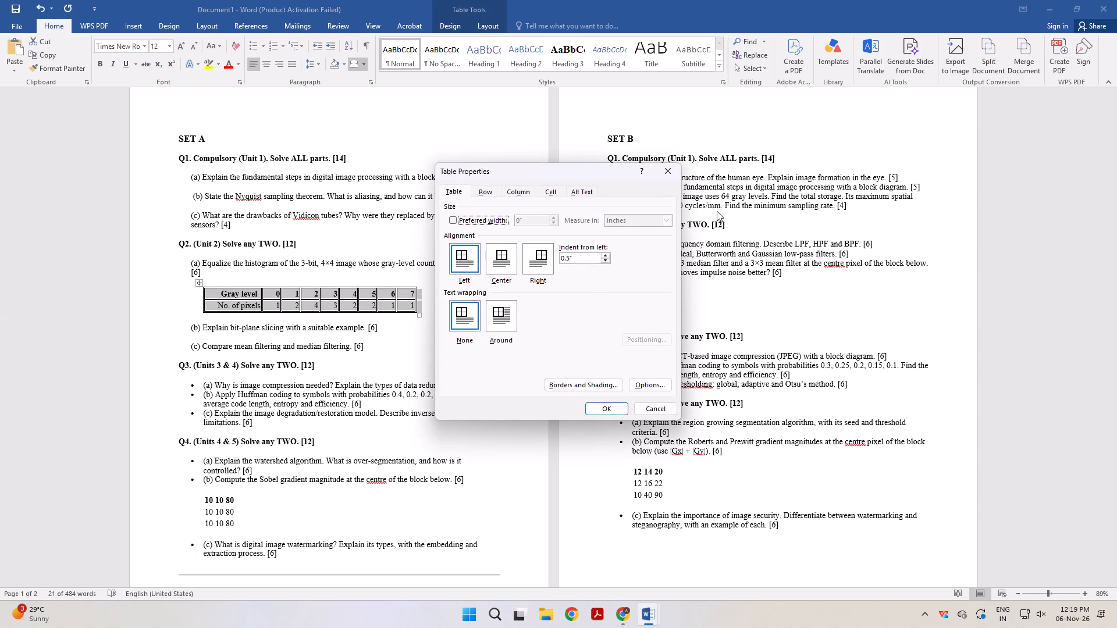
click(571, 389)
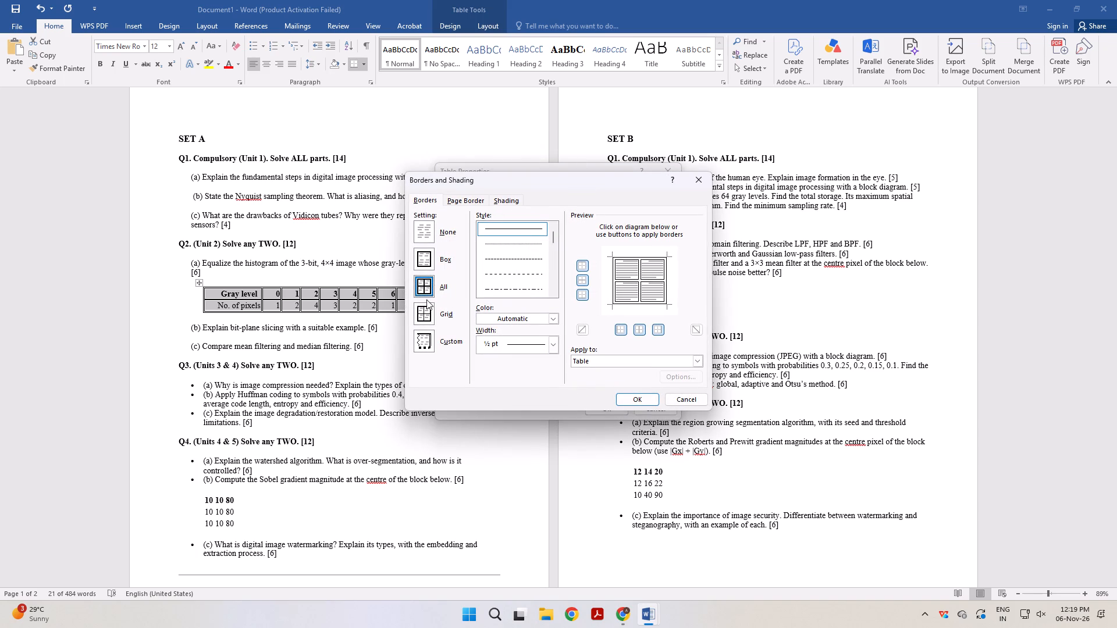
click(425, 317)
click(647, 401)
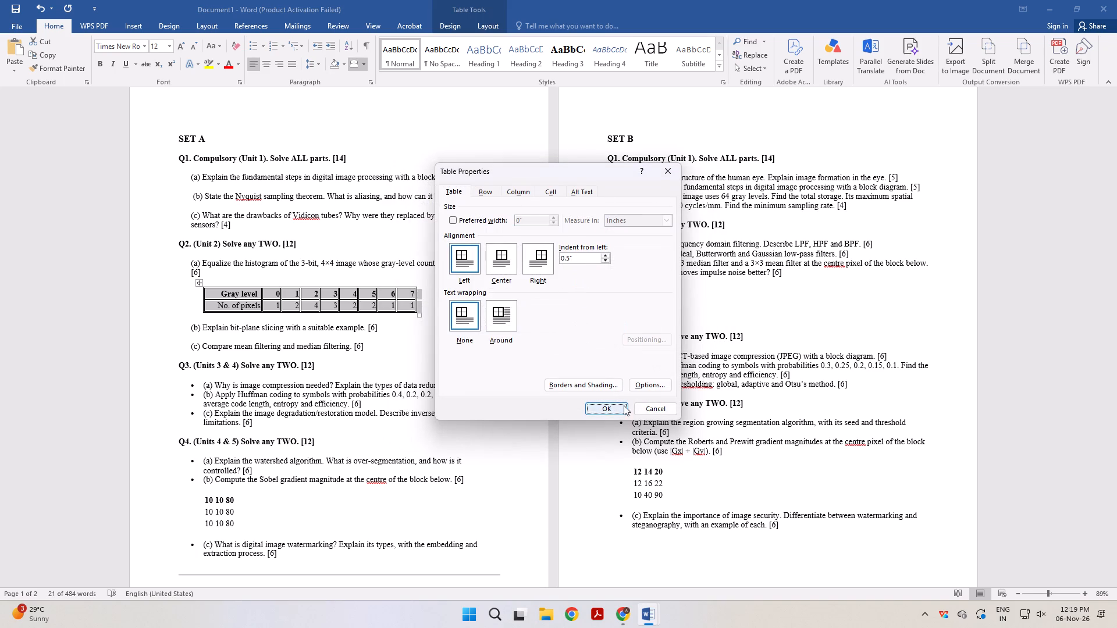
click(613, 412)
click(451, 332)
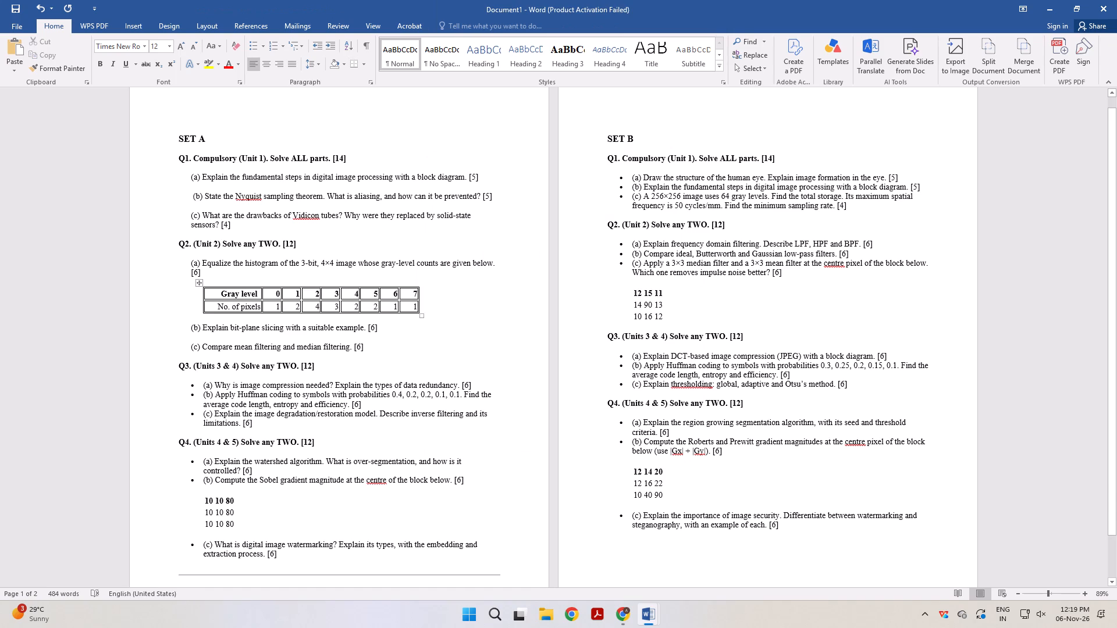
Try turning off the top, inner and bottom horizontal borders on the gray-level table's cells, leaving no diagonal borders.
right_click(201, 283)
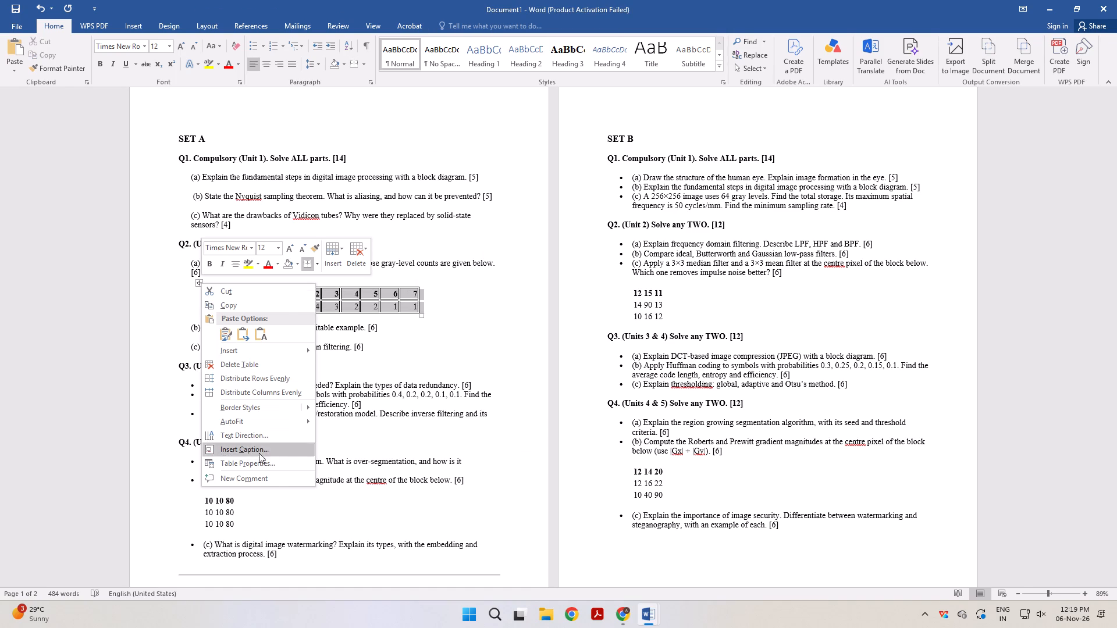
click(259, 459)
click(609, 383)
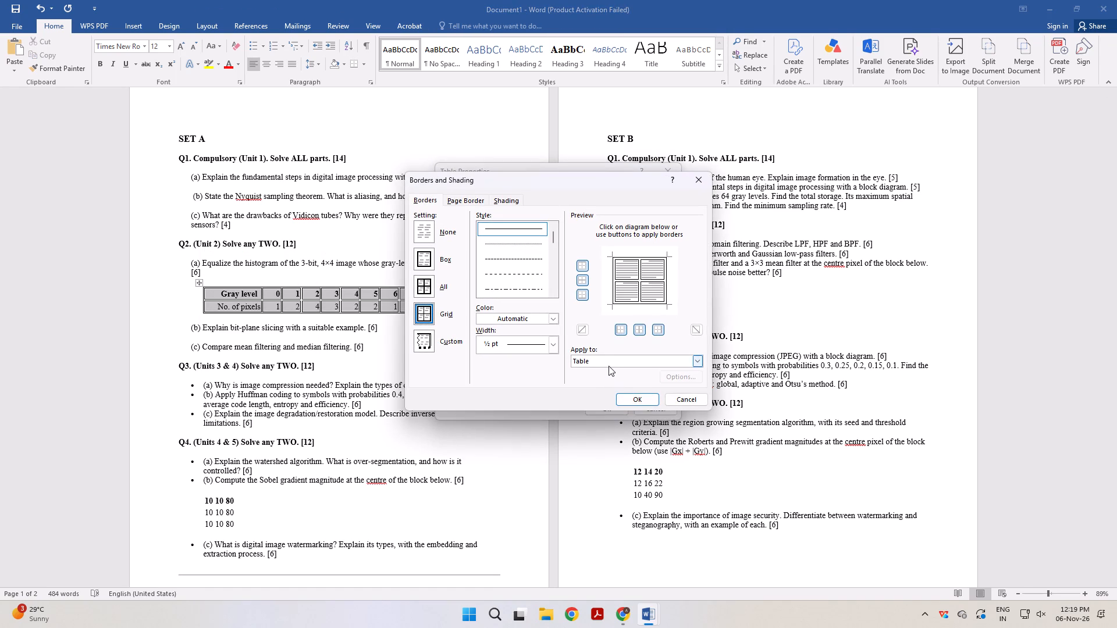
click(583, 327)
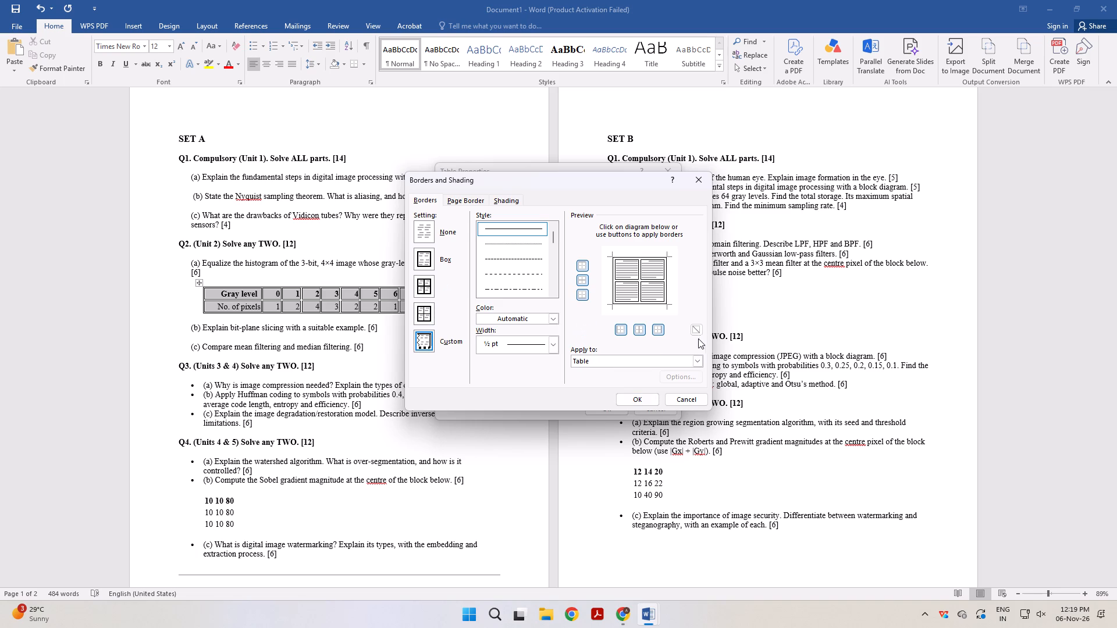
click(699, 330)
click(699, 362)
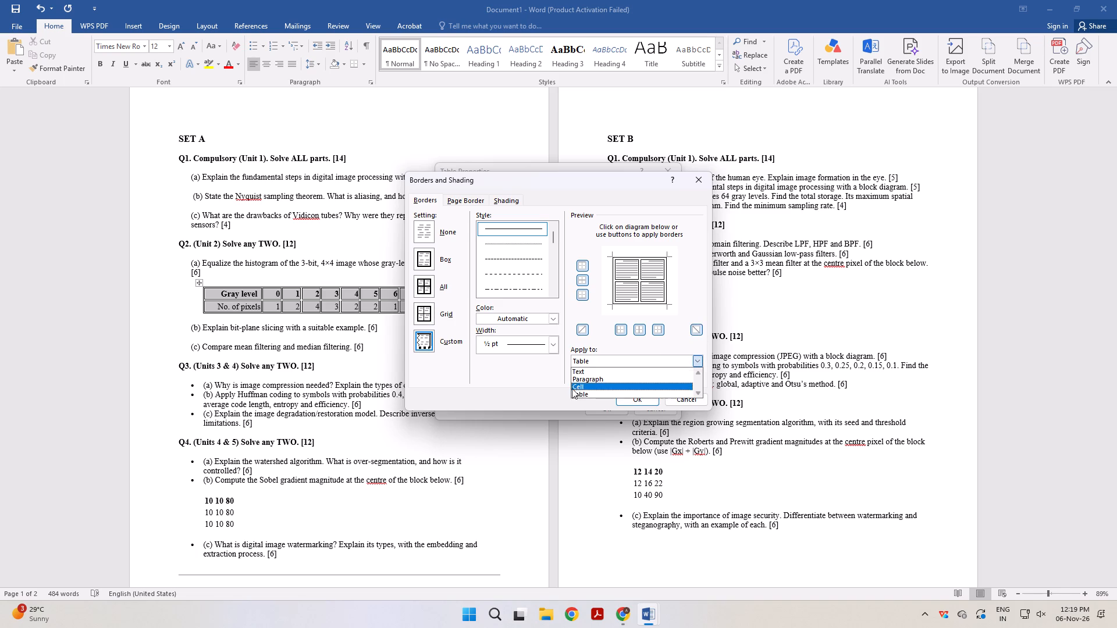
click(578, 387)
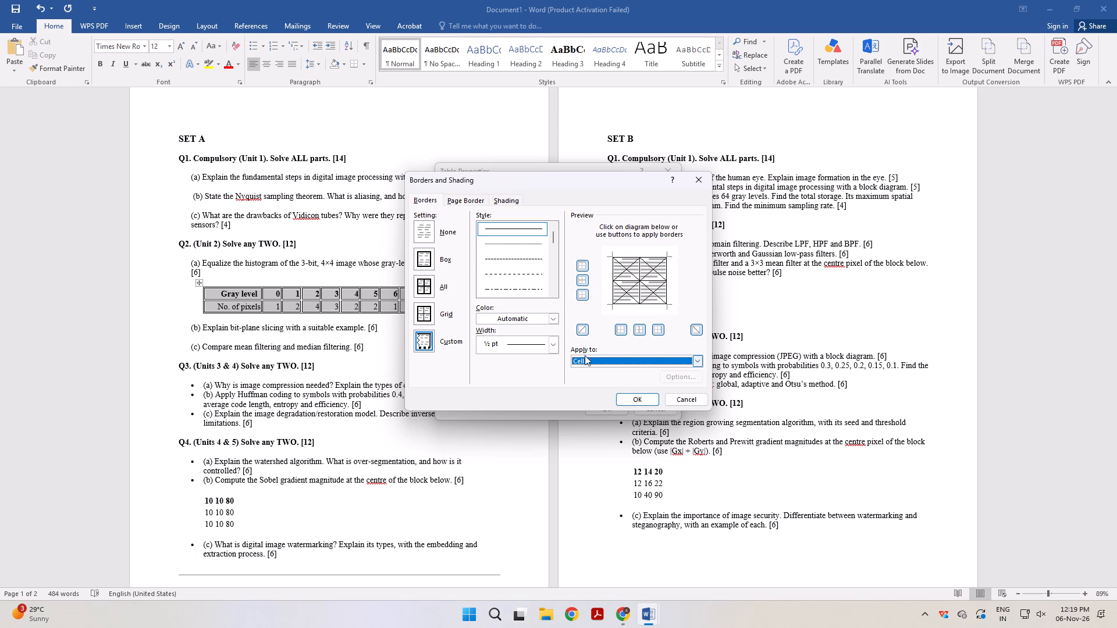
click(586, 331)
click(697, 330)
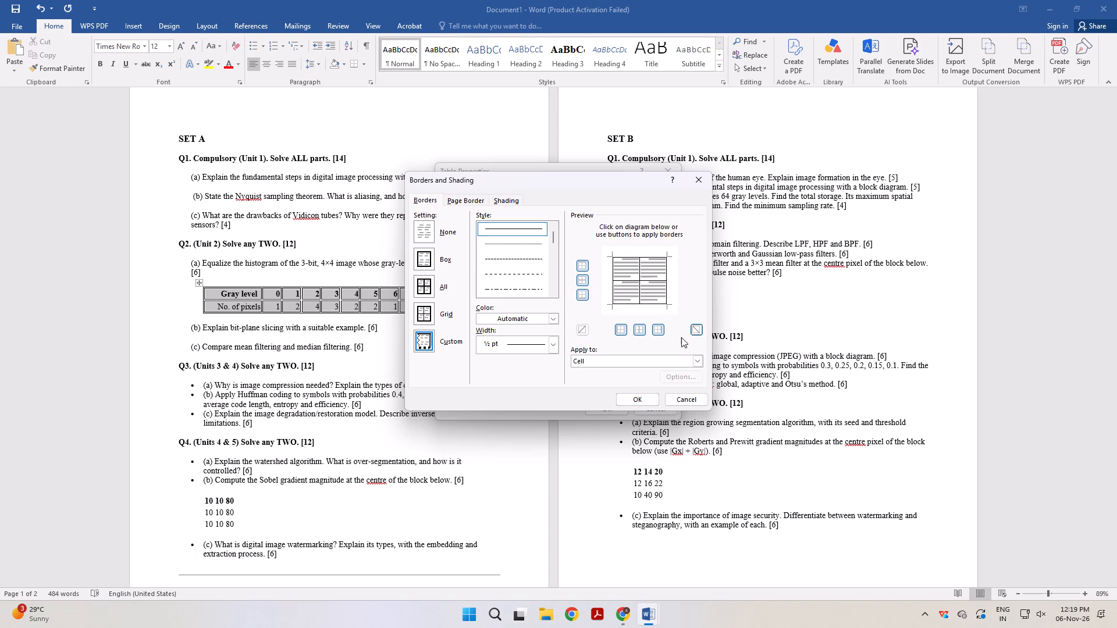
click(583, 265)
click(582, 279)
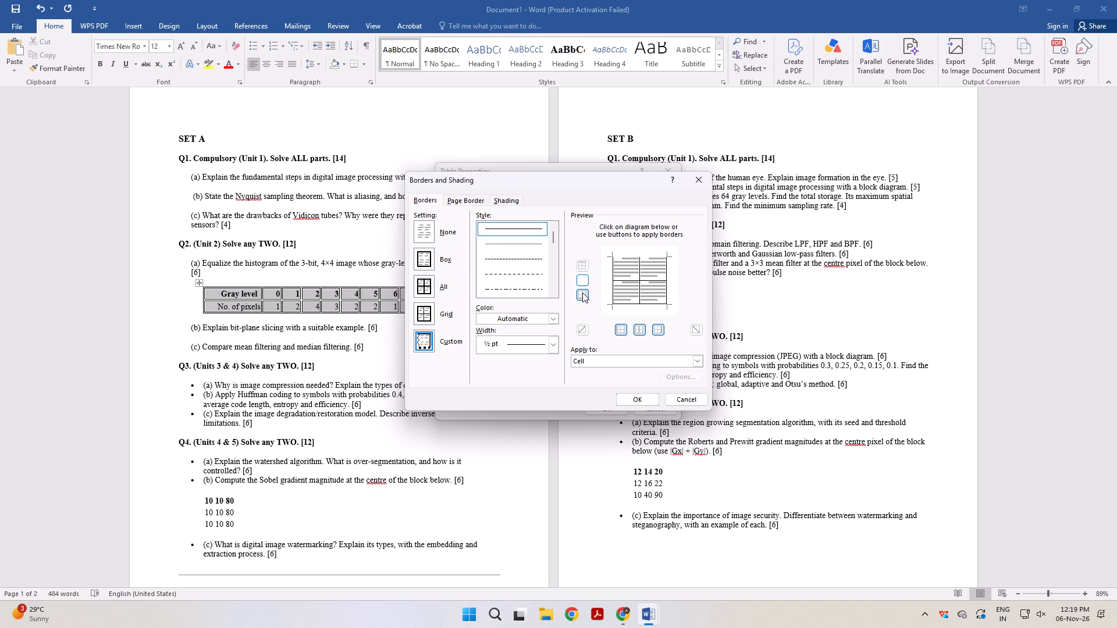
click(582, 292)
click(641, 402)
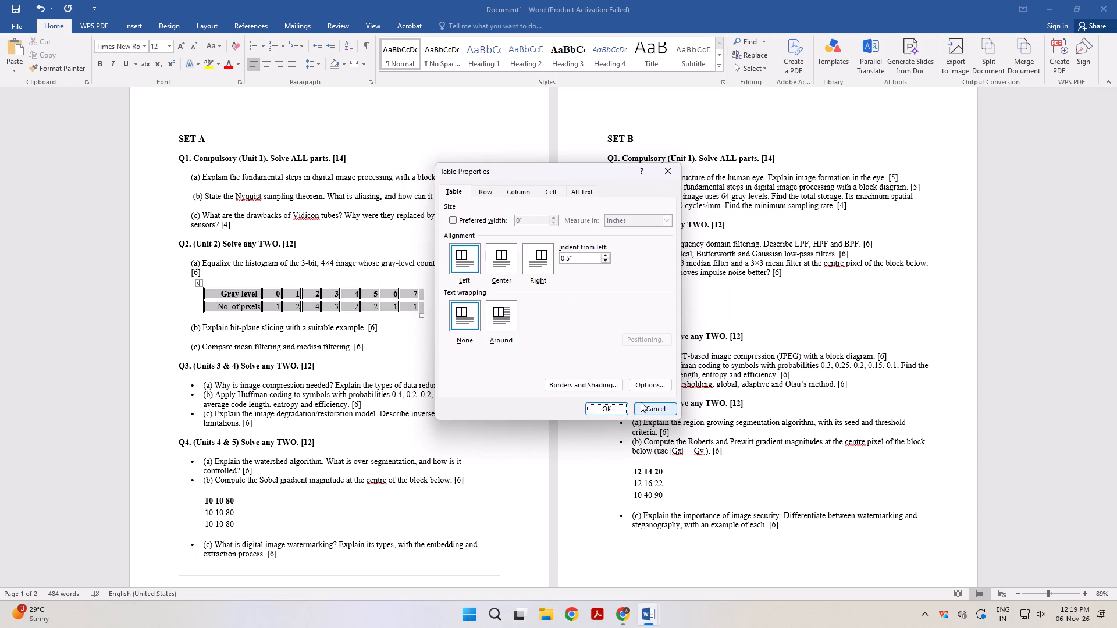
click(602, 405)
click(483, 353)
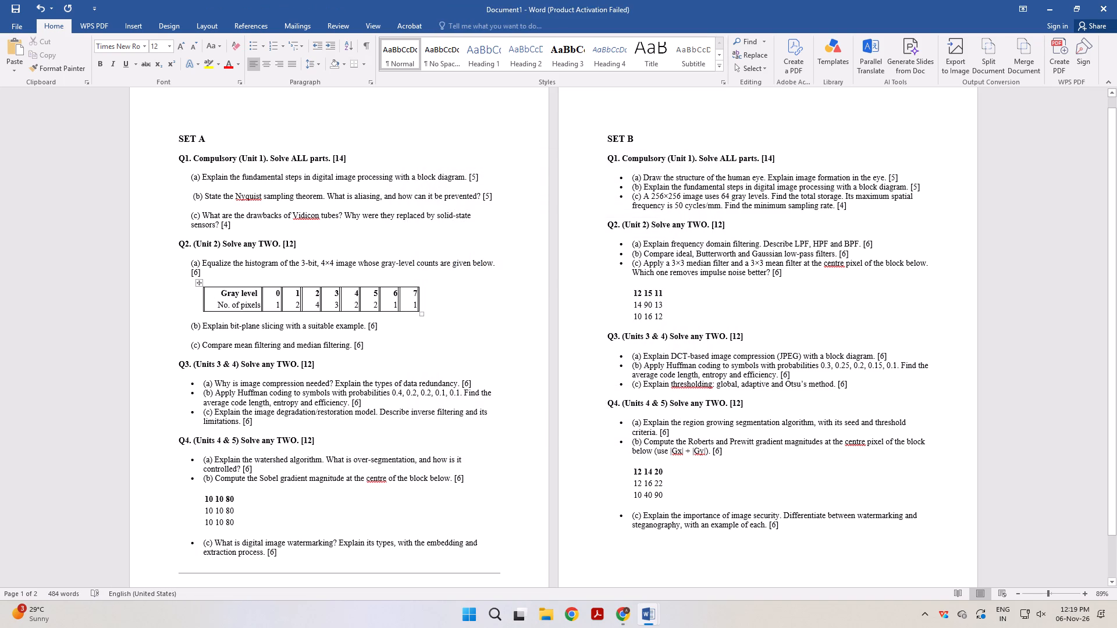
Set the gray-level table's borders to the All setting for the whole table through its table properties.
right_click(200, 283)
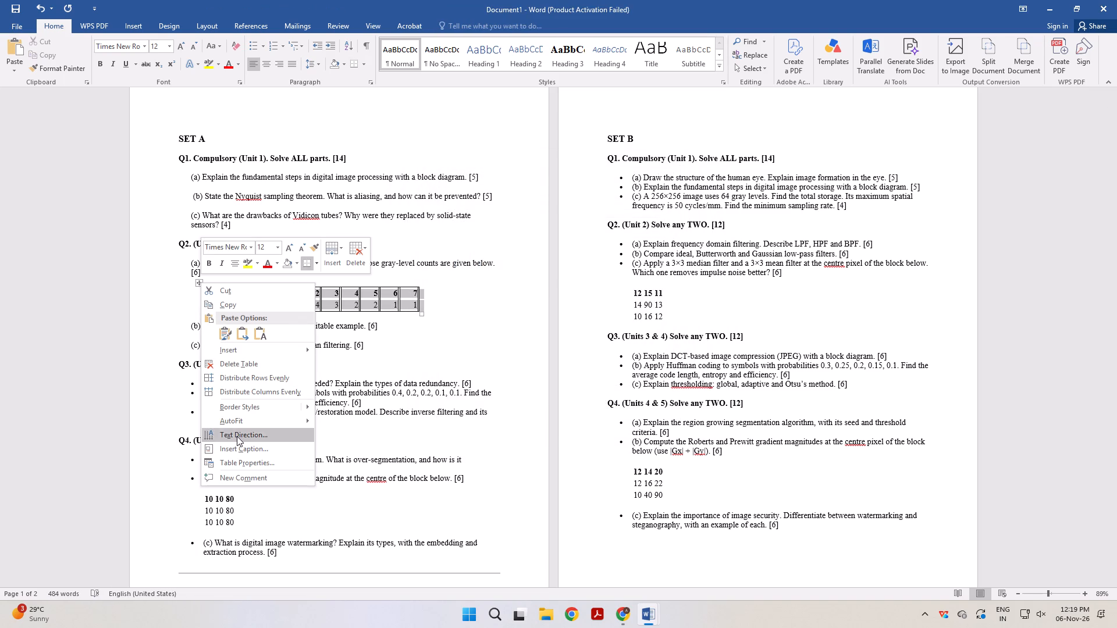
click(247, 466)
click(589, 386)
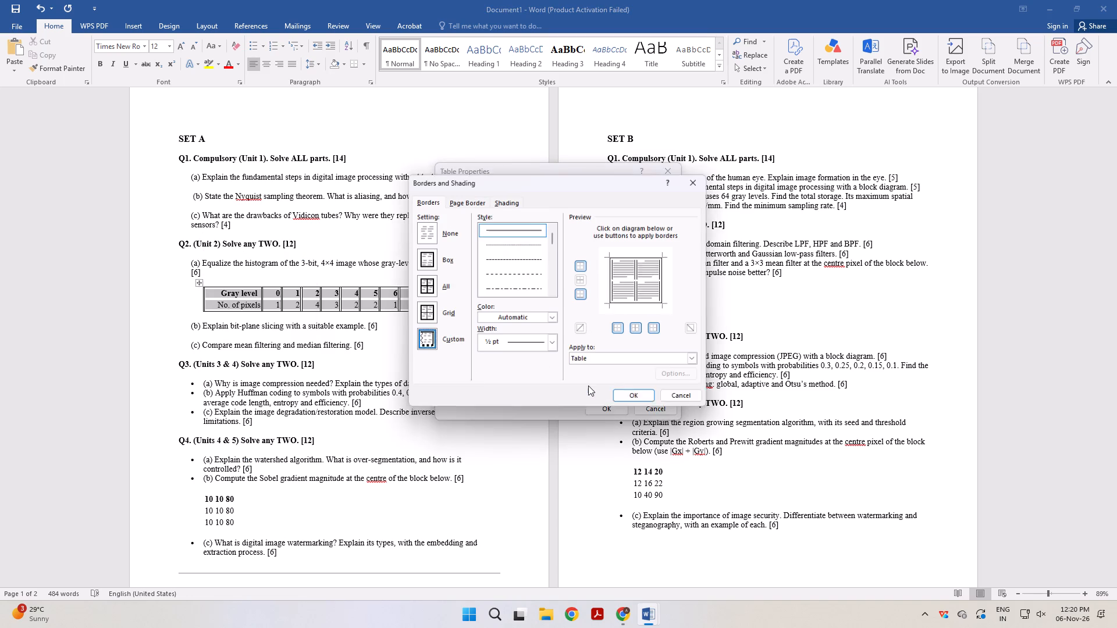
click(643, 363)
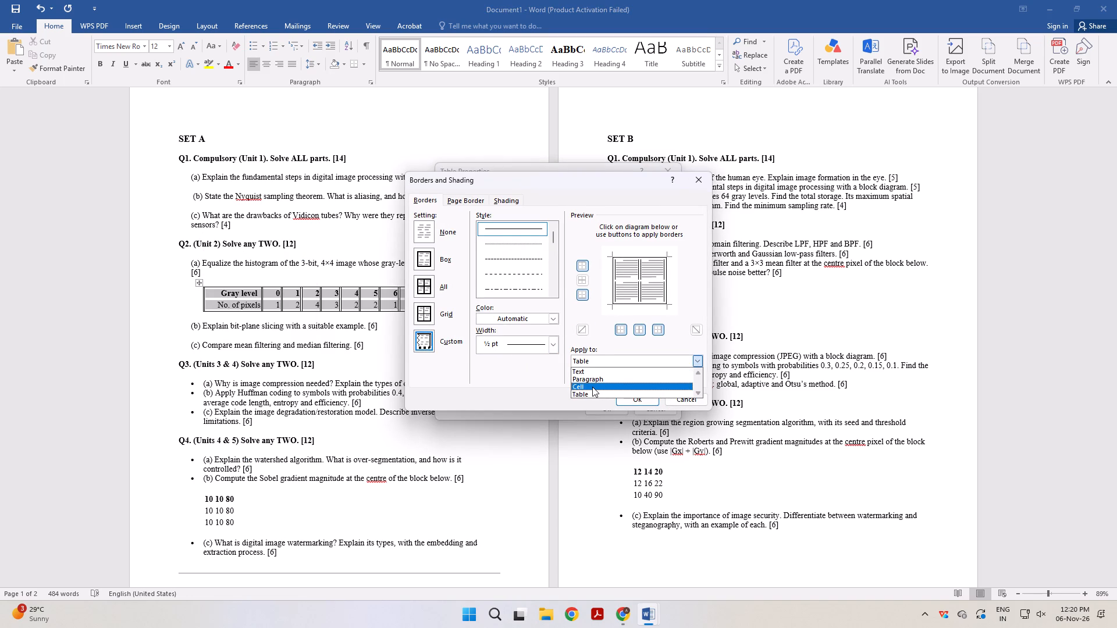
click(586, 395)
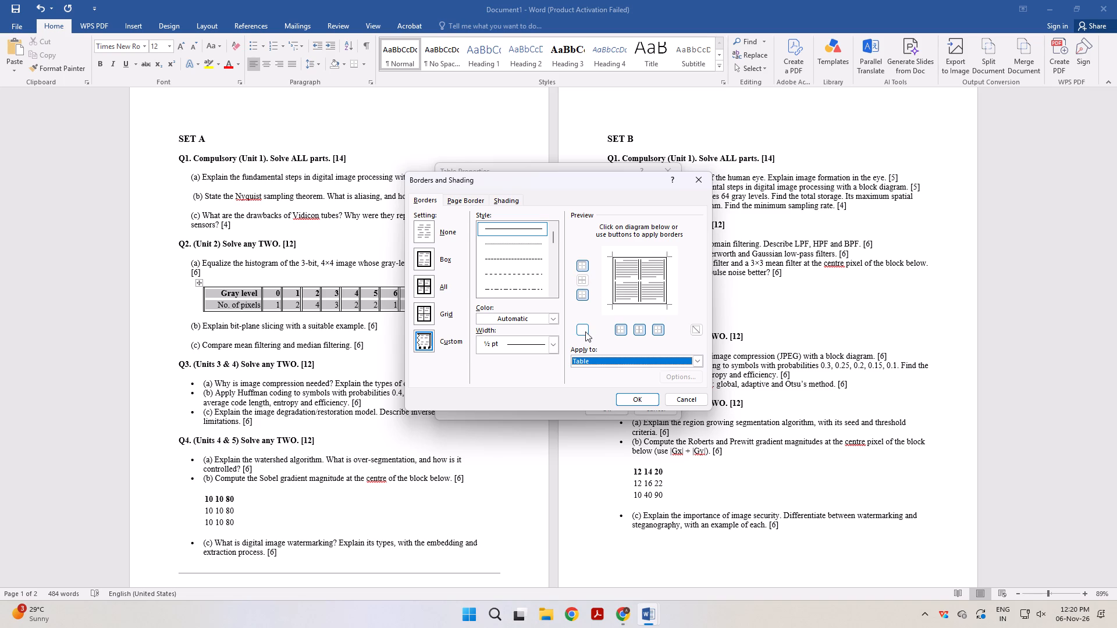
click(426, 291)
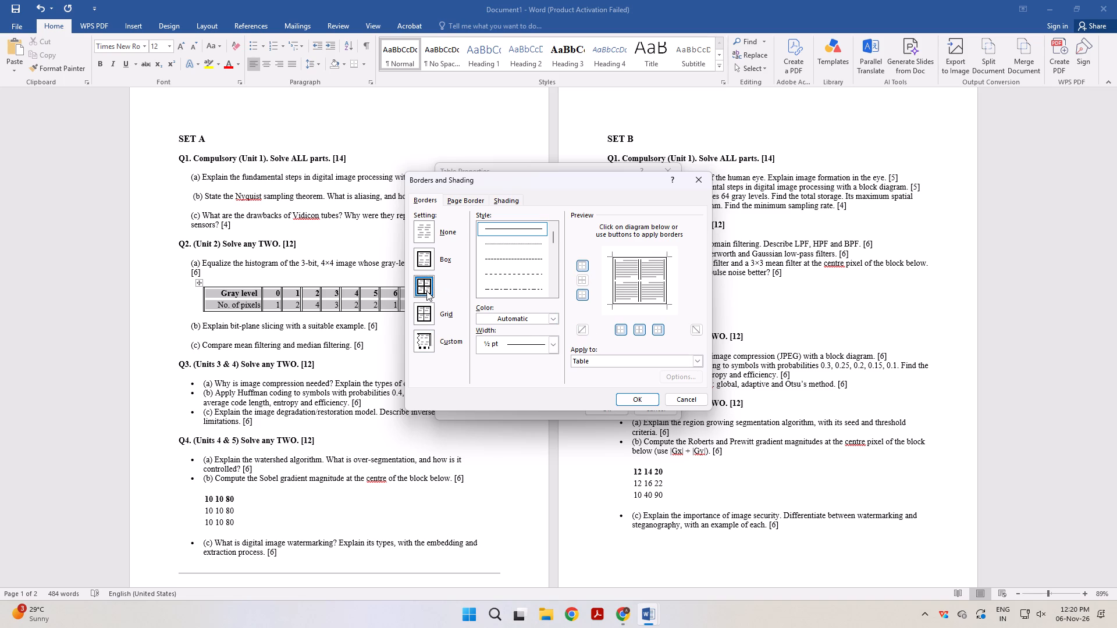
click(650, 400)
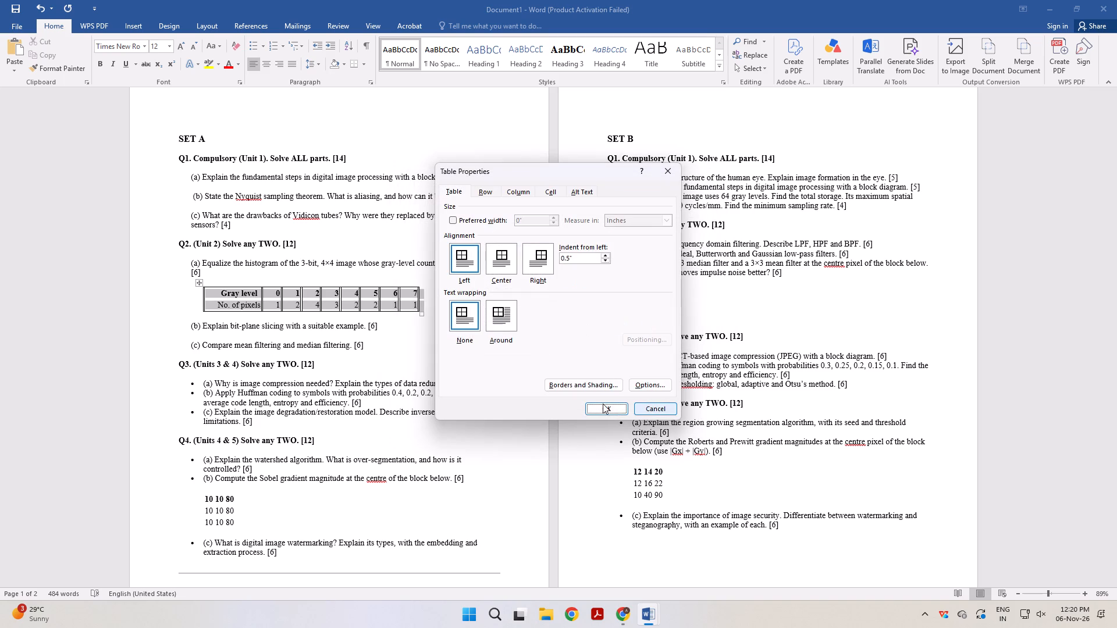
click(602, 409)
click(516, 337)
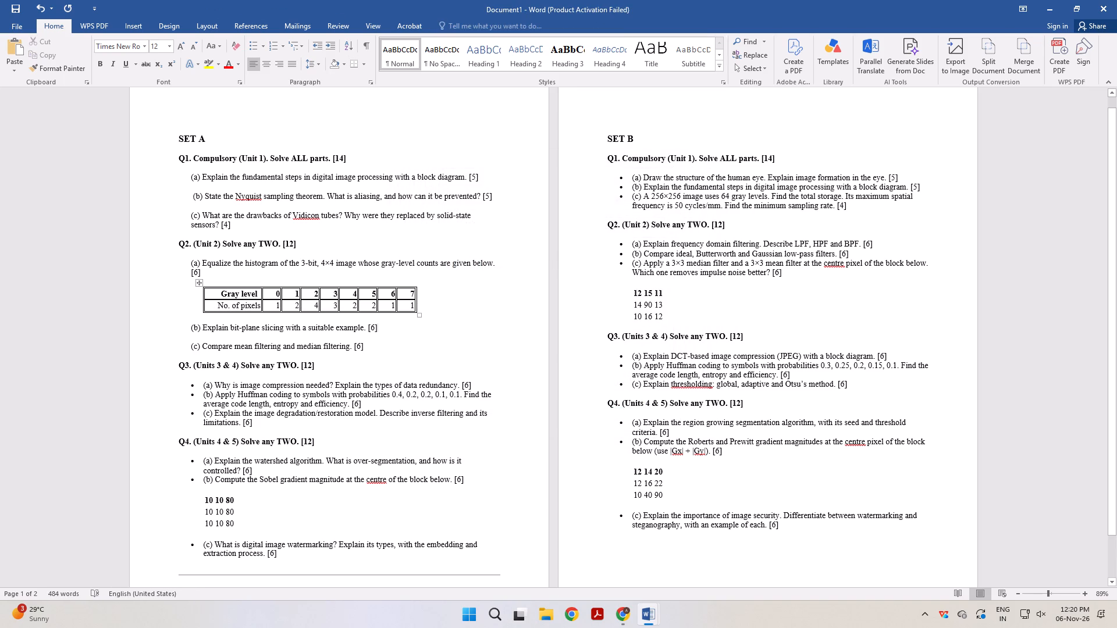
Turn off the left and right outer borders of the gray-level table at cell level through its table properties.
right_click(197, 283)
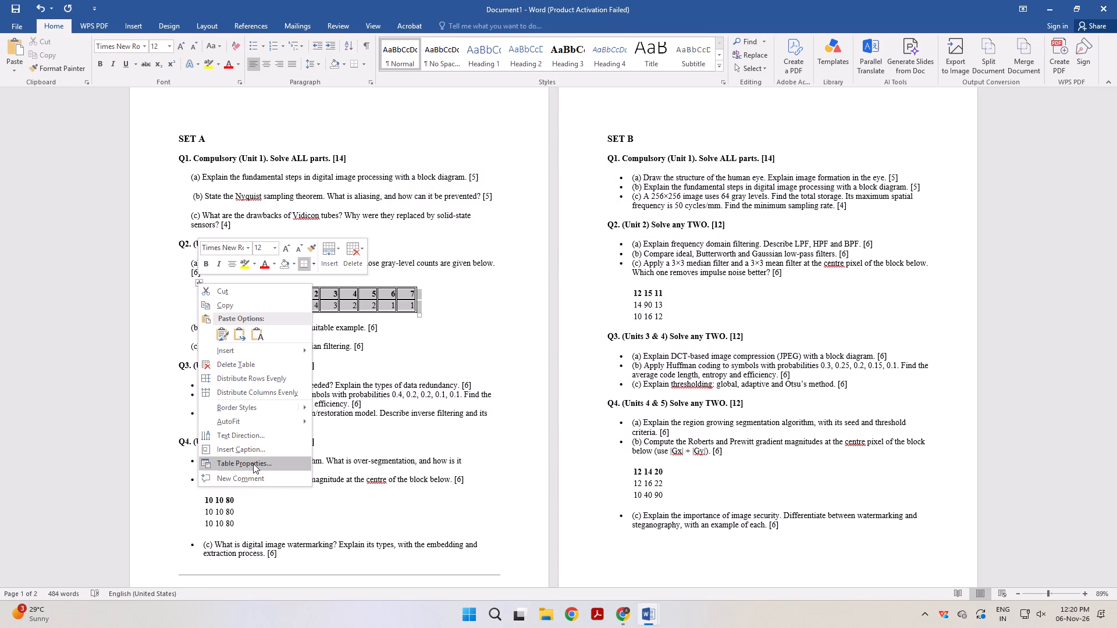
click(253, 463)
click(581, 388)
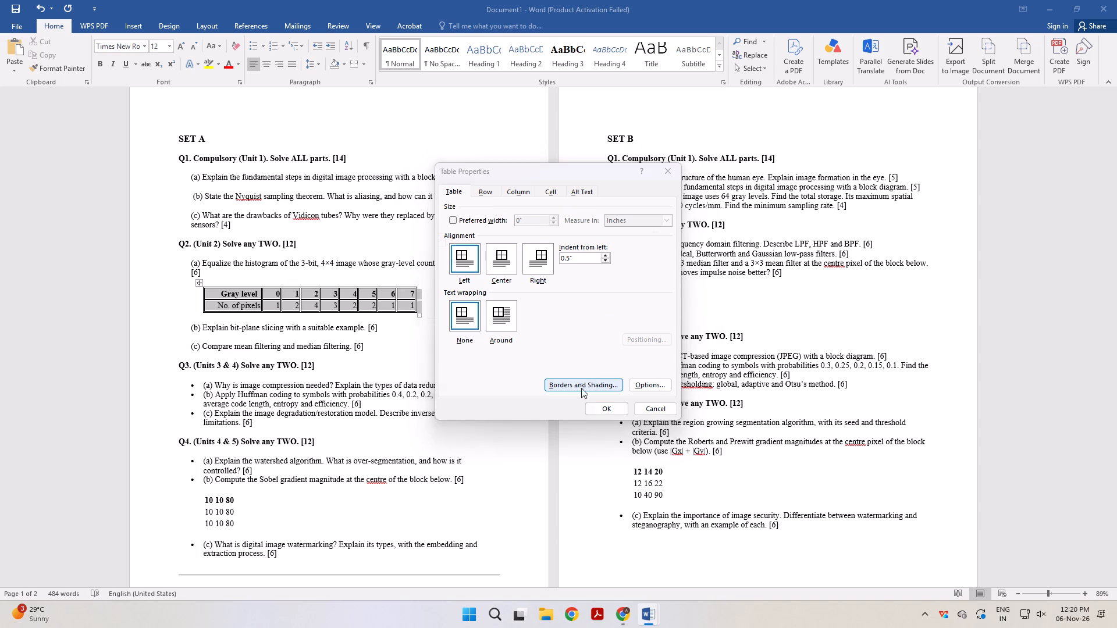
click(617, 359)
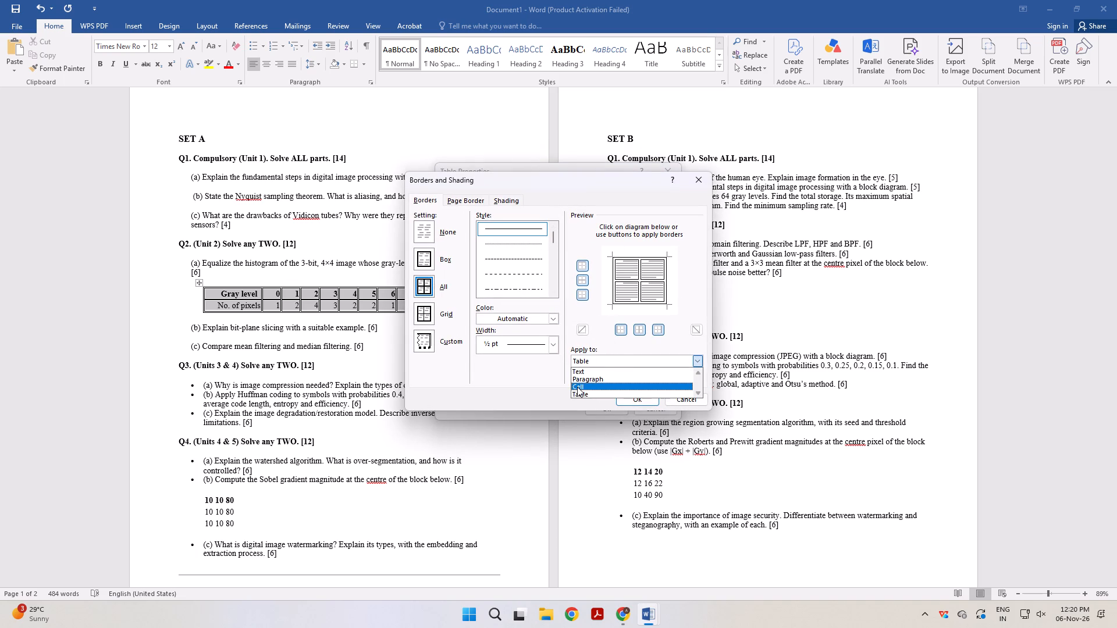
click(577, 387)
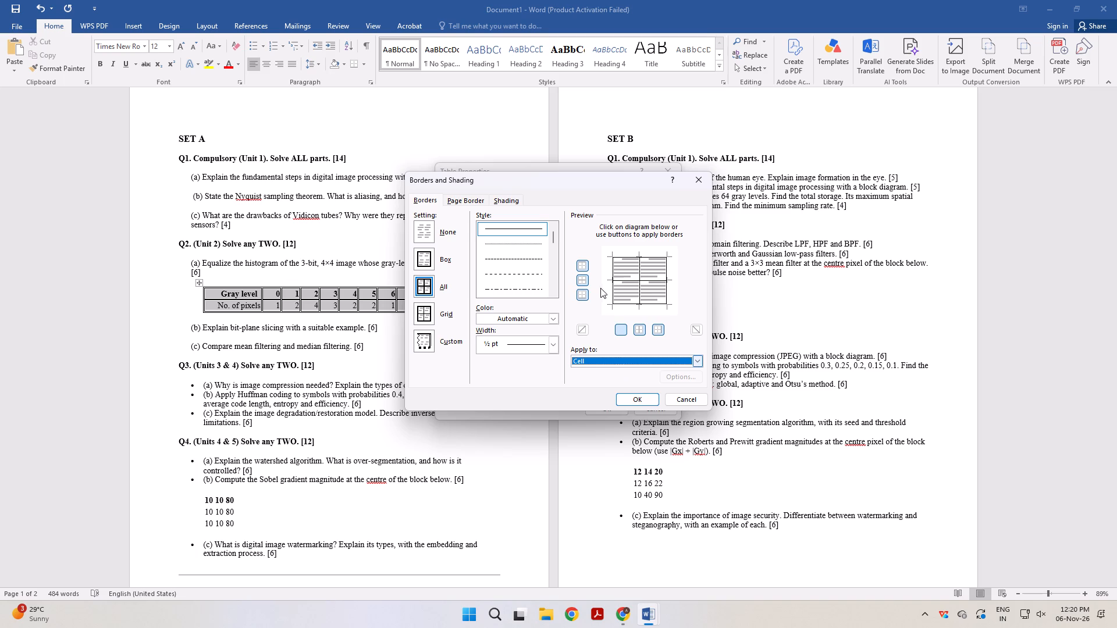
click(622, 330)
click(657, 329)
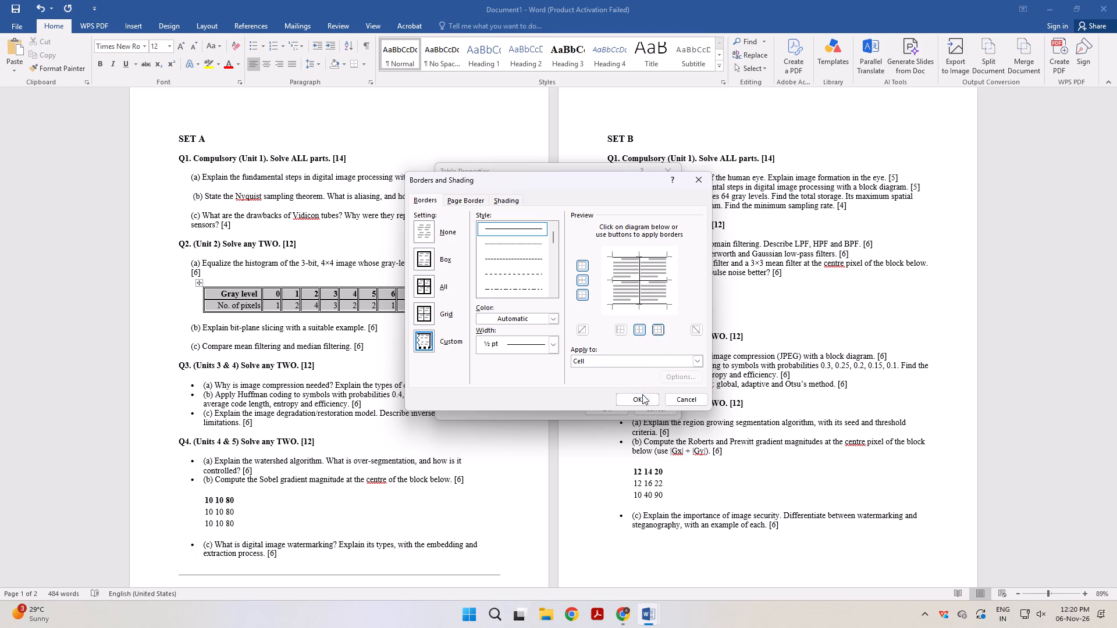
click(641, 398)
click(611, 412)
click(514, 334)
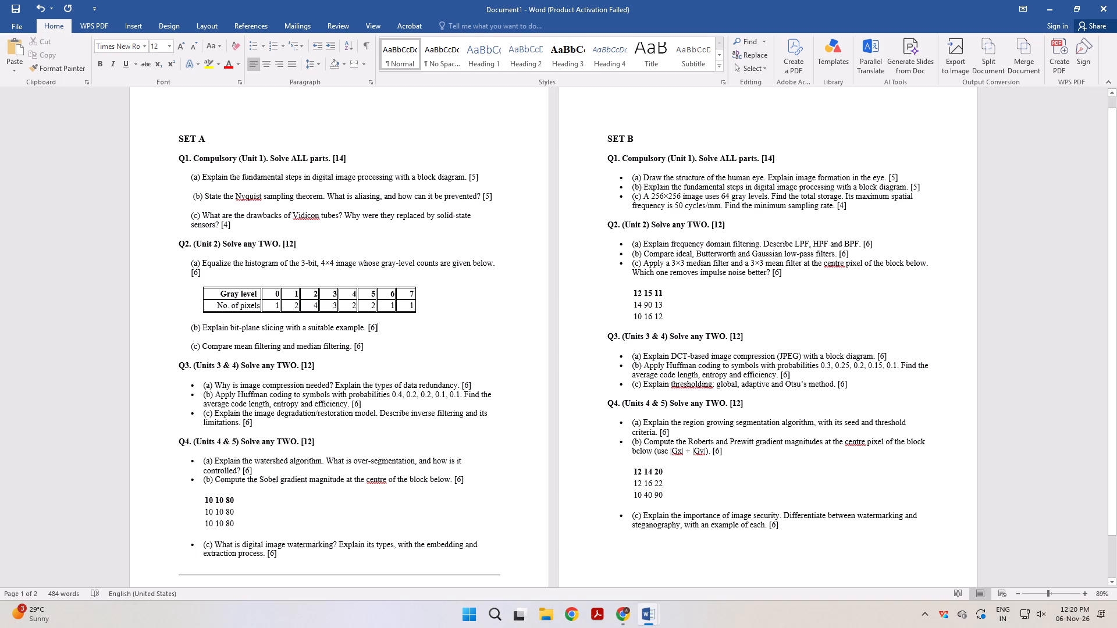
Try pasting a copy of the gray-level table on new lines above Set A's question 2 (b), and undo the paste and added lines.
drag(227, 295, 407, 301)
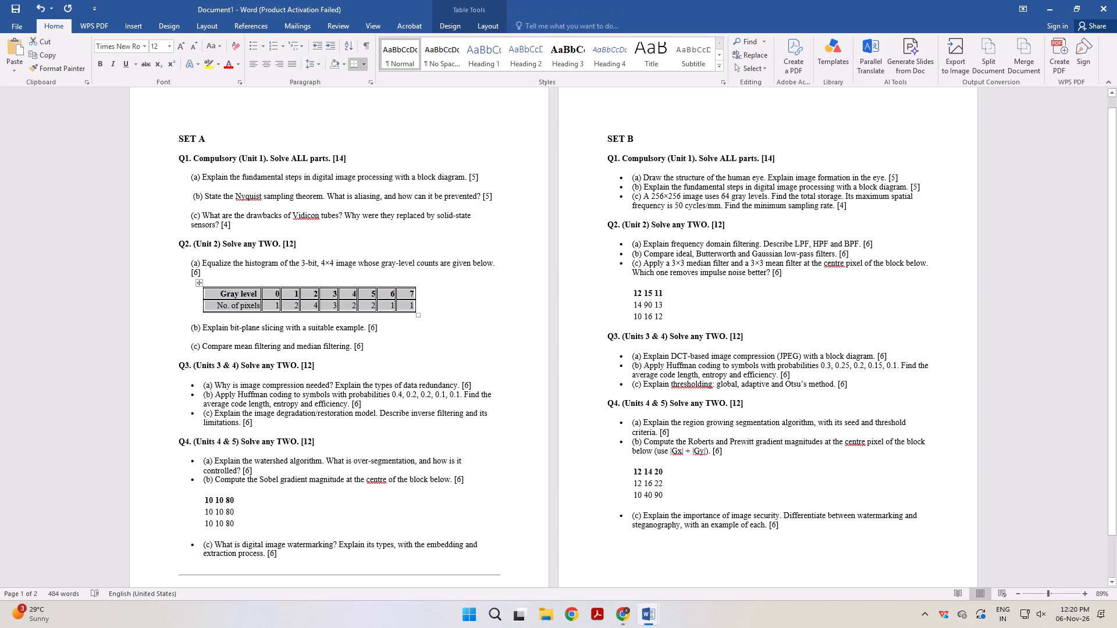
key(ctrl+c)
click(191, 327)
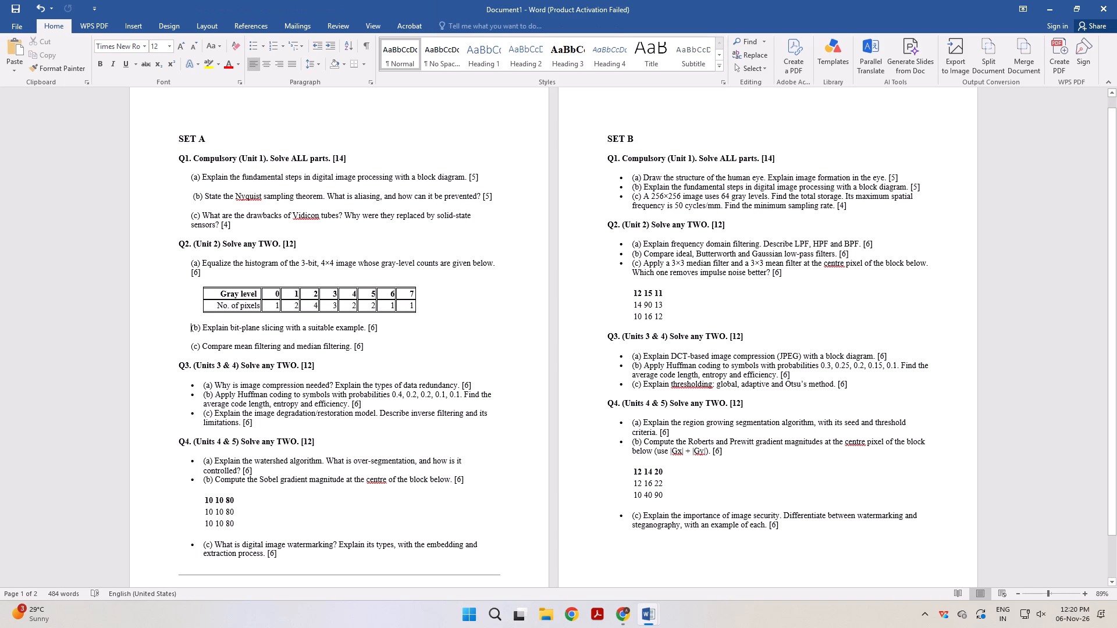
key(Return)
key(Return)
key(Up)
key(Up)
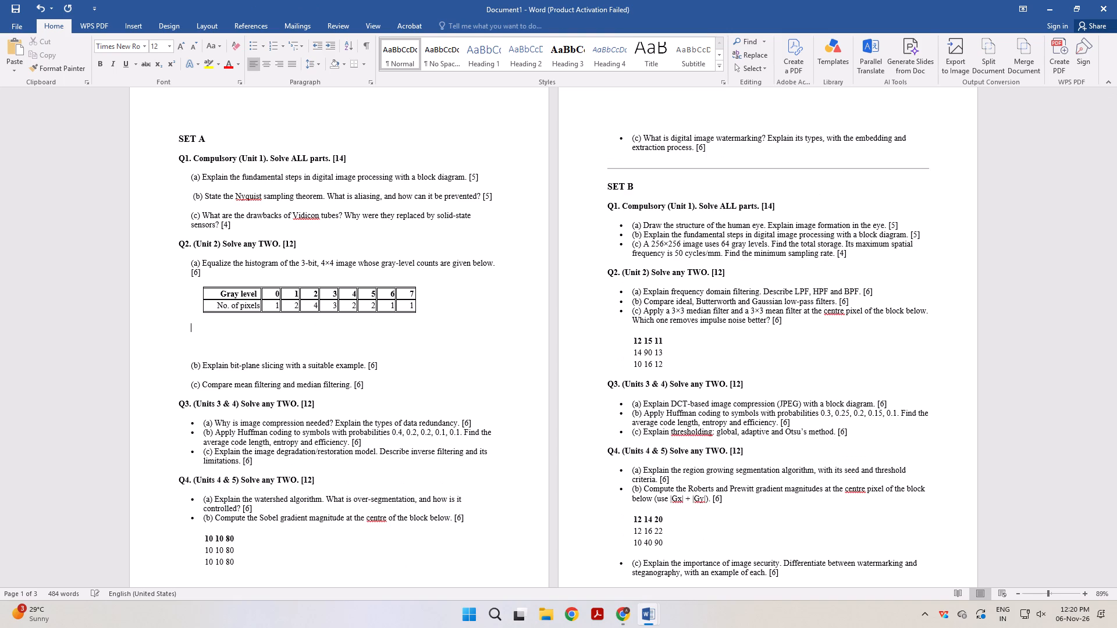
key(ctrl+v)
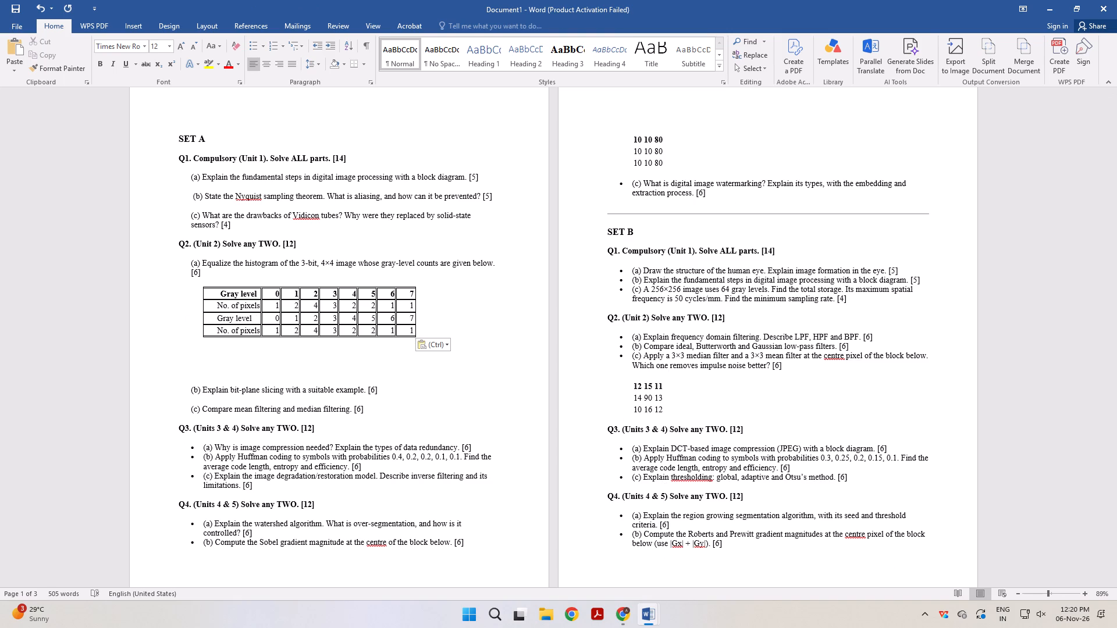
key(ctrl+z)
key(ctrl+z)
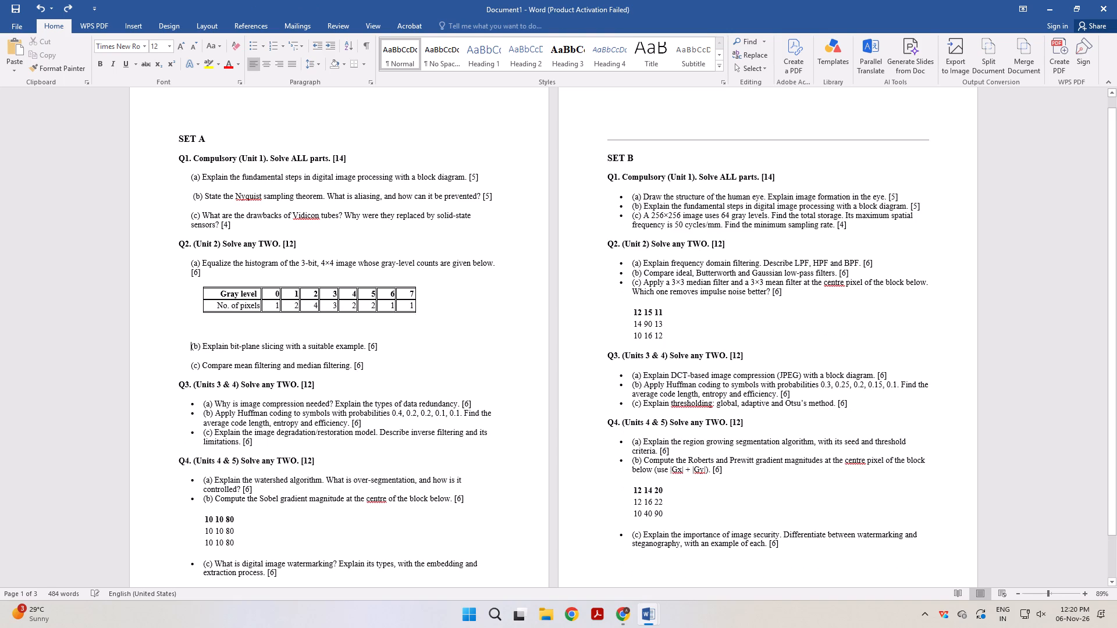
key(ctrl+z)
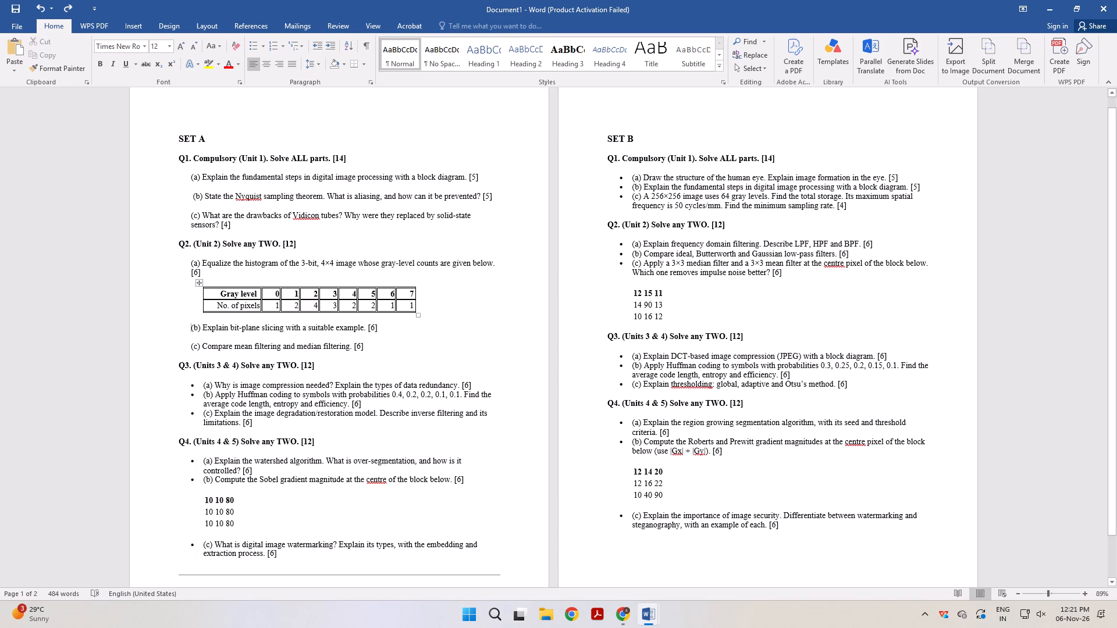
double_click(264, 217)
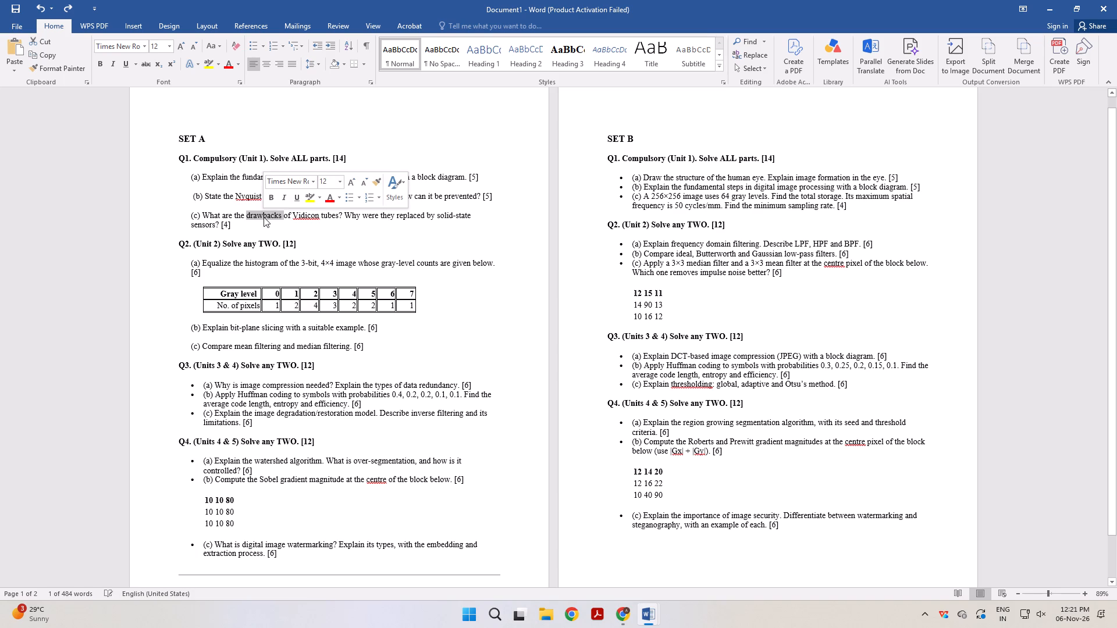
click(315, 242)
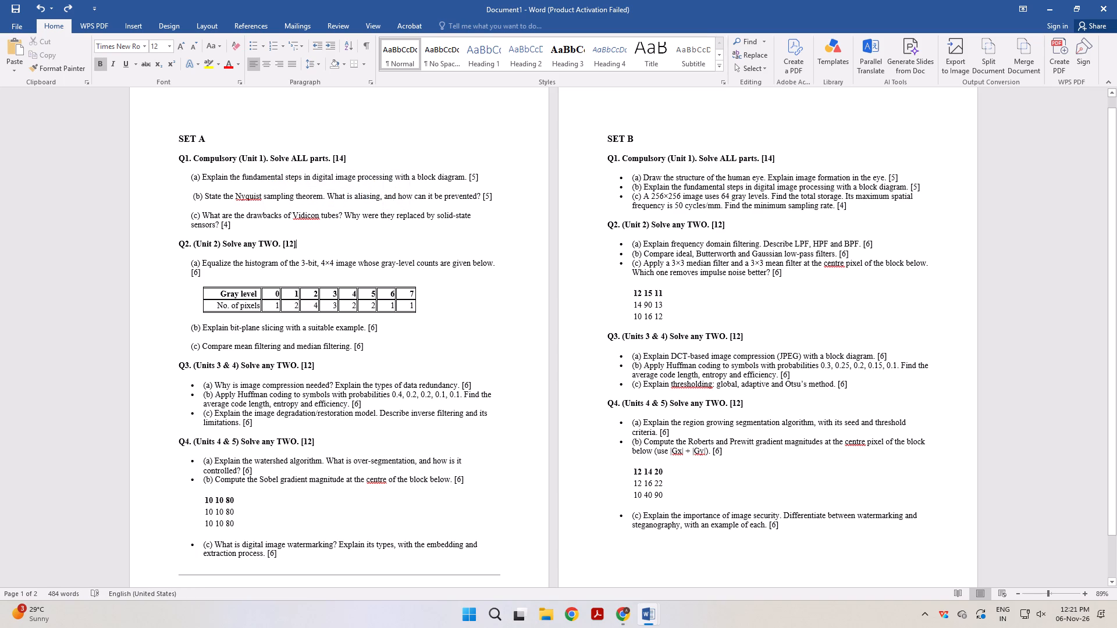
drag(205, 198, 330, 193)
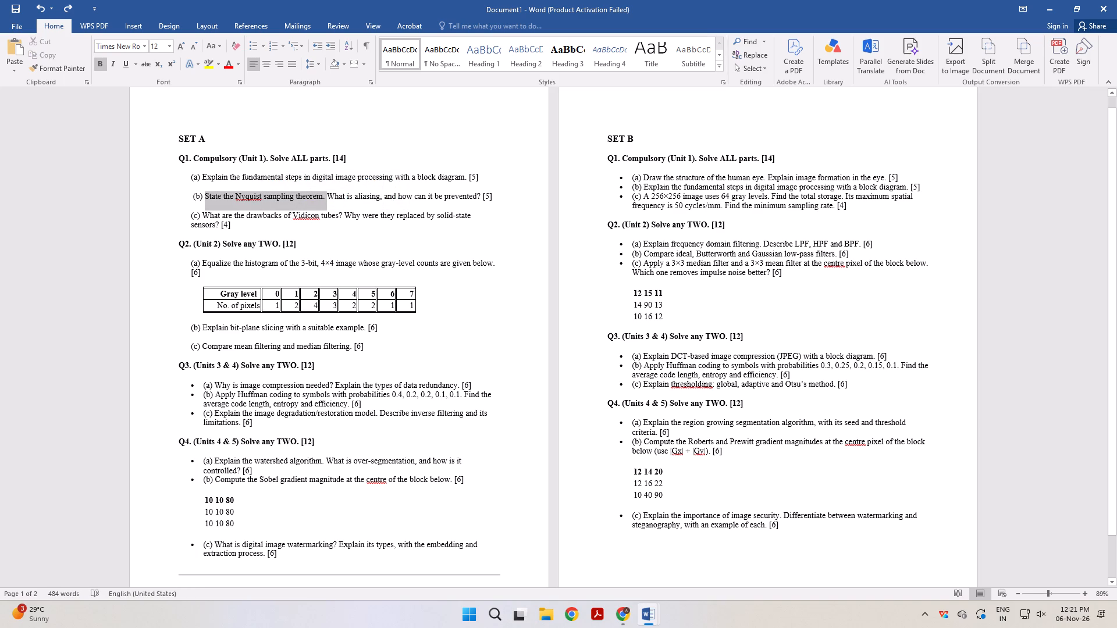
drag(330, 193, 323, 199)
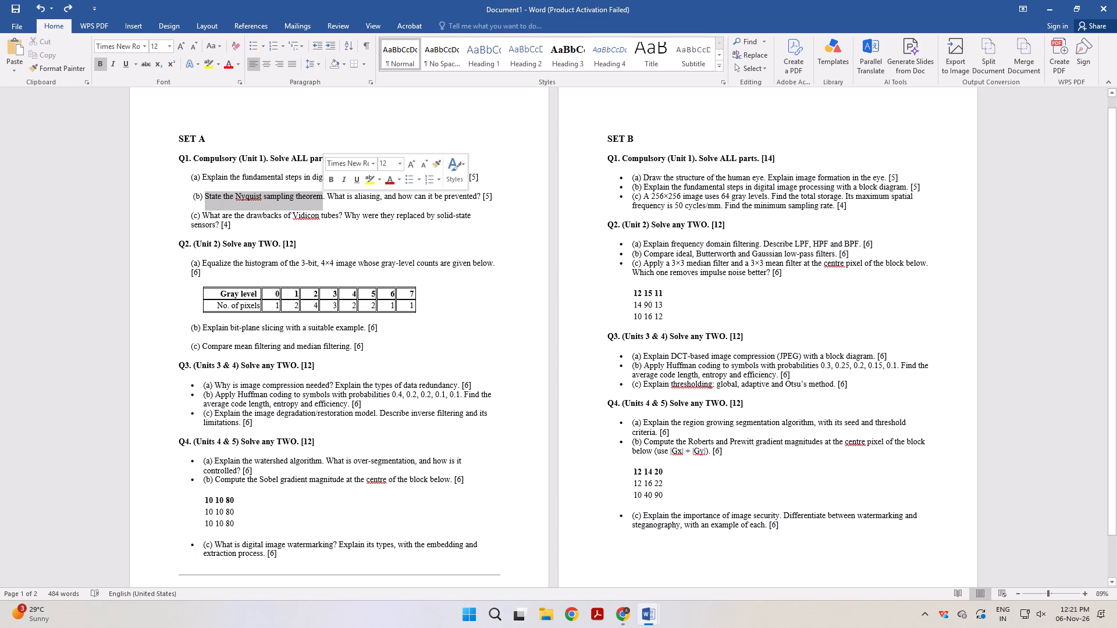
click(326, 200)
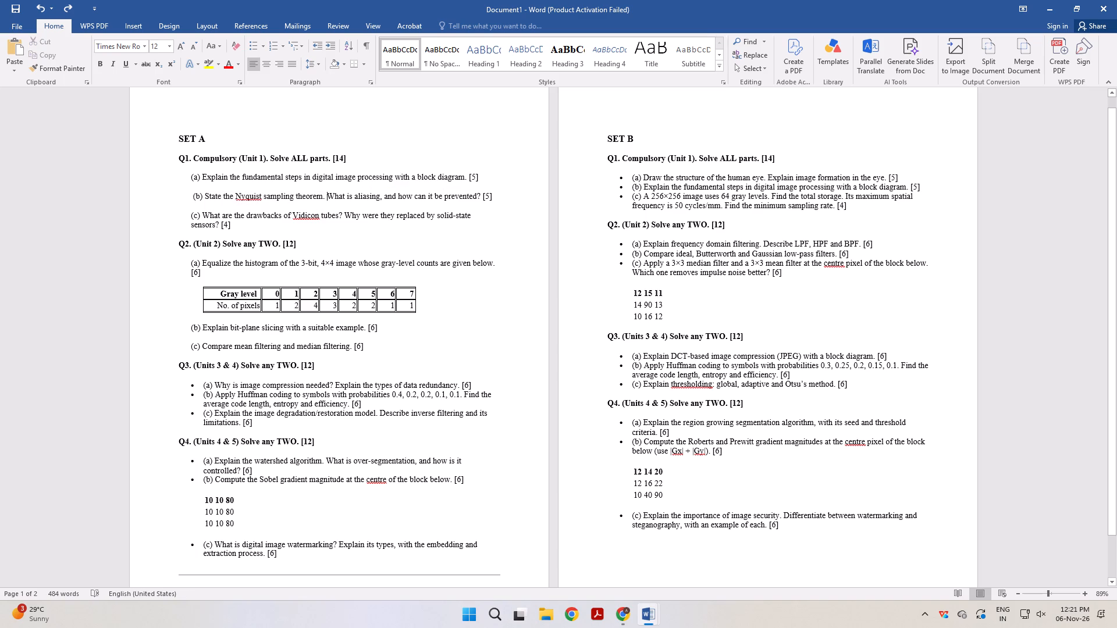
Move "State the Nyquist sampling theorem" from Set A's question 1 (b) to just before the marks in question 1 (c).
drag(204, 196, 315, 195)
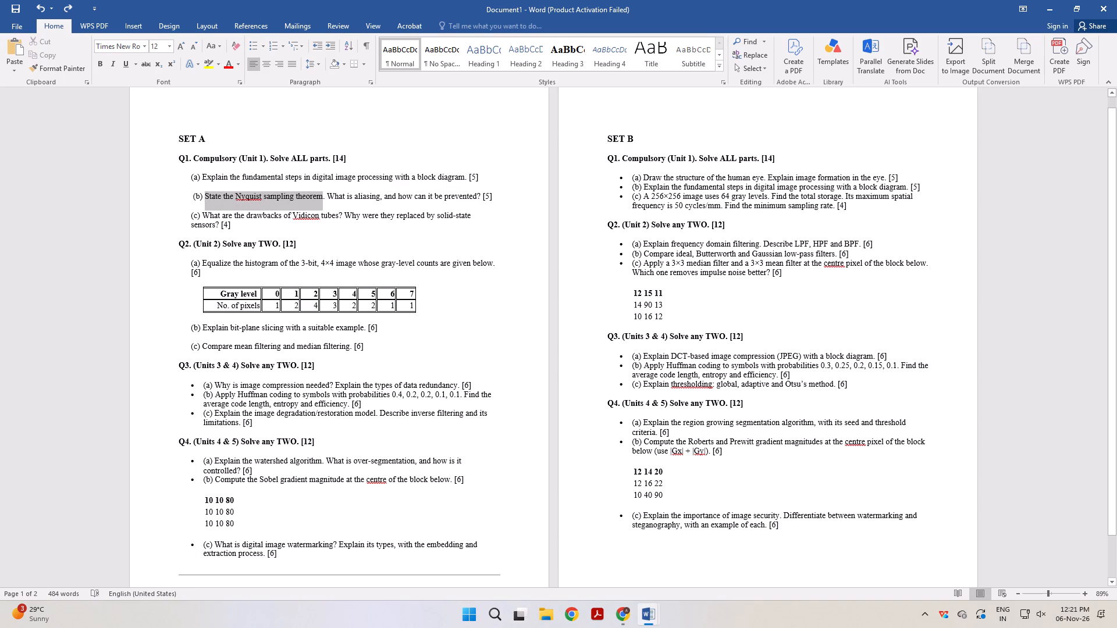
drag(315, 195, 316, 195)
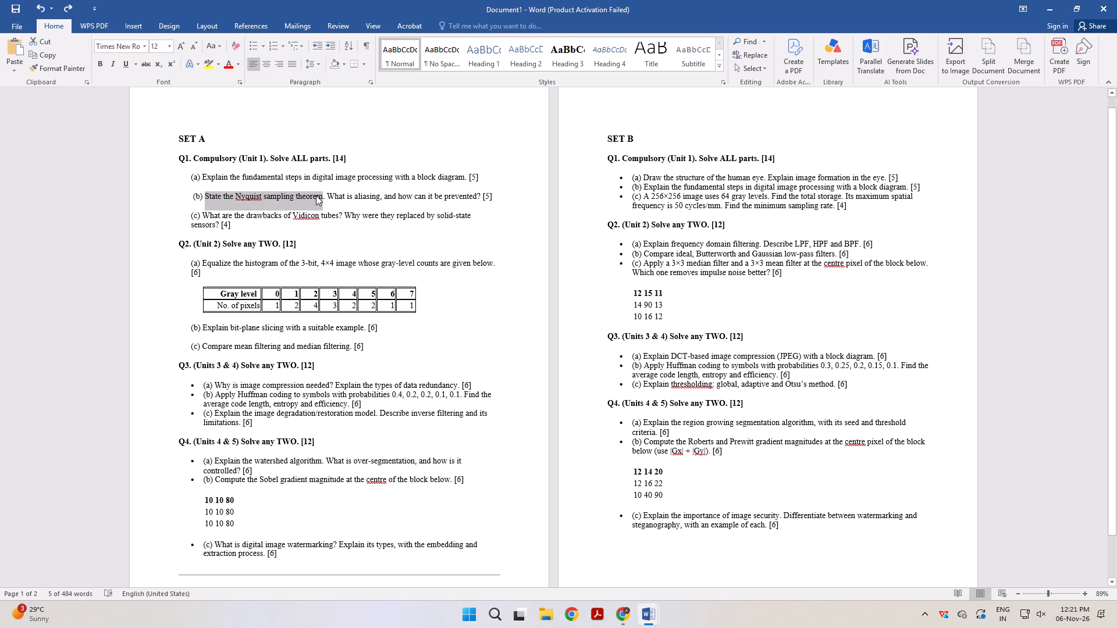
key(ctrl+x)
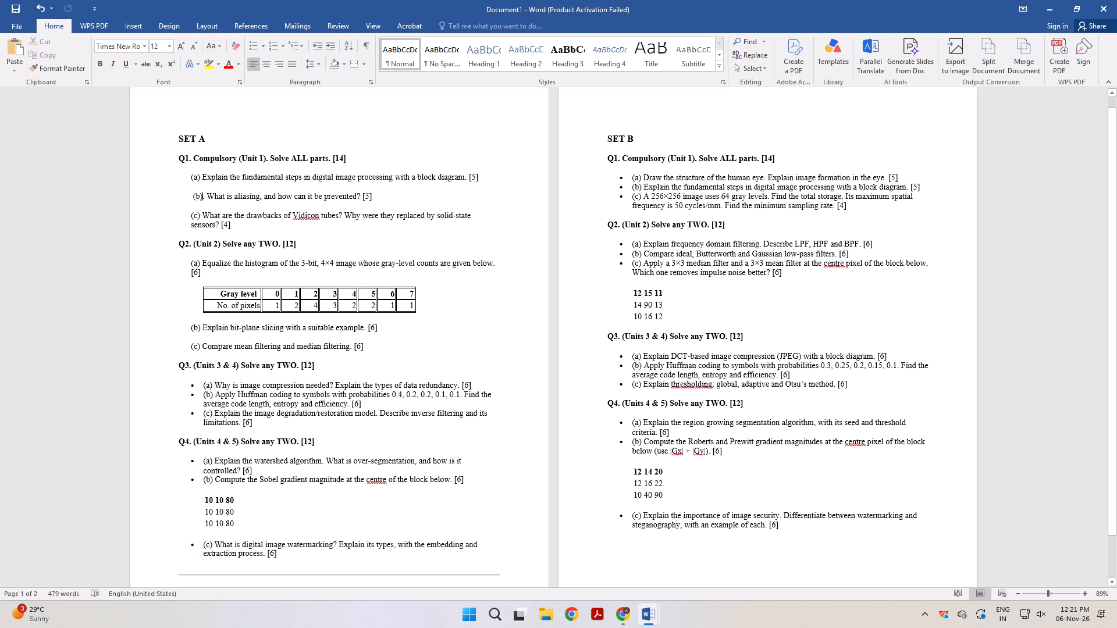
click(219, 224)
key(space)
key(ctrl+v)
Move the two Vidicon tube sentences from Set A's question 1 (c) into 1 (b), and delete the aliasing question there.
drag(202, 213, 219, 224)
key(ctrl+x)
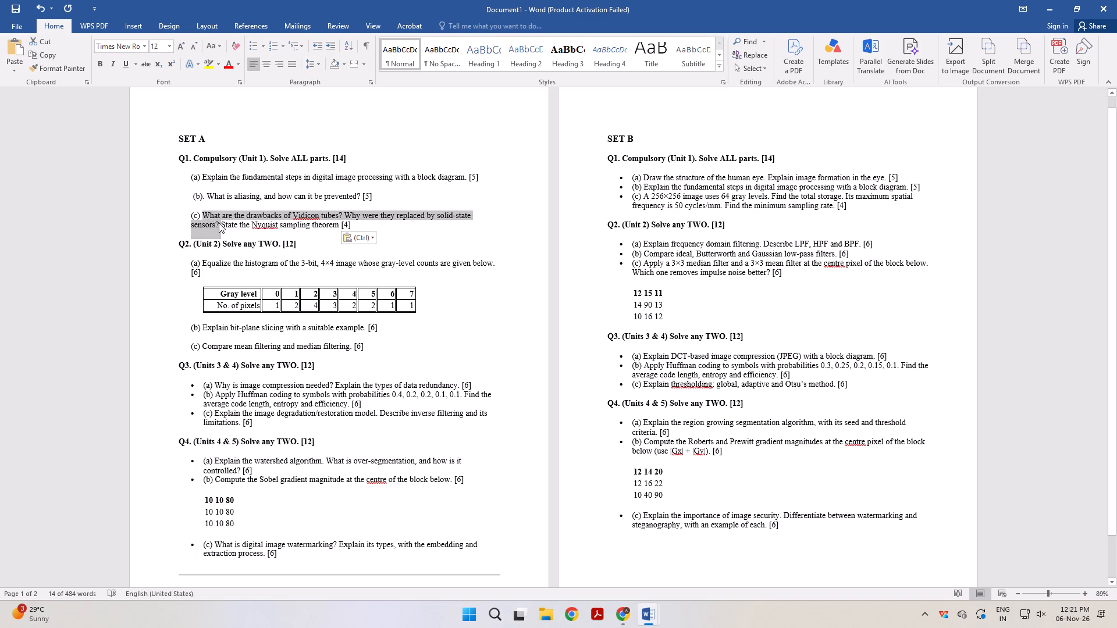
click(204, 195)
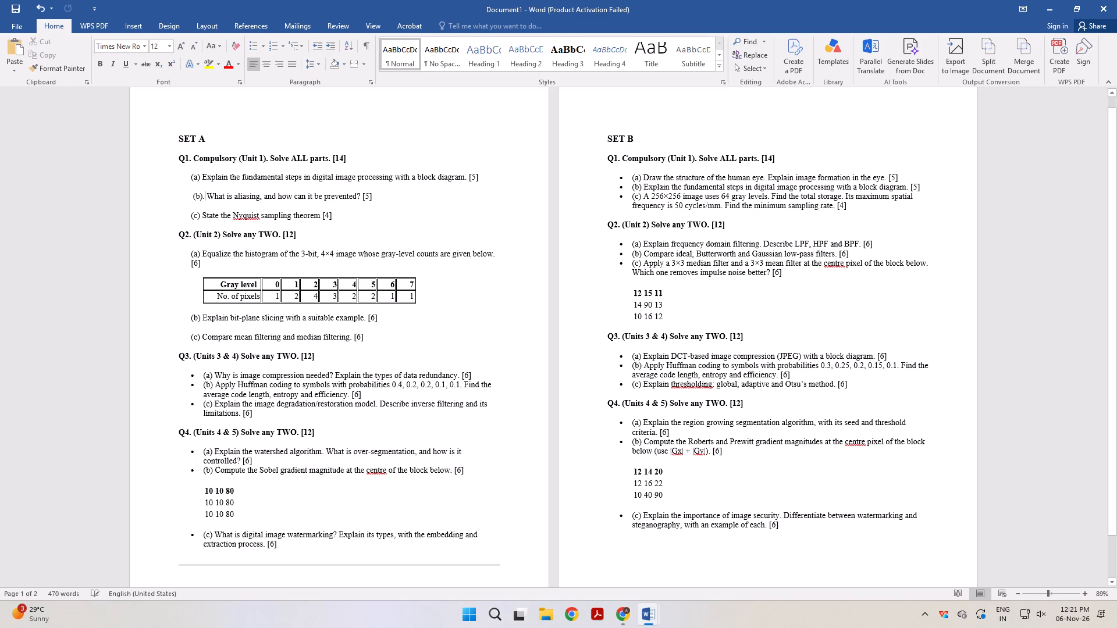
key(ctrl+v)
drag(221, 205, 338, 206)
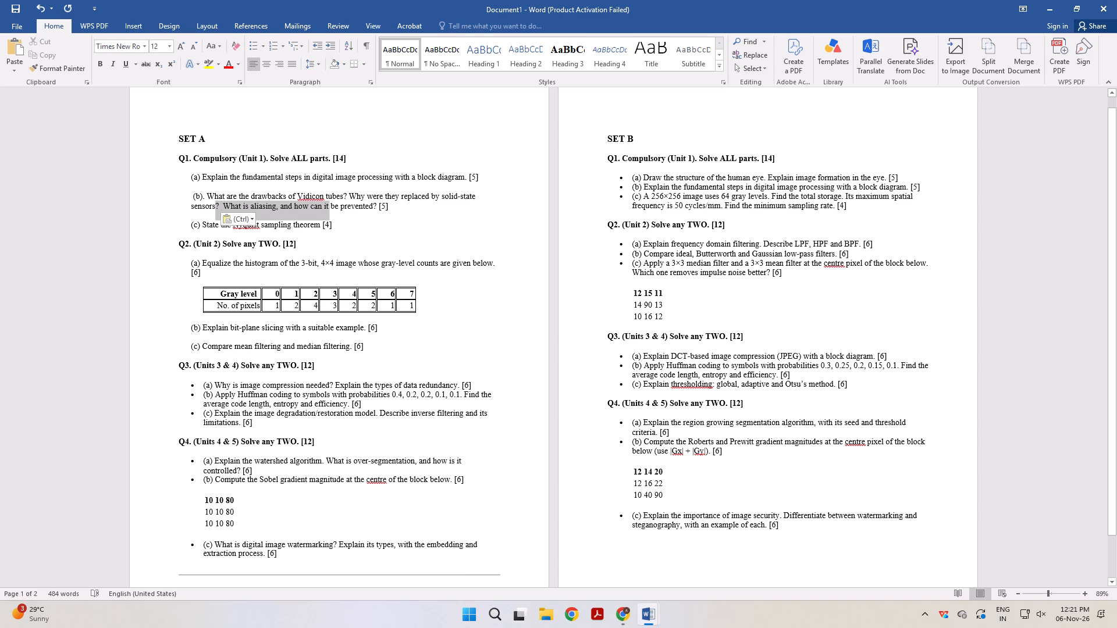
drag(338, 206, 378, 206)
key(BackSpace)
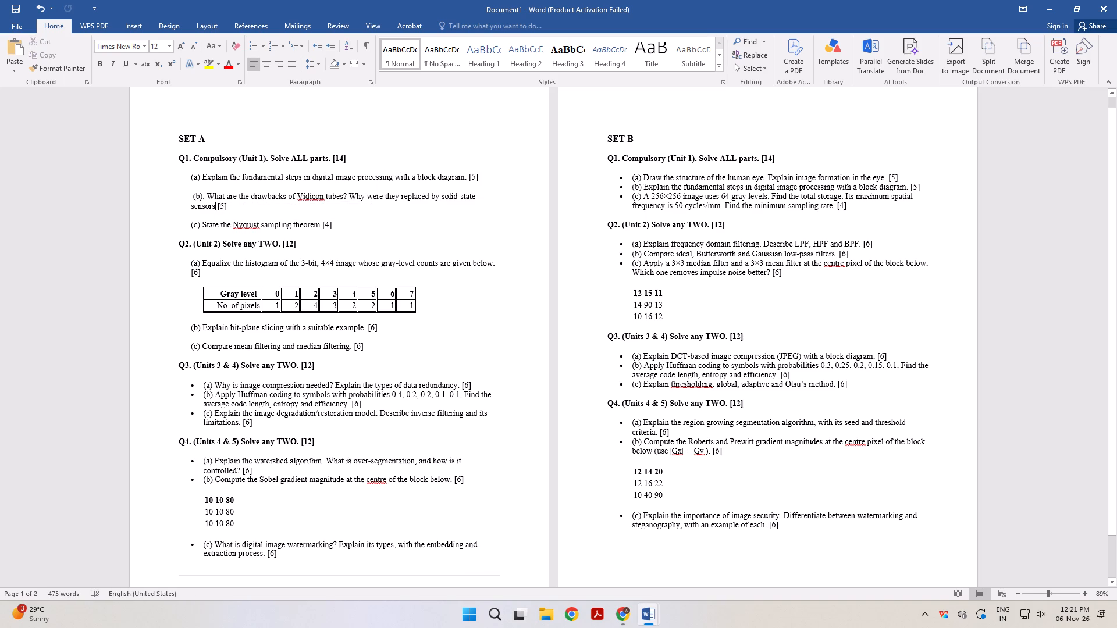
Replace Set A's question 1 (b) text with "Explain the working principle of the Vidicon tube with a neat diagram" copied from Document2.
click(644, 616)
click(673, 578)
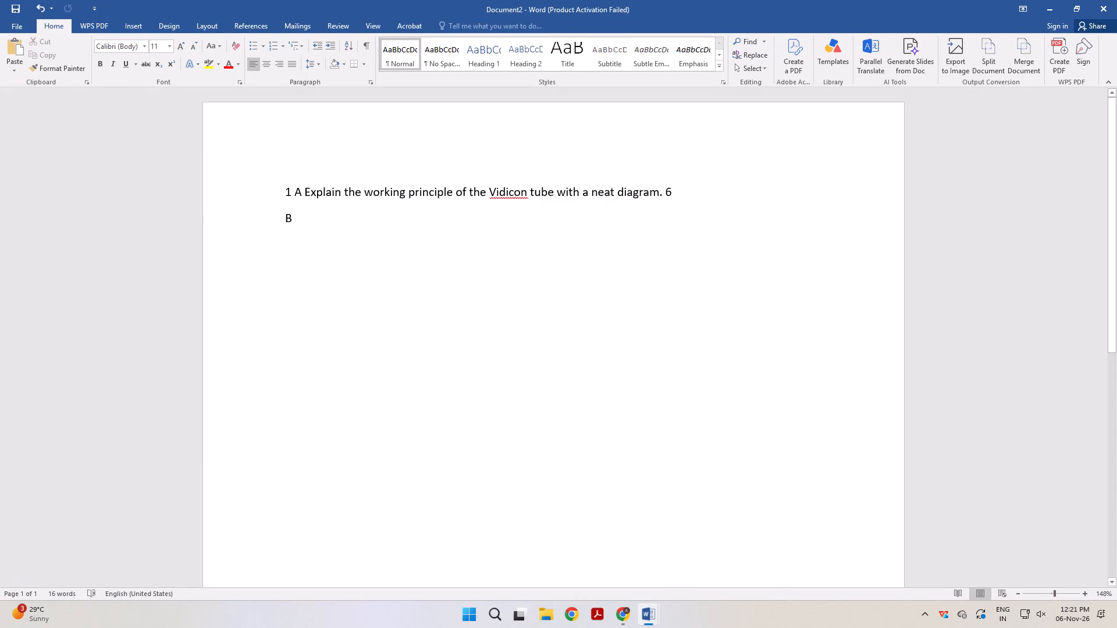
drag(307, 191, 660, 200)
key(ctrl+c)
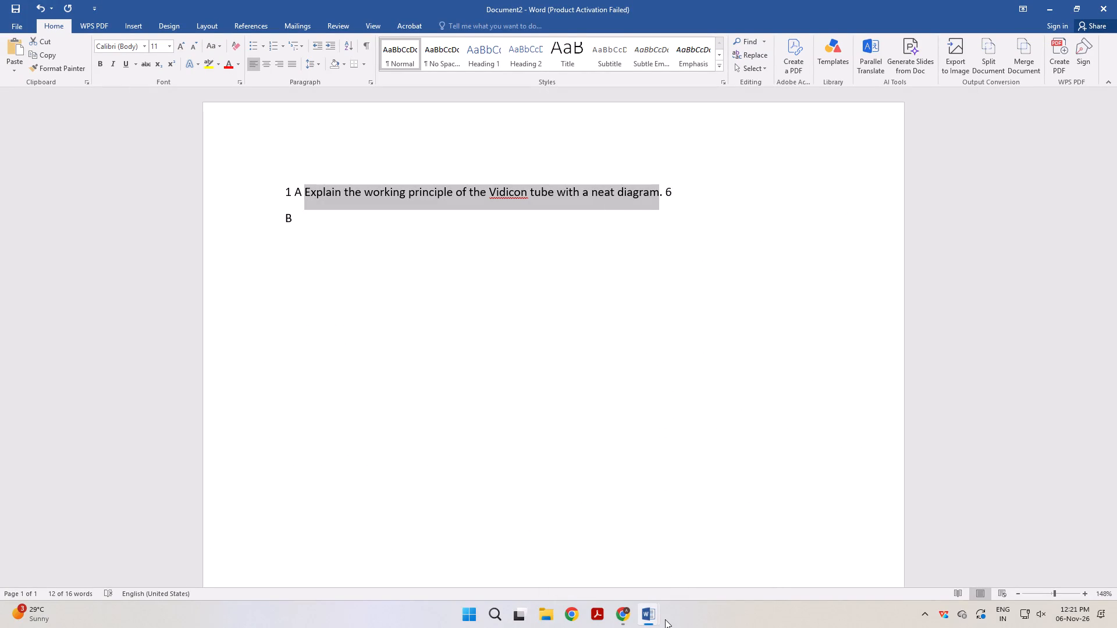
click(654, 616)
click(488, 504)
click(653, 615)
click(578, 543)
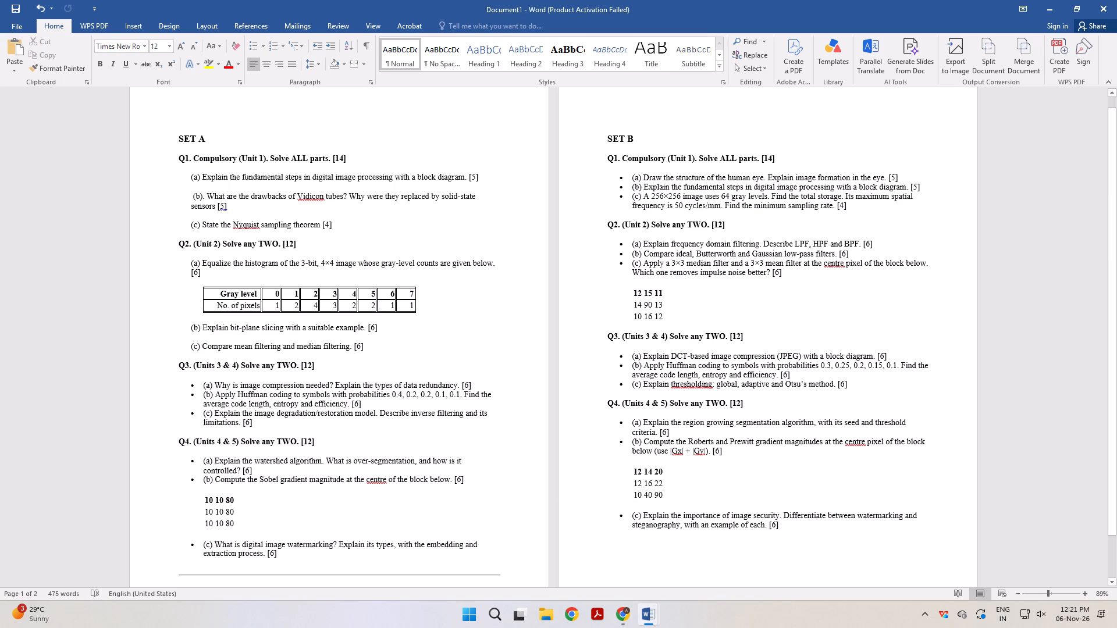
drag(208, 195, 212, 204)
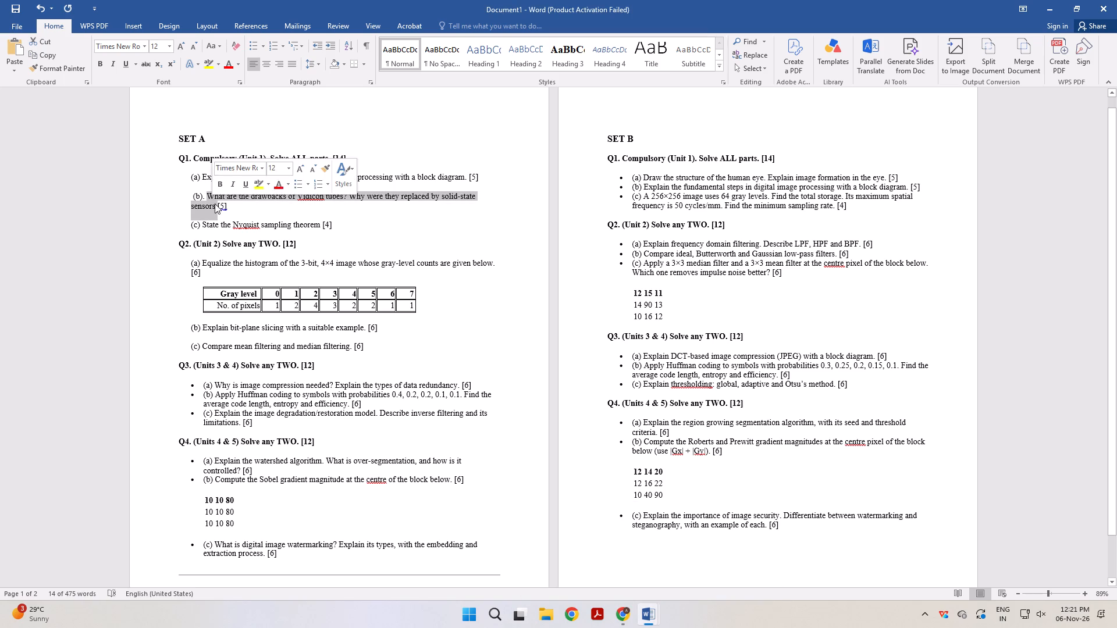
key(ctrl+v)
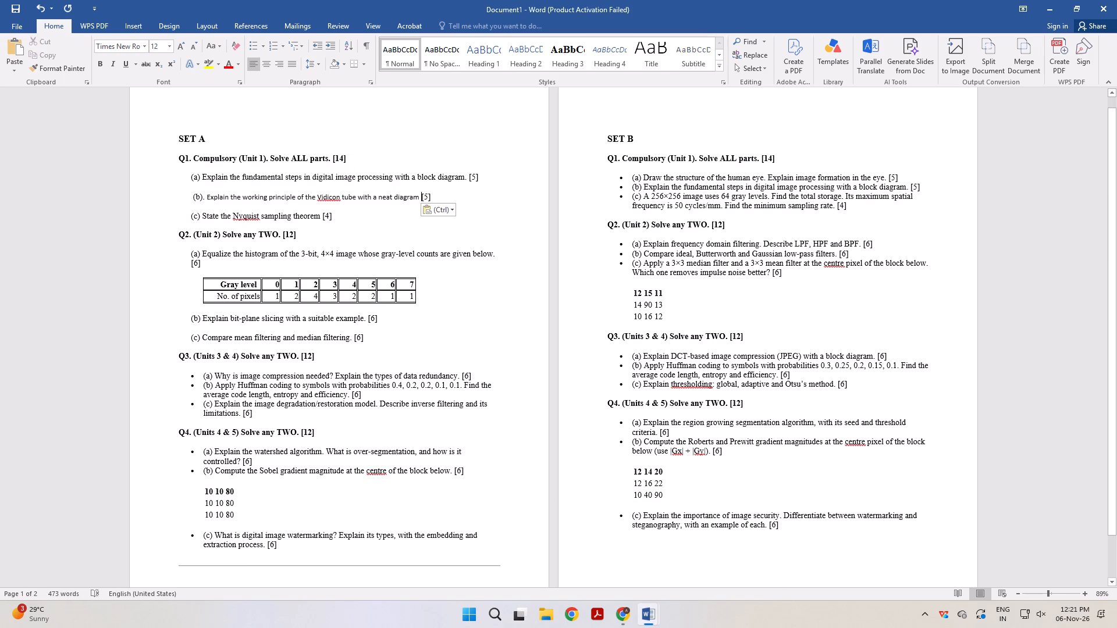
Insert "AND explain" after "State" in Set A's question 1 (c) on the Nyquist sampling theorem.
click(362, 222)
click(222, 219)
key(Left)
key(space)
key(a)
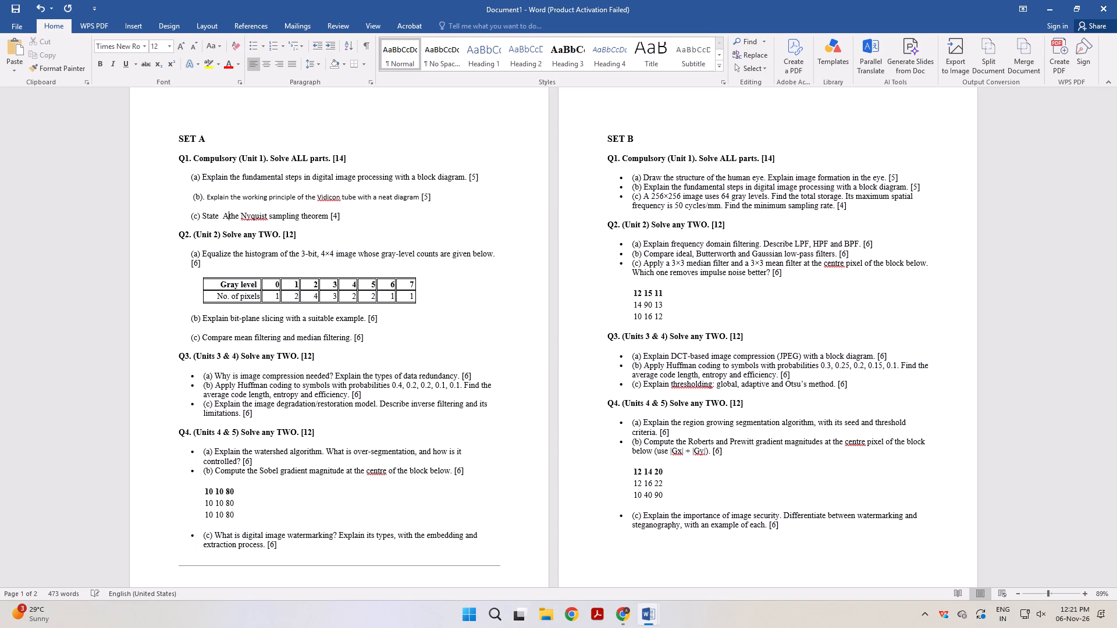
text(ND)
key(space)
text(expl)
text(ain)
key(space)
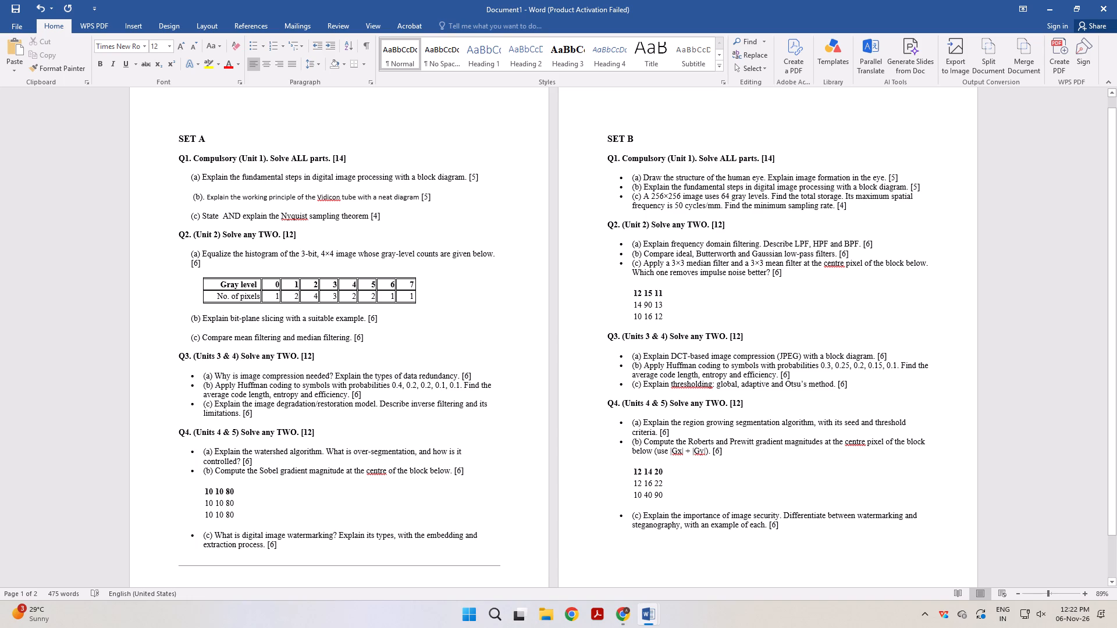
Start saving the document and browse from Desktop through DYPSEM and ACADEMIC AY 2026-27 to the DIP folder.
click(12, 6)
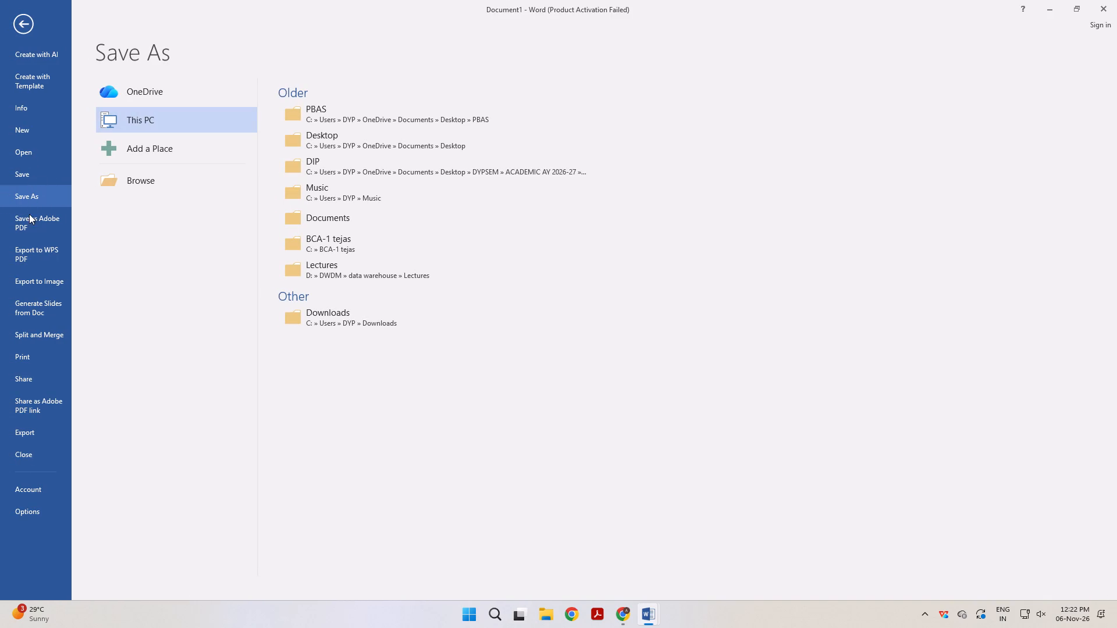
click(33, 173)
double_click(387, 141)
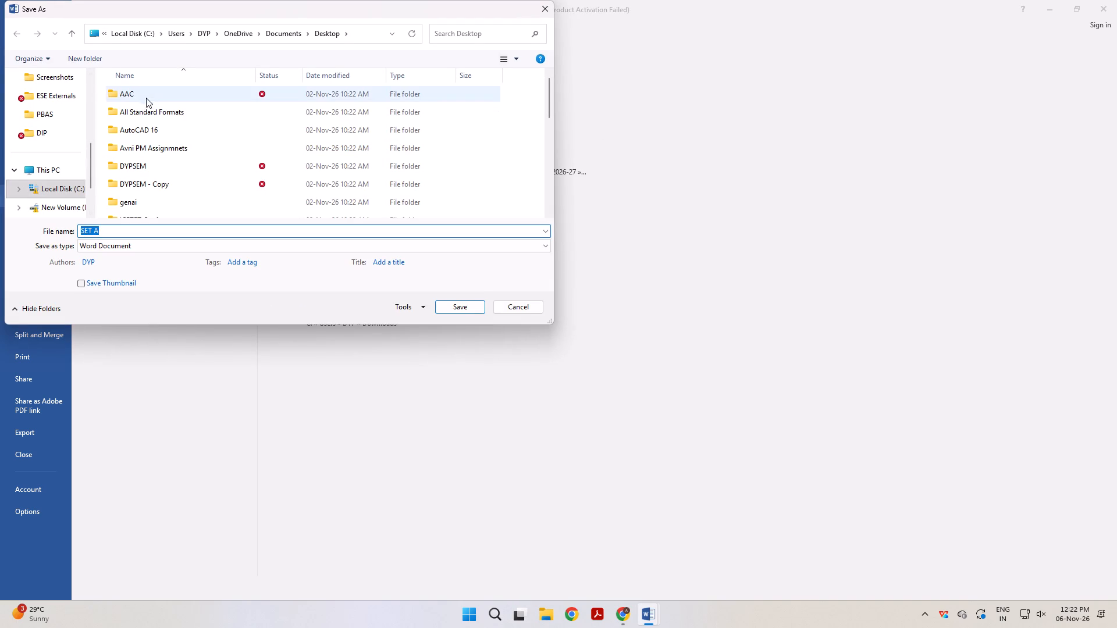
double_click(150, 167)
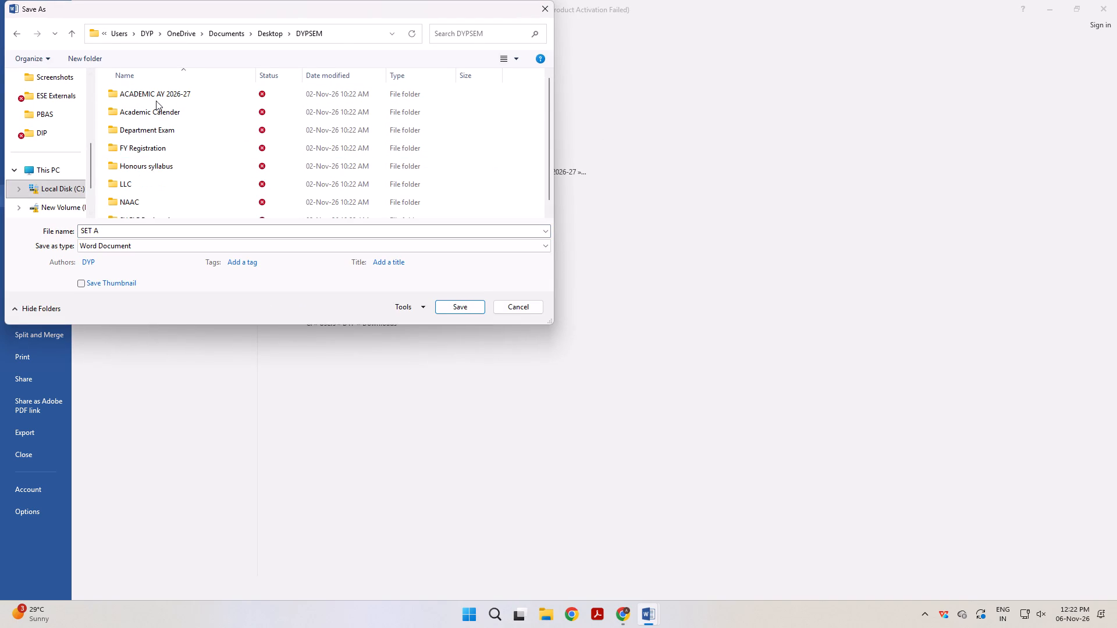
double_click(156, 100)
double_click(150, 132)
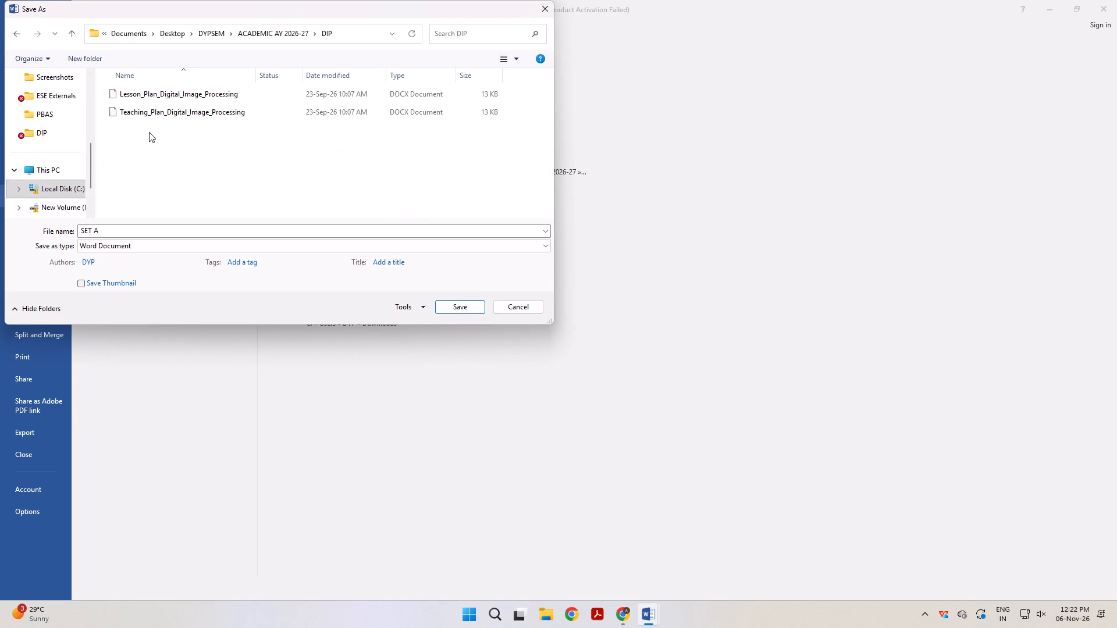
Create a folder named ESE PAPER inside DIP and save the document in it as SET A.
click(81, 57)
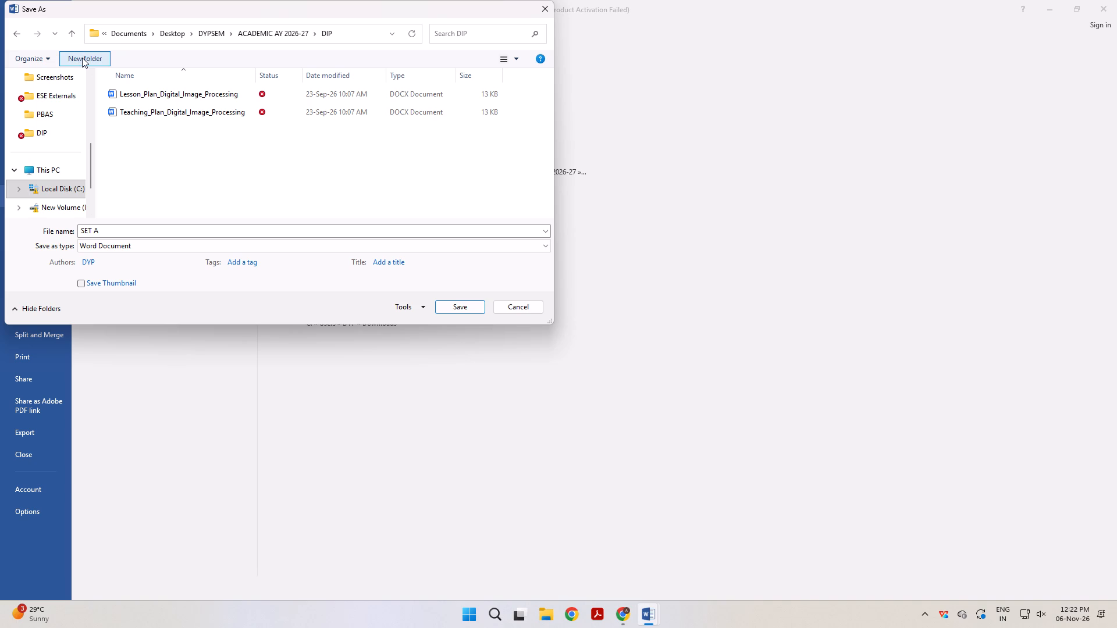
text(ese)
key(BackSpace)
key(BackSpace)
key(BackSpace)
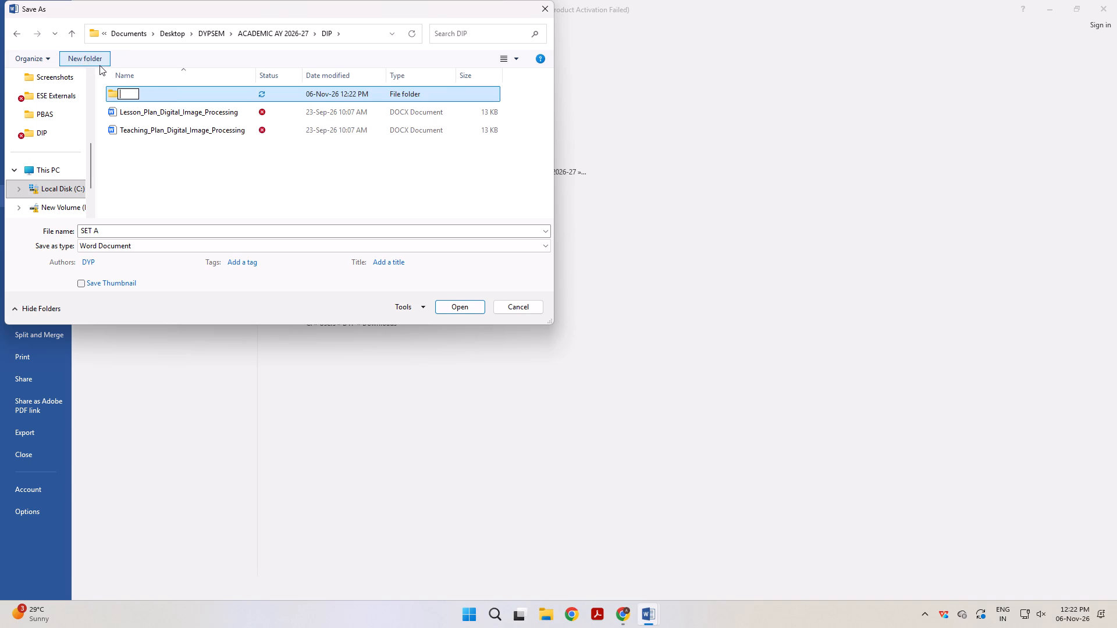
text(ESE)
key(space)
text(PAPER)
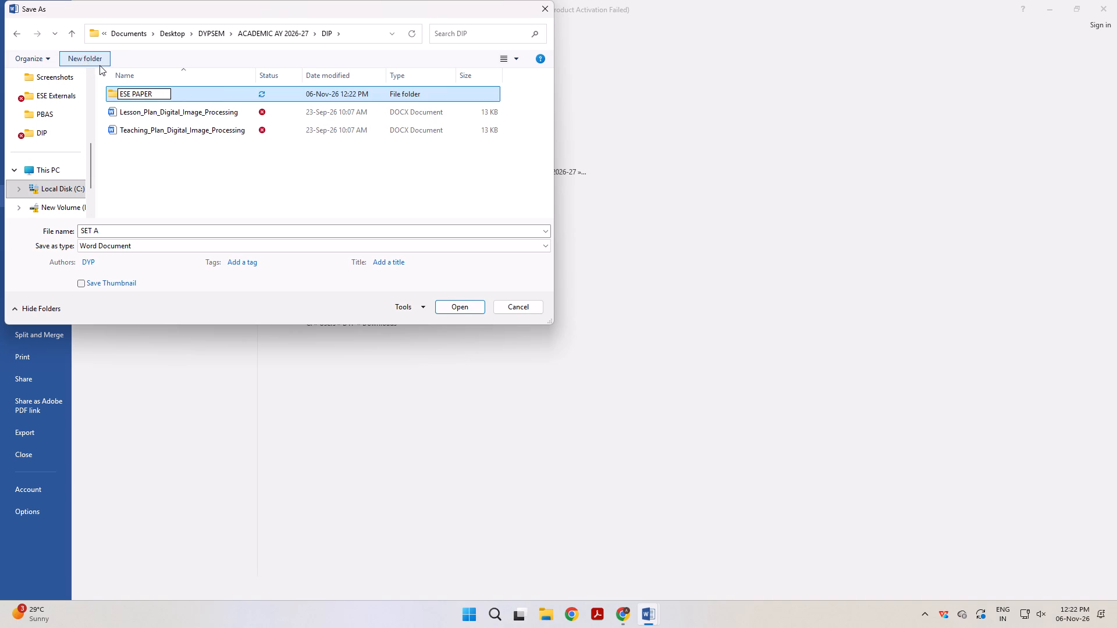
key(Return)
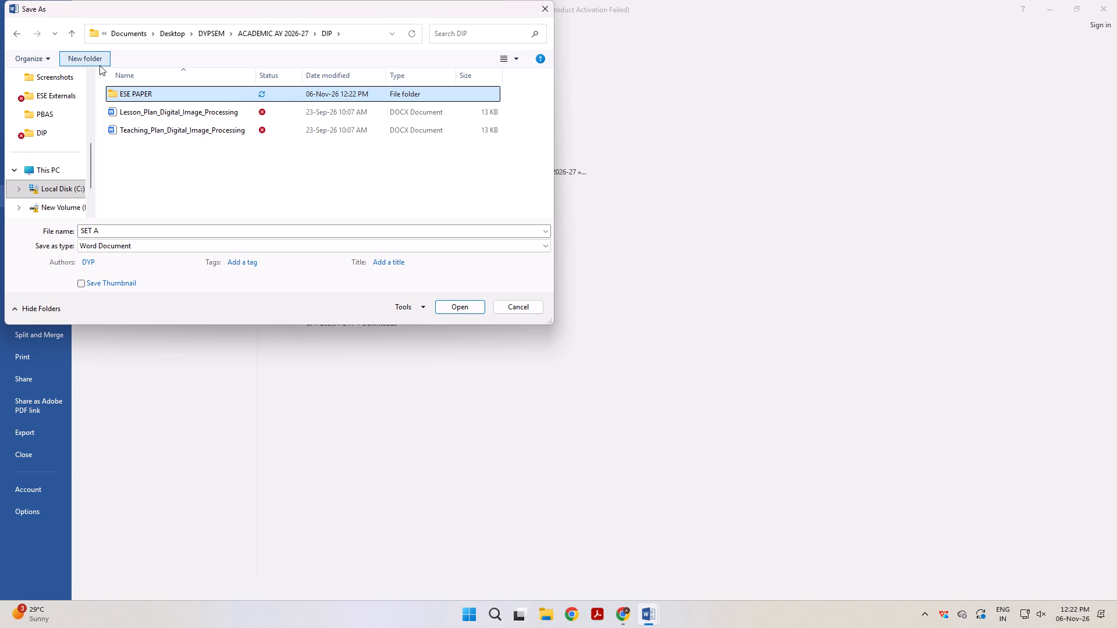
key(Return)
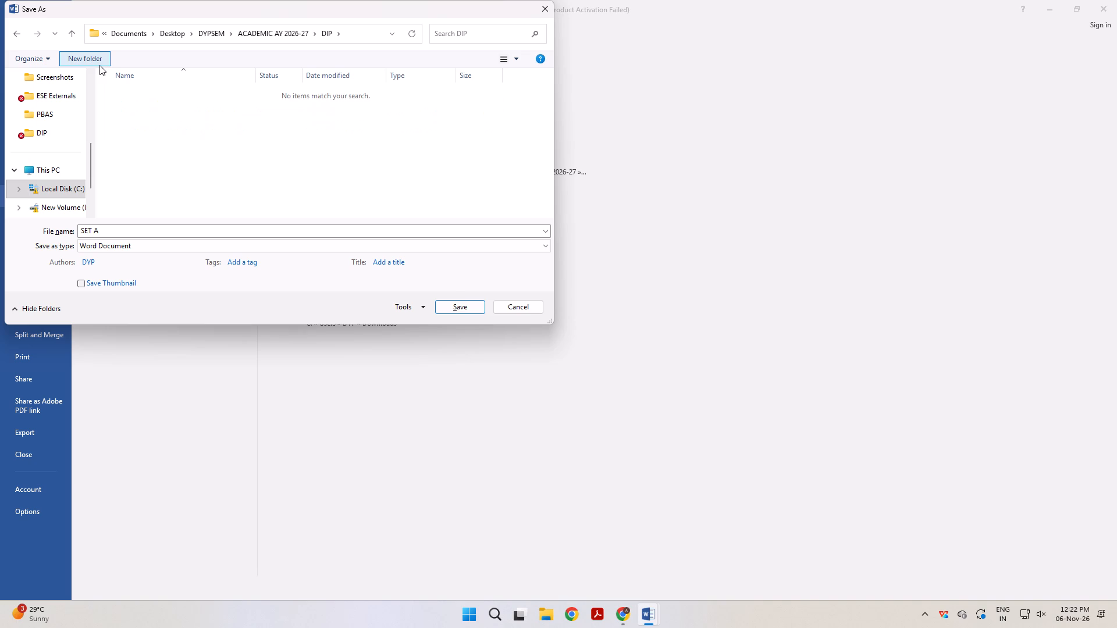
click(463, 305)
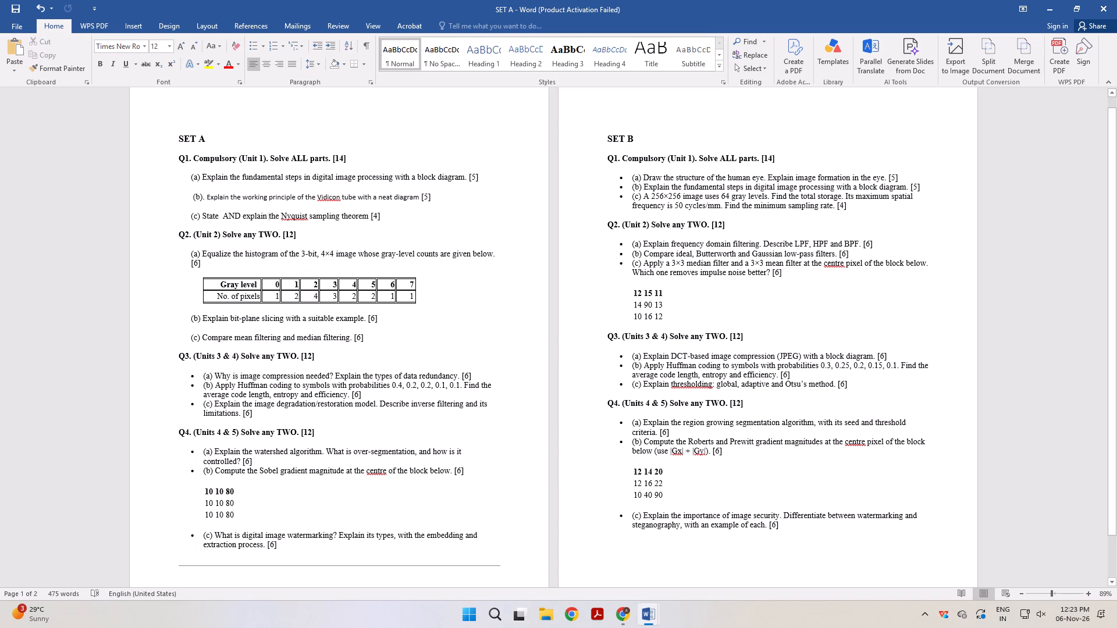
Remove the bullets and the (a) to (c) labels from Set A's question 3 parts, and save the document.
drag(203, 377, 255, 416)
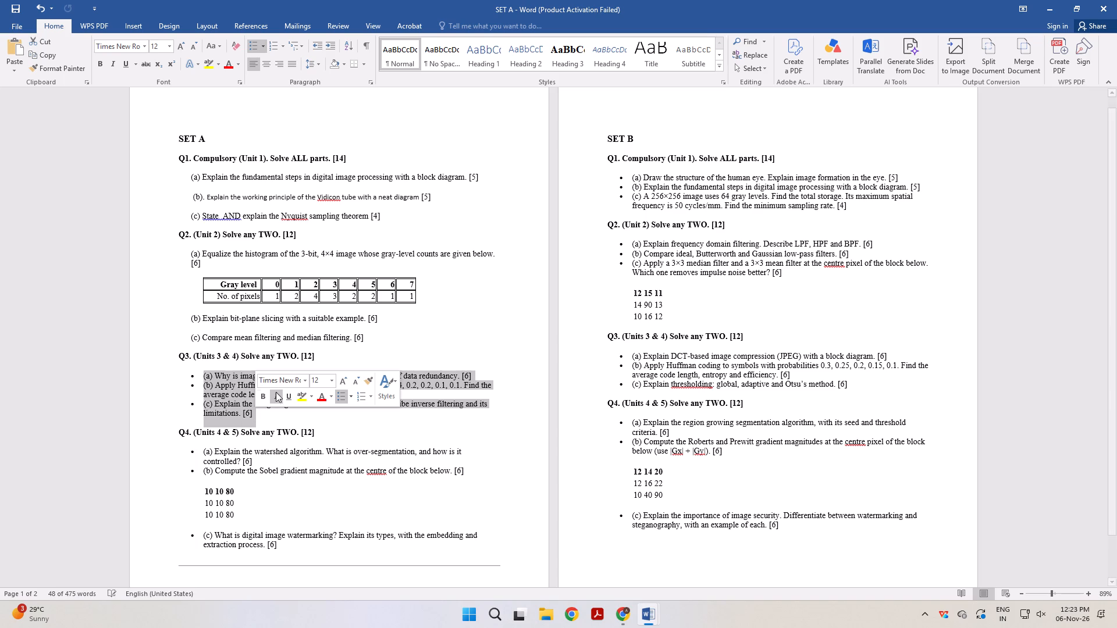
double_click(339, 391)
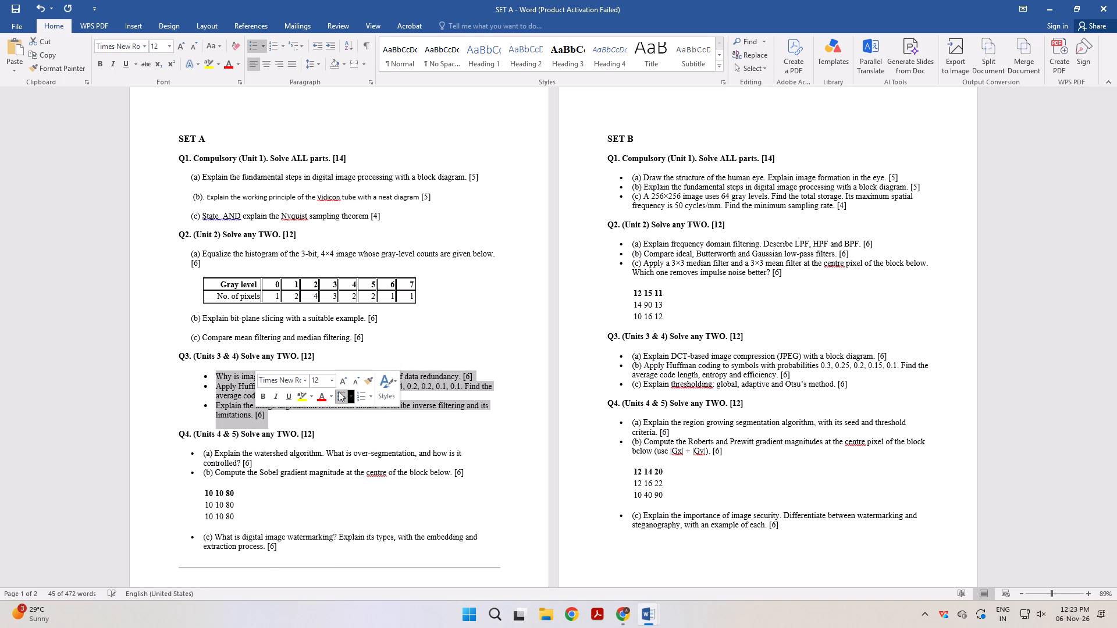
click(339, 391)
click(263, 432)
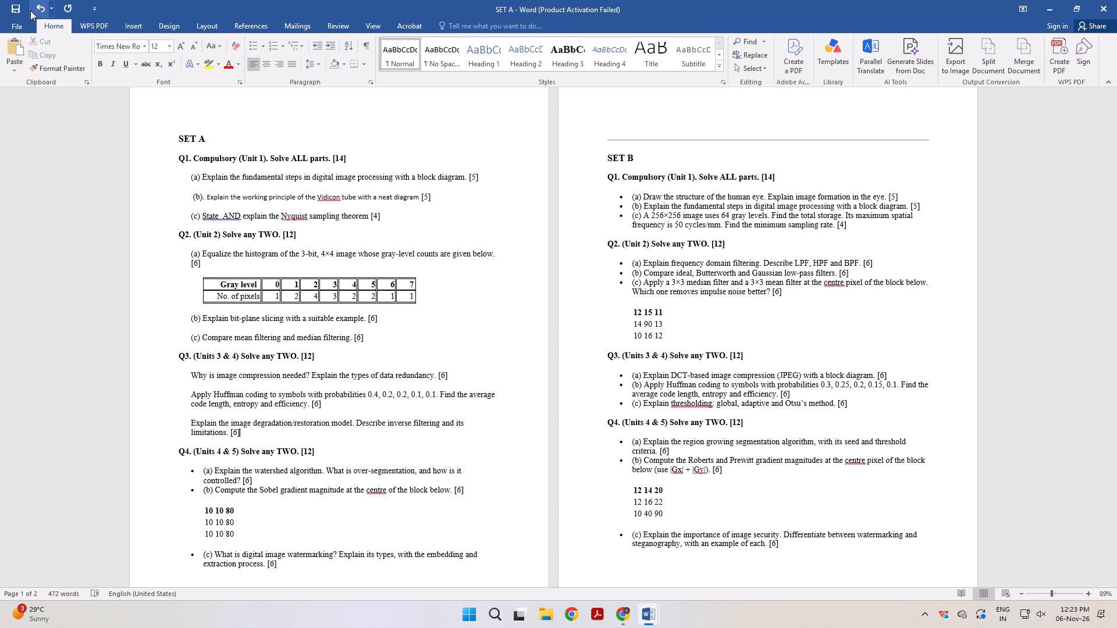
click(15, 9)
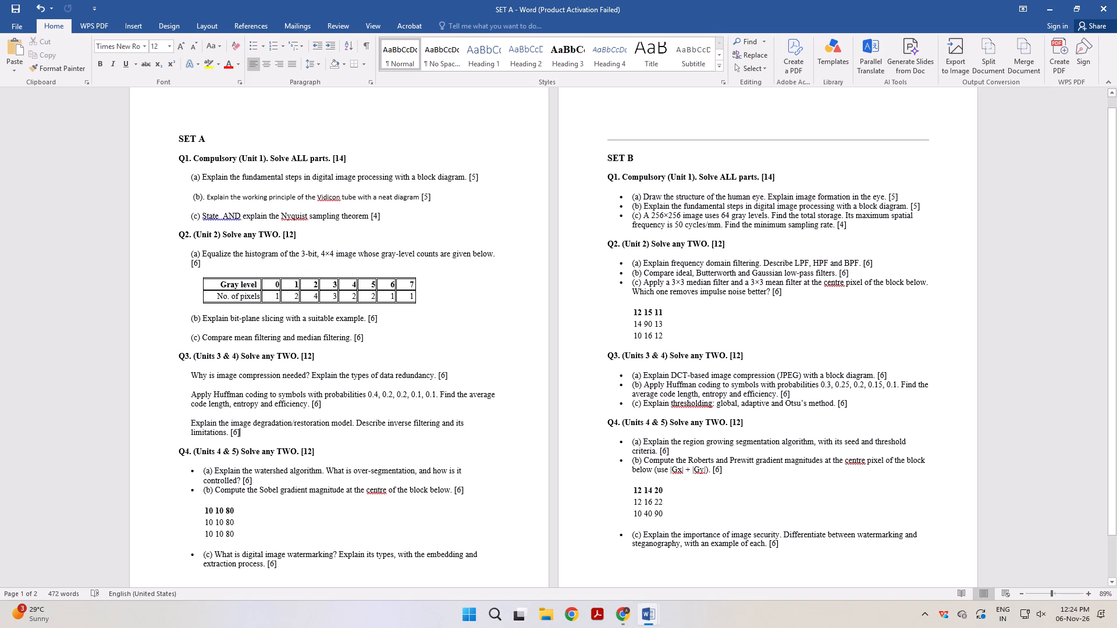
drag(204, 337, 349, 337)
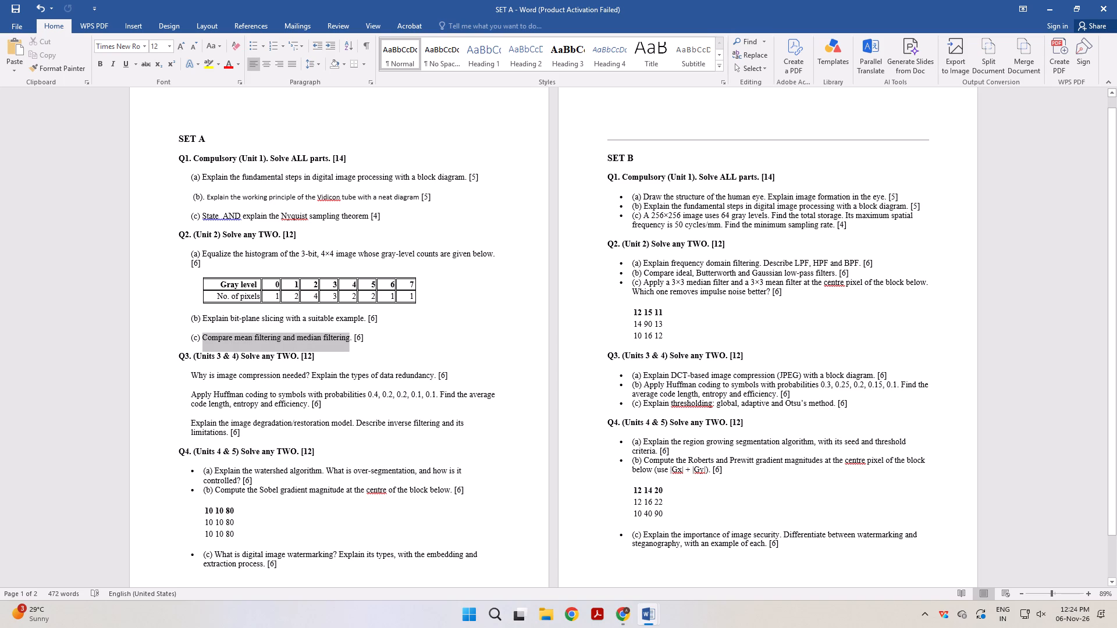
drag(349, 337, 350, 337)
key(ctrl+v)
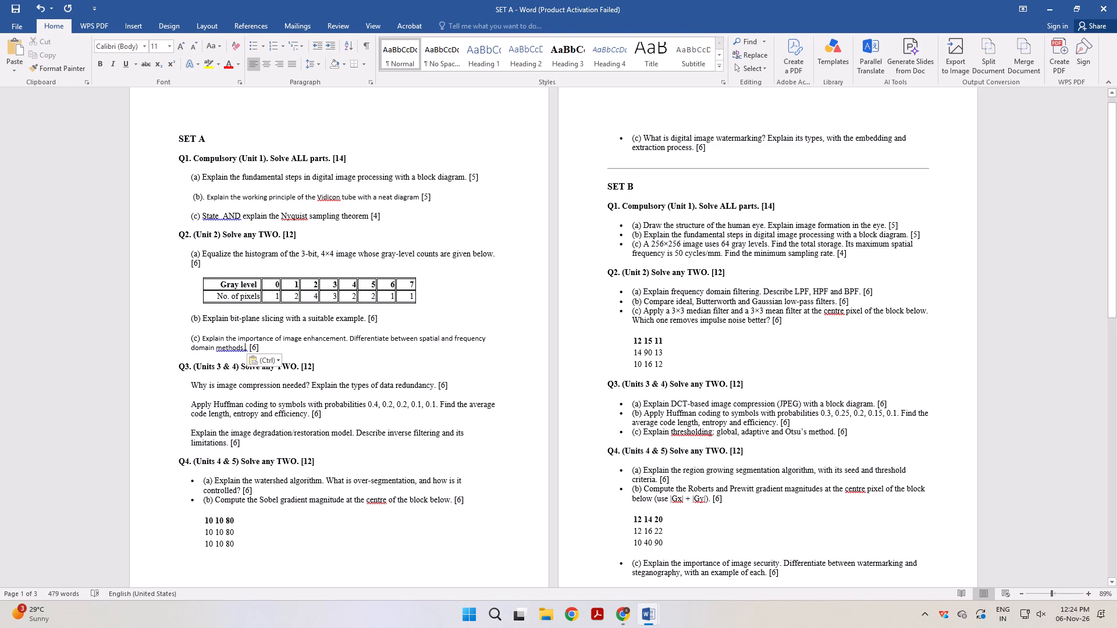
In Set A's question 2 (c), replace "importance of" with the word "spatial" moved from the second sentence.
double_click(258, 337)
key(Delete)
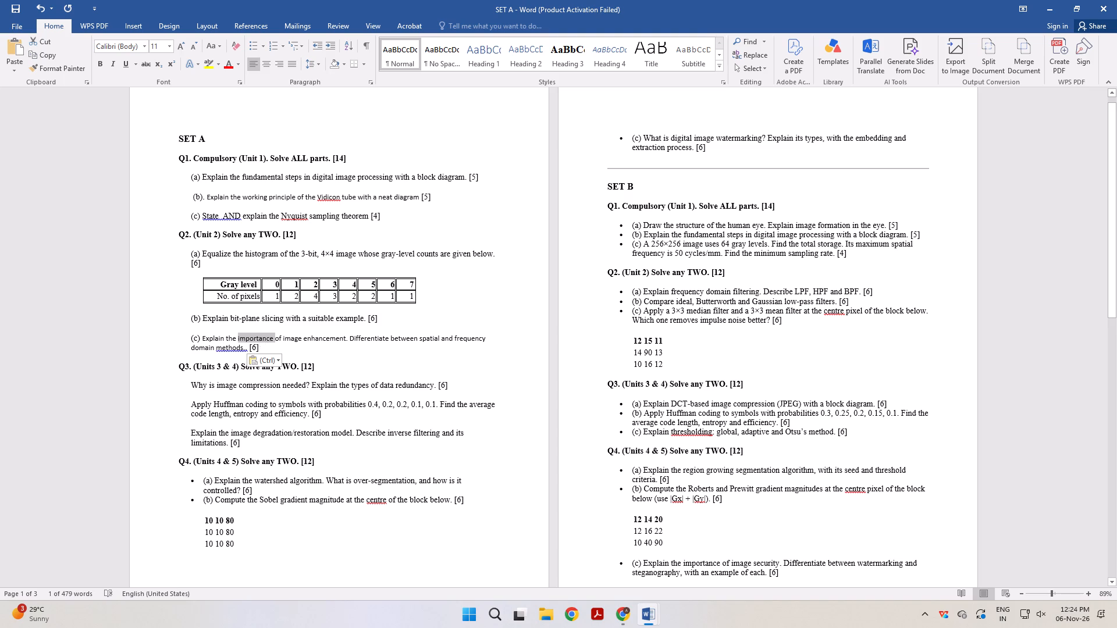
double_click(393, 341)
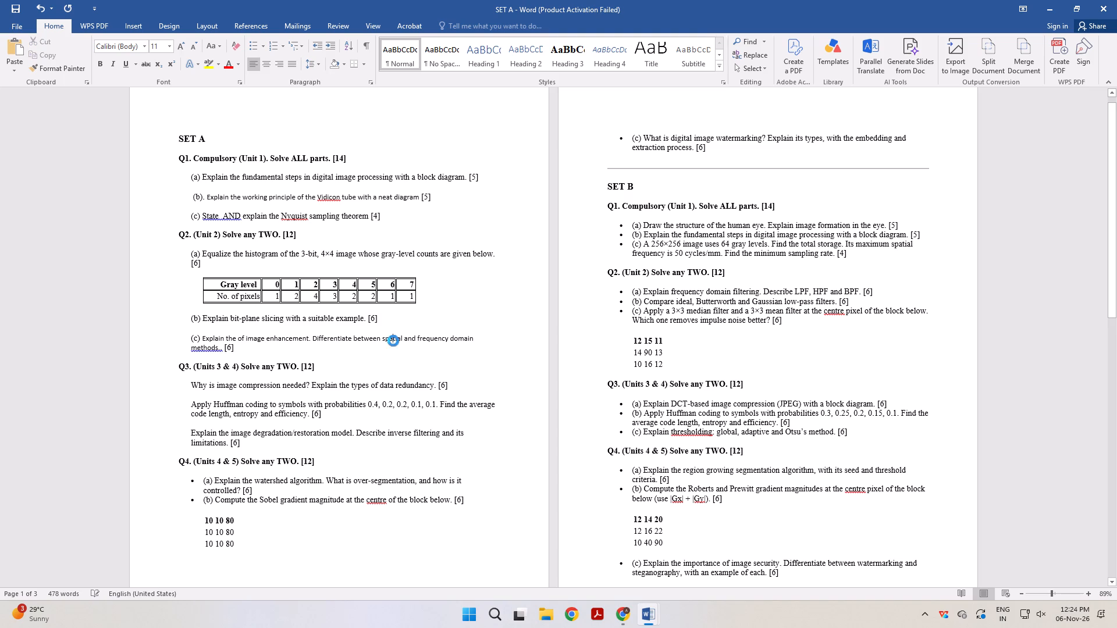
key(ctrl+x)
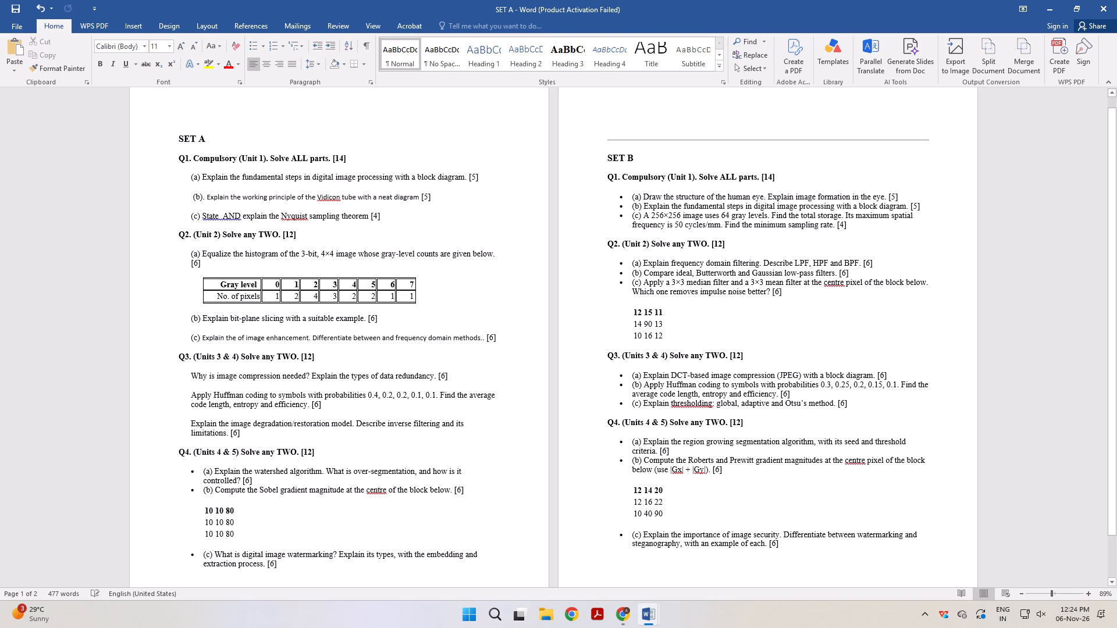
click(237, 340)
key(ctrl+v)
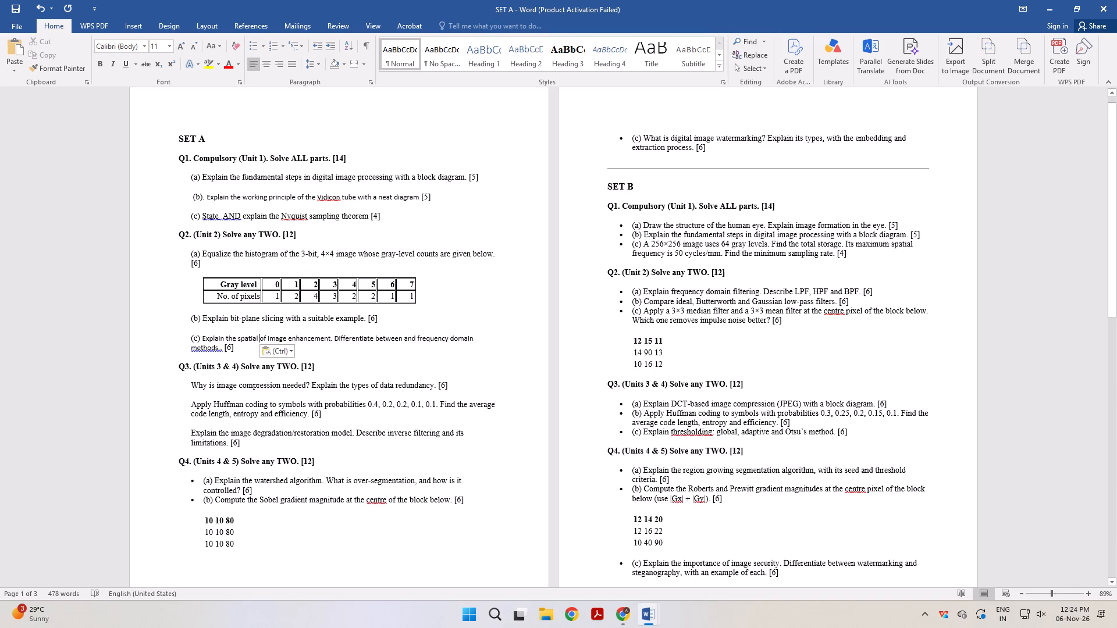
key(Delete)
key(Delete)
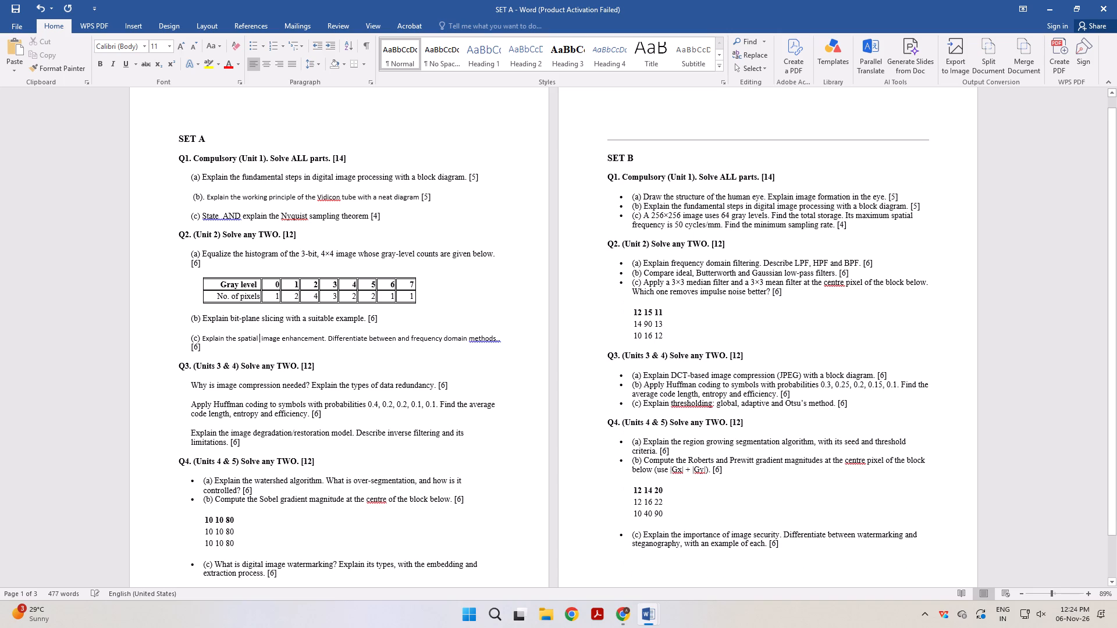
key(Delete)
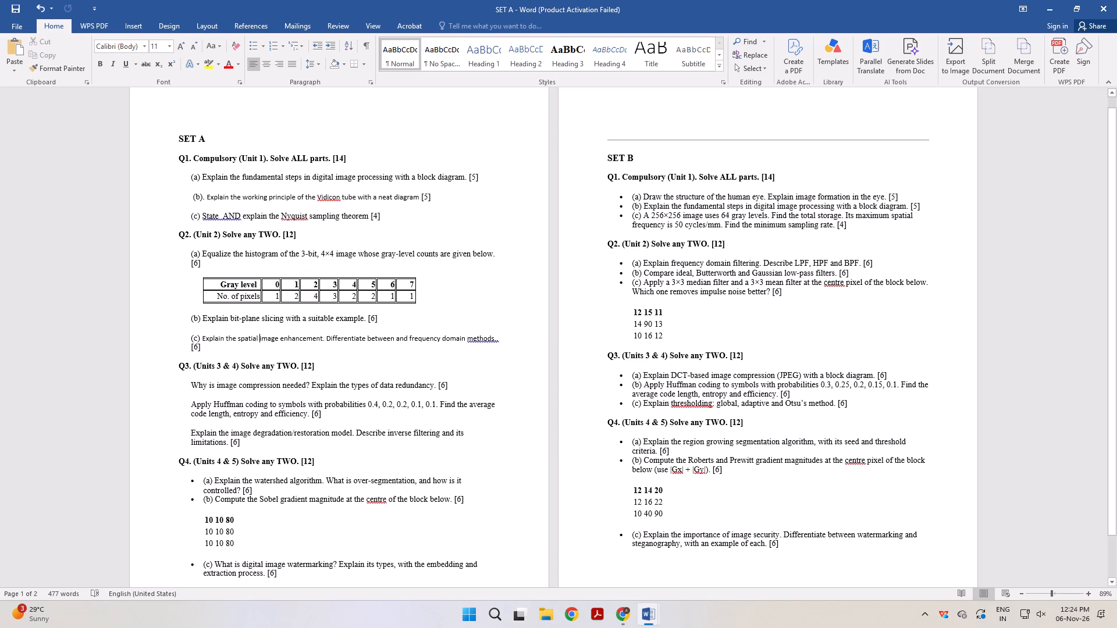
Add "TECHNIQUES" after "image enhancement" in Set A's question 2 (c).
click(323, 340)
key(space)
text(TECHNI)
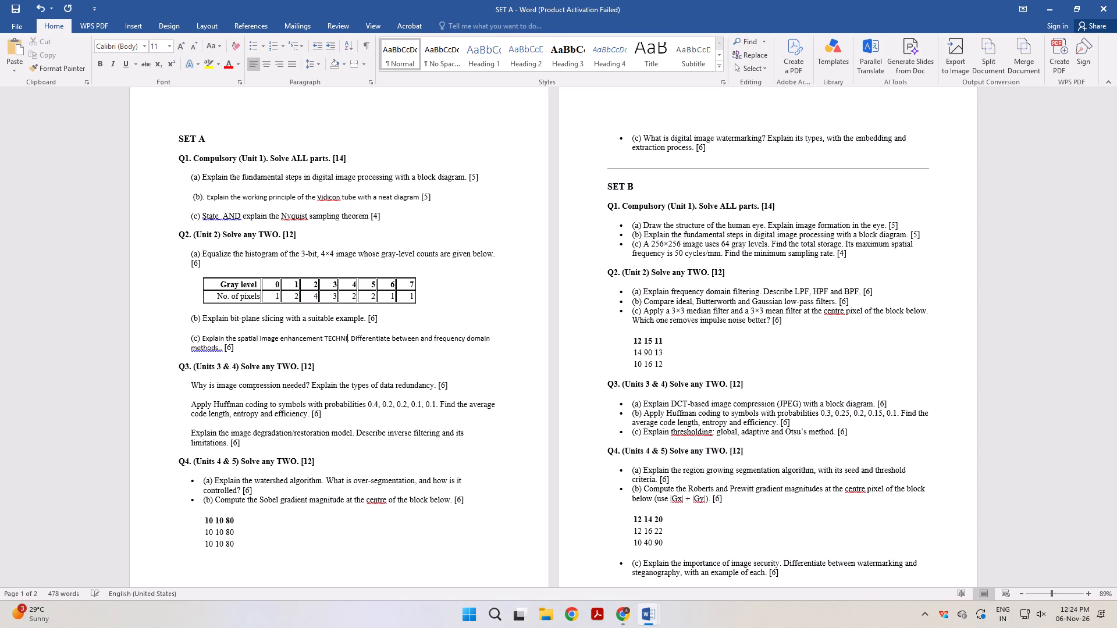
text(QUES)
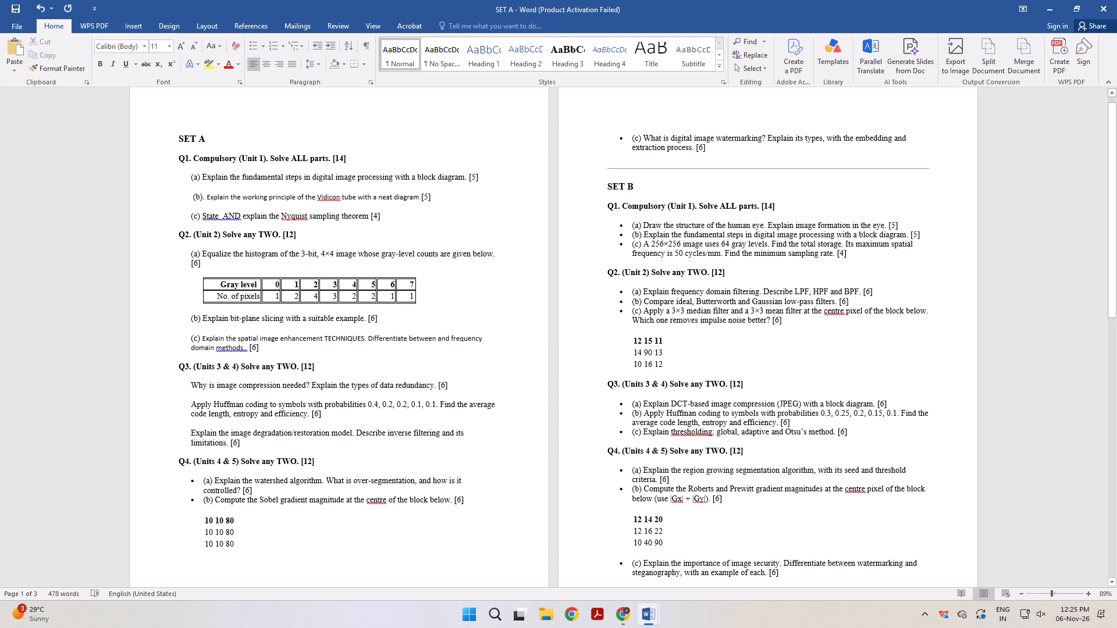
Delete the leftover "Differentiate between and frequency domain methods" sentence from Set A's question 2 (c), keeping the [6] marks.
drag(367, 337, 371, 351)
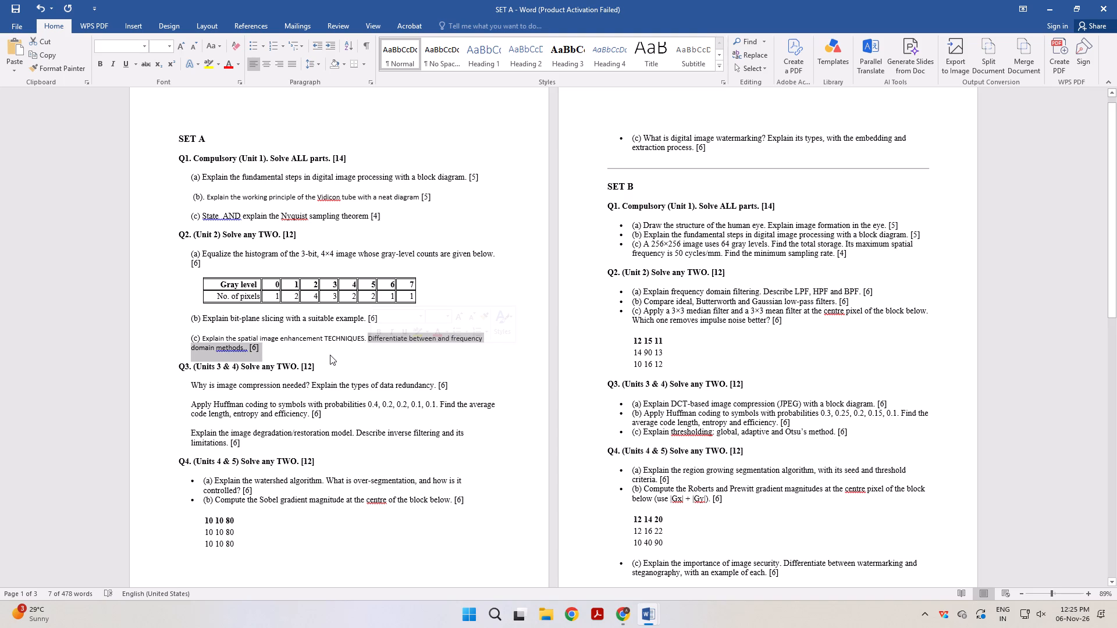
click(319, 355)
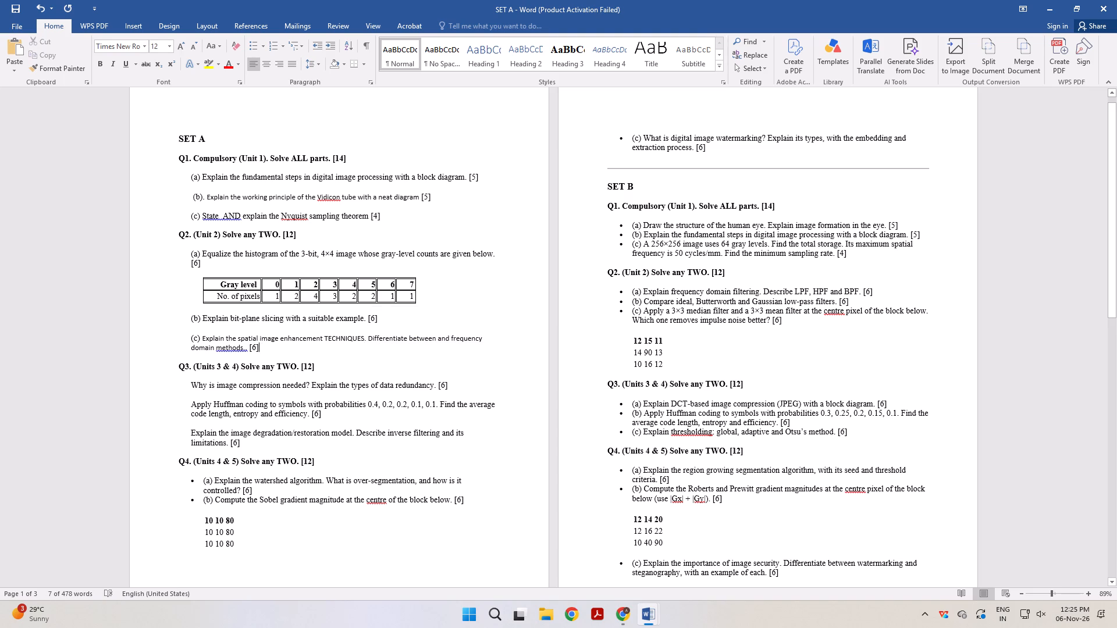
drag(369, 338, 250, 348)
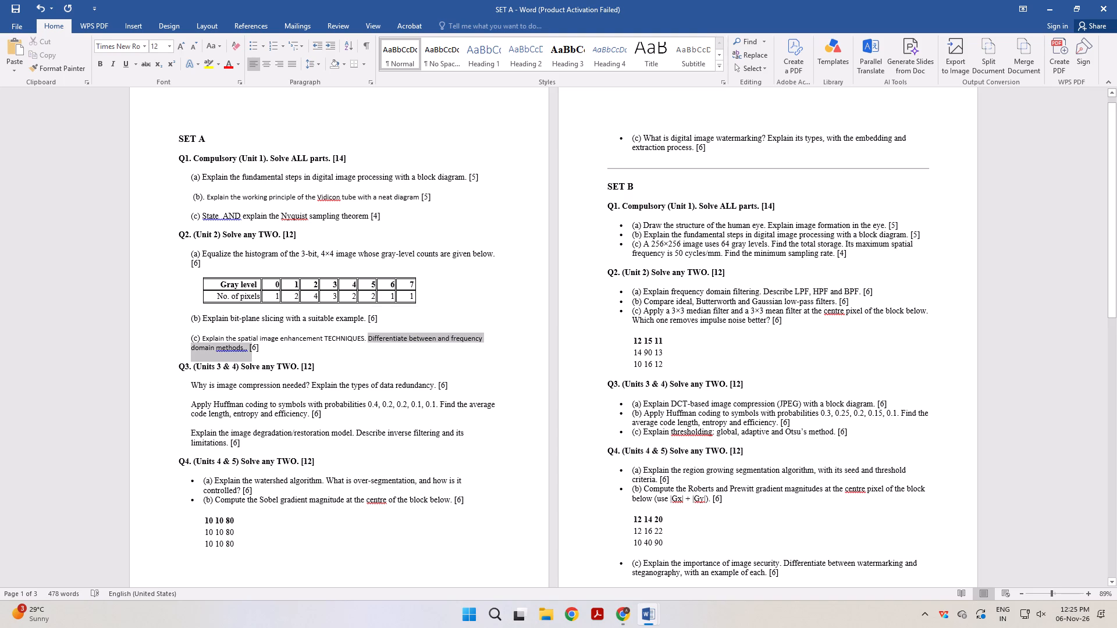
drag(250, 348, 249, 348)
key(Delete)
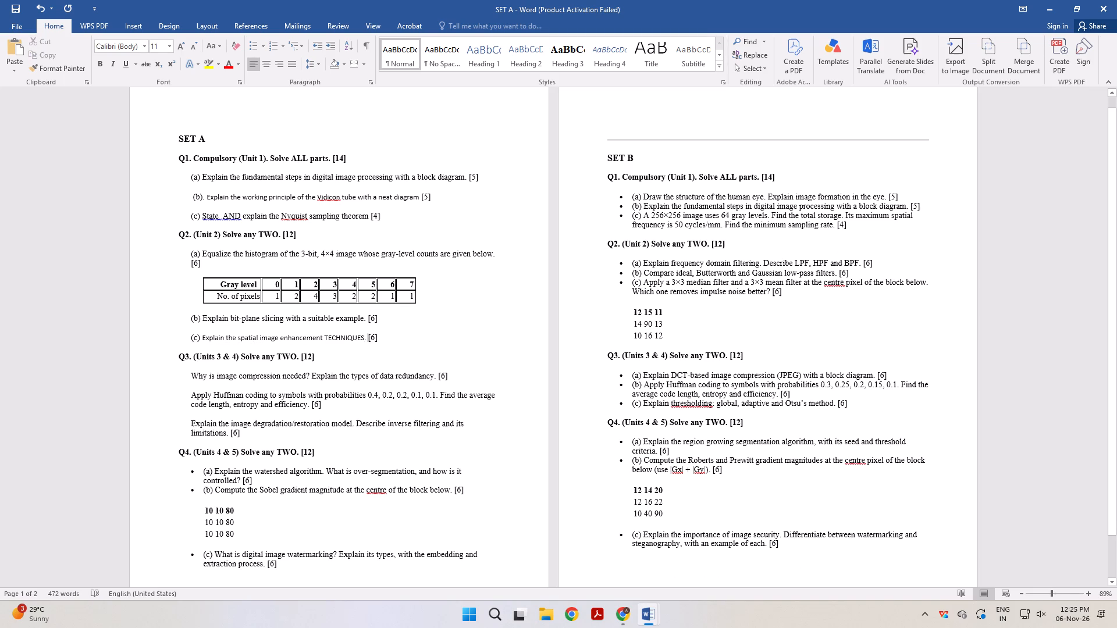
click(239, 341)
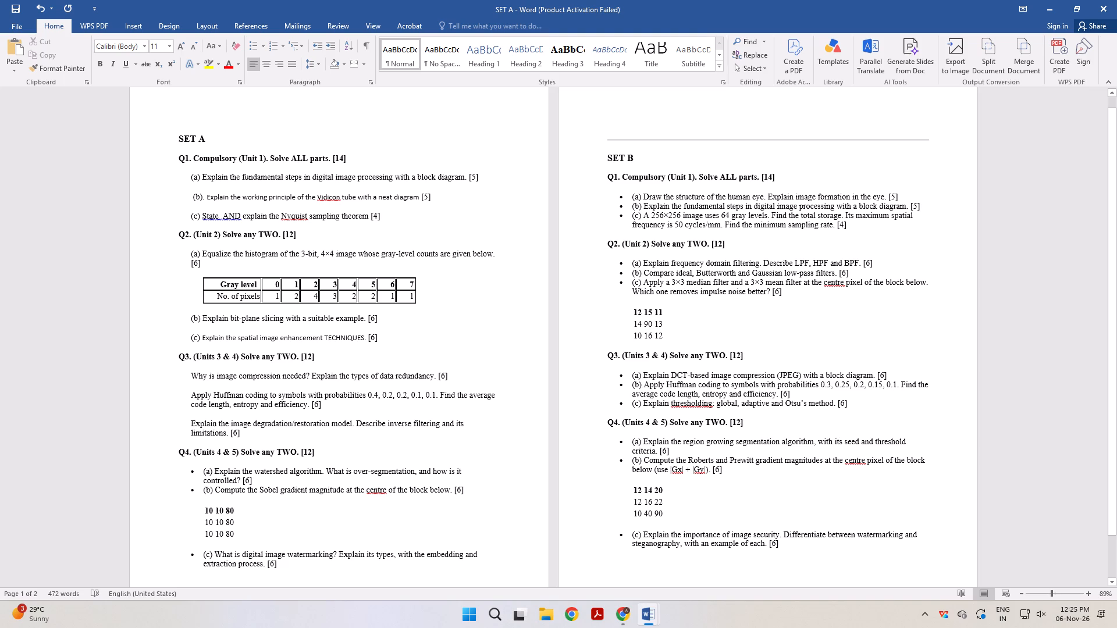
Insert "DIFFERENT" before "spatial" in Set A's question 2 (c) and save the document.
text(DI)
text(FFR)
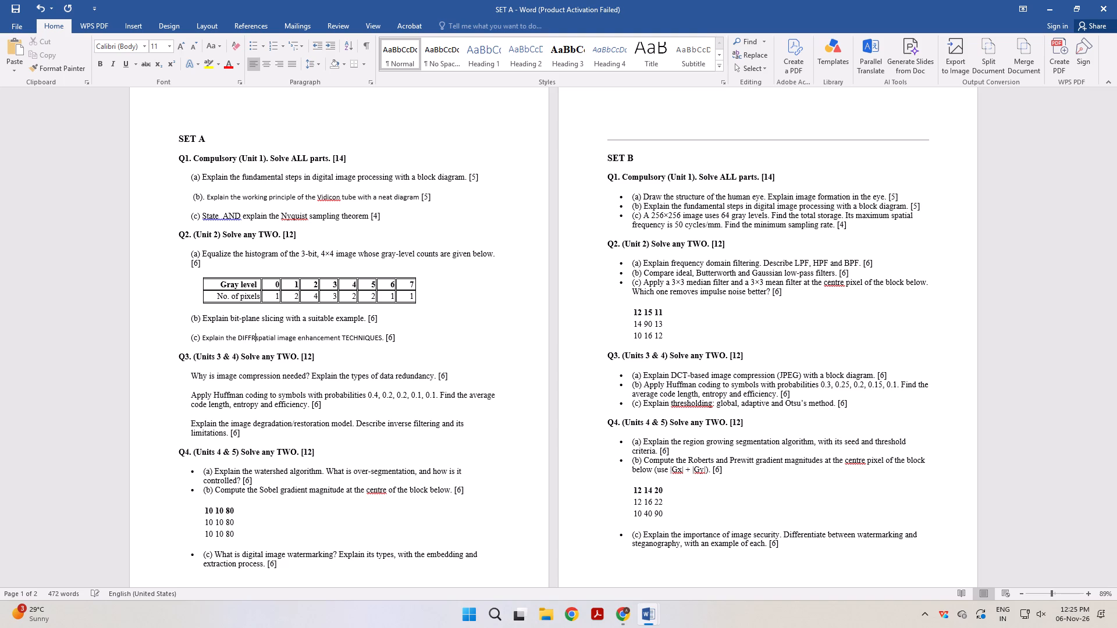
key(BackSpace)
text(ERENT)
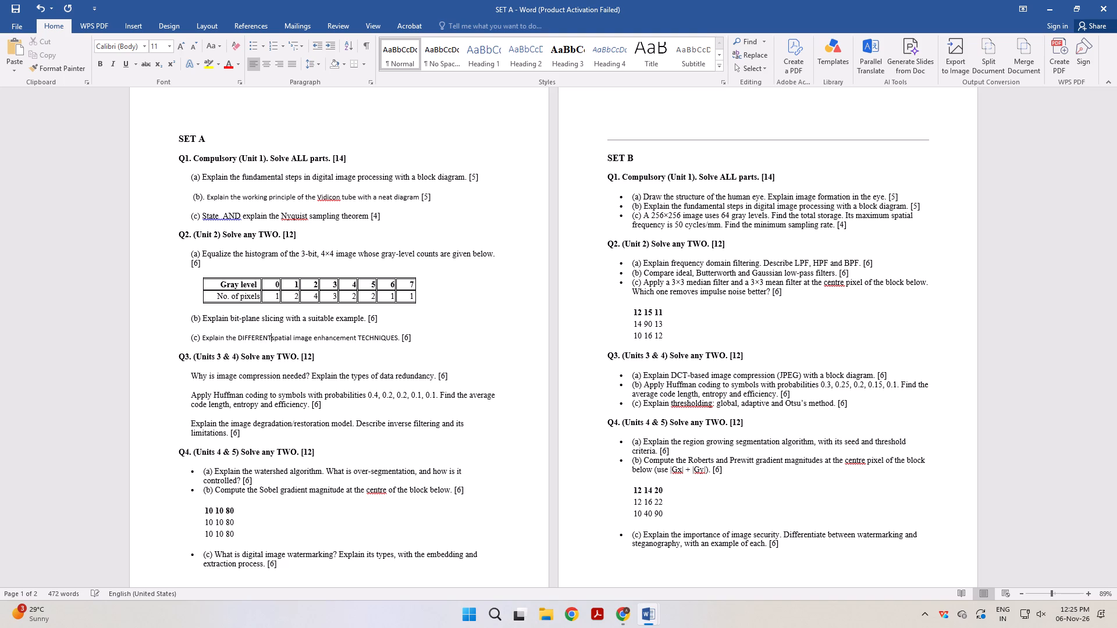
key(space)
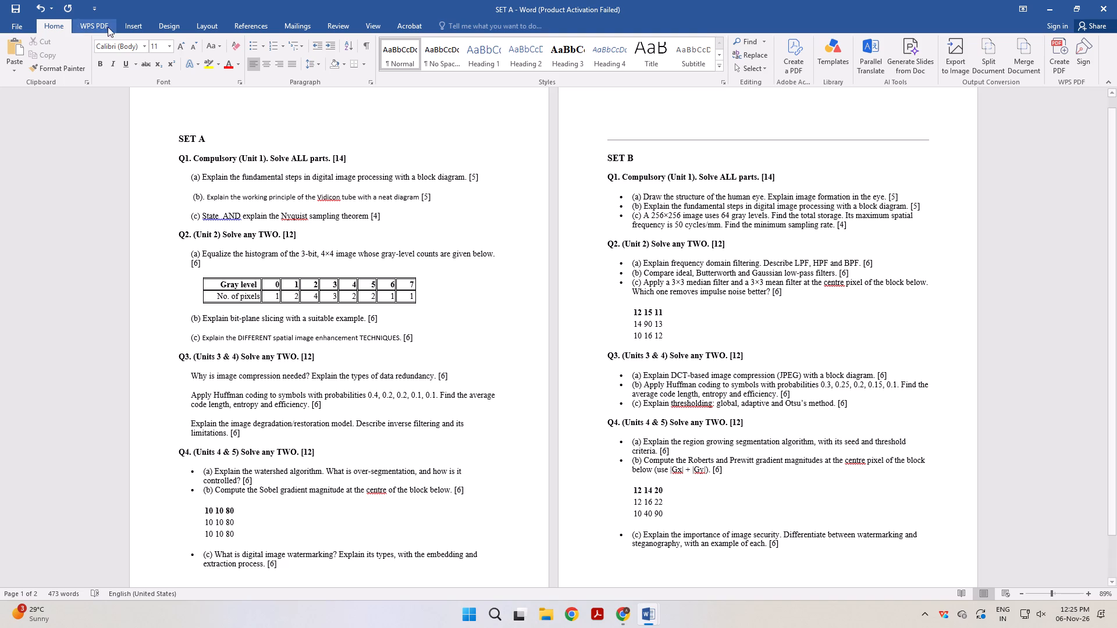
click(21, 9)
Add "IN DETAIL" after "Explain" in Set A's question 2 (c).
click(223, 336)
key(space)
text(IN DETAIL)
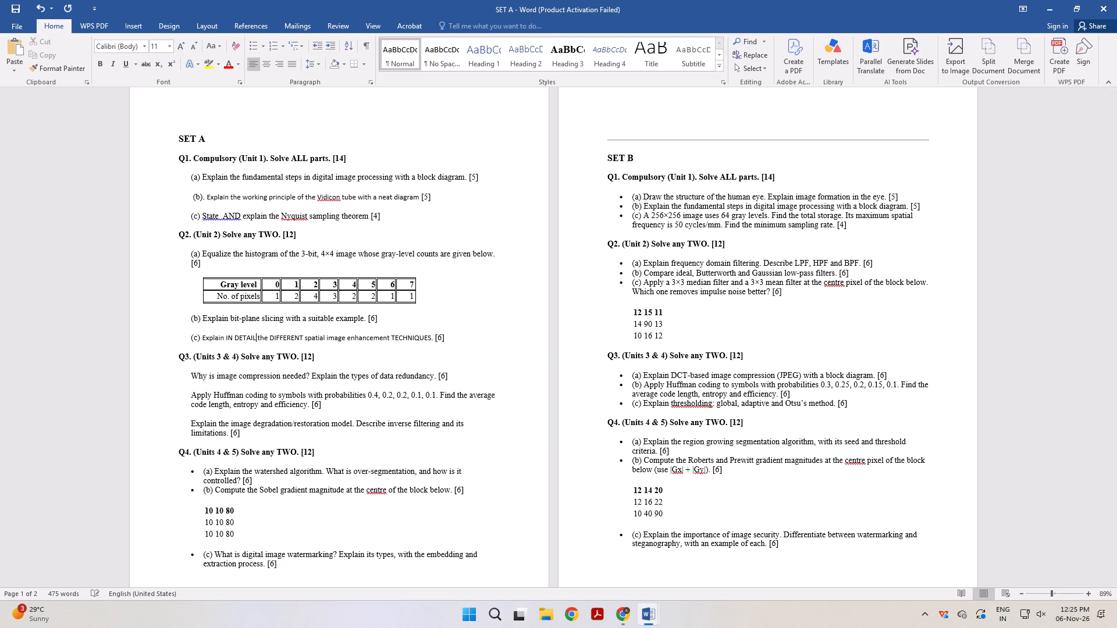
key(space)
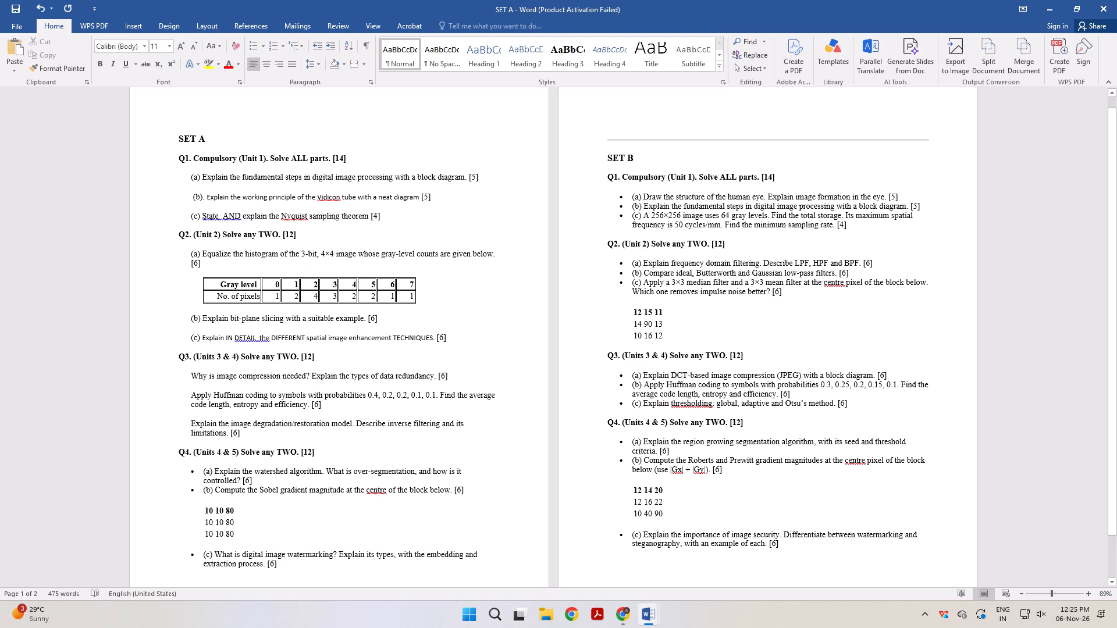
Remove "the" before "DIFFERENT" in Set A's question 2 (c), change that word's first letter to "d", and save the document.
key(Delete)
key(Delete)
key(Delete)
key(Delete)
key(Delete)
key(Delete)
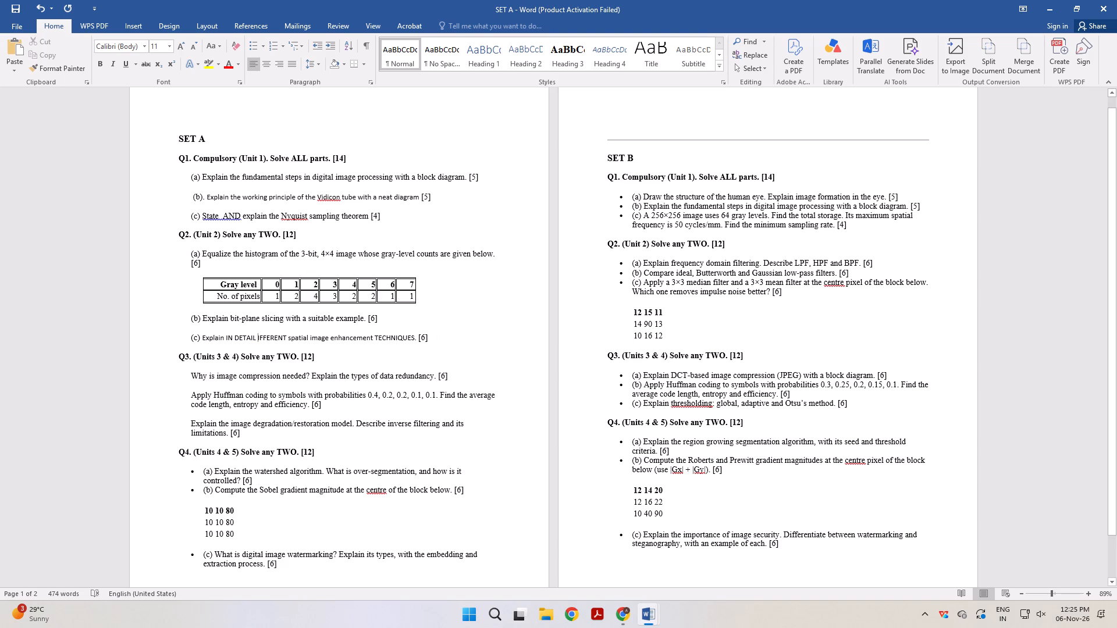
key(shift+d)
click(320, 423)
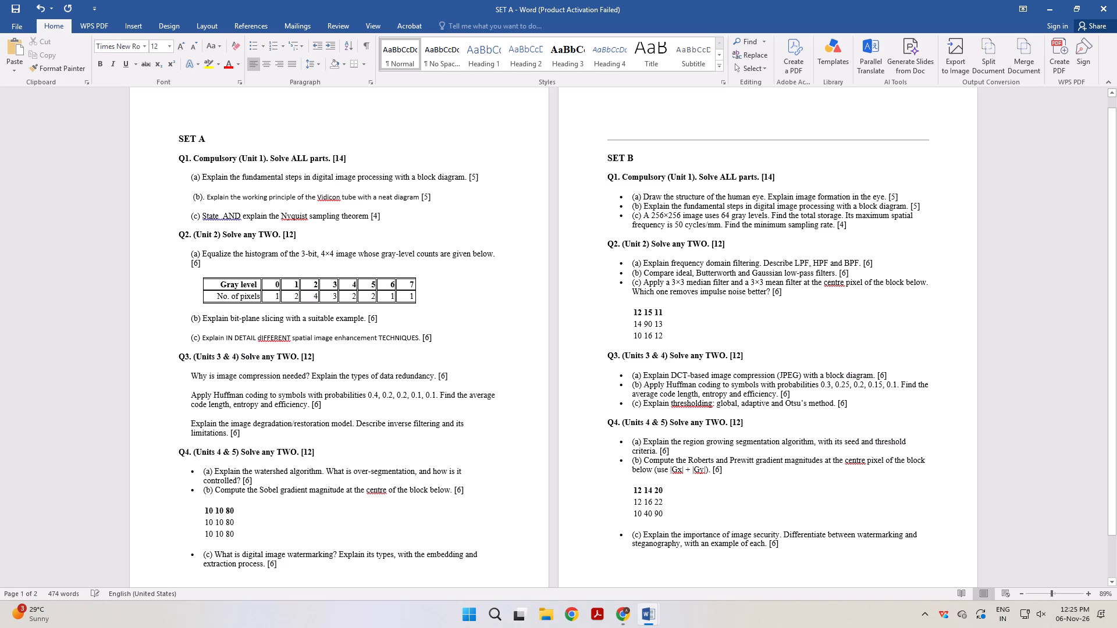
click(16, 8)
Label the three parts of Set A's question 3 as (a), (b) and (c), in order.
click(191, 377)
text(())
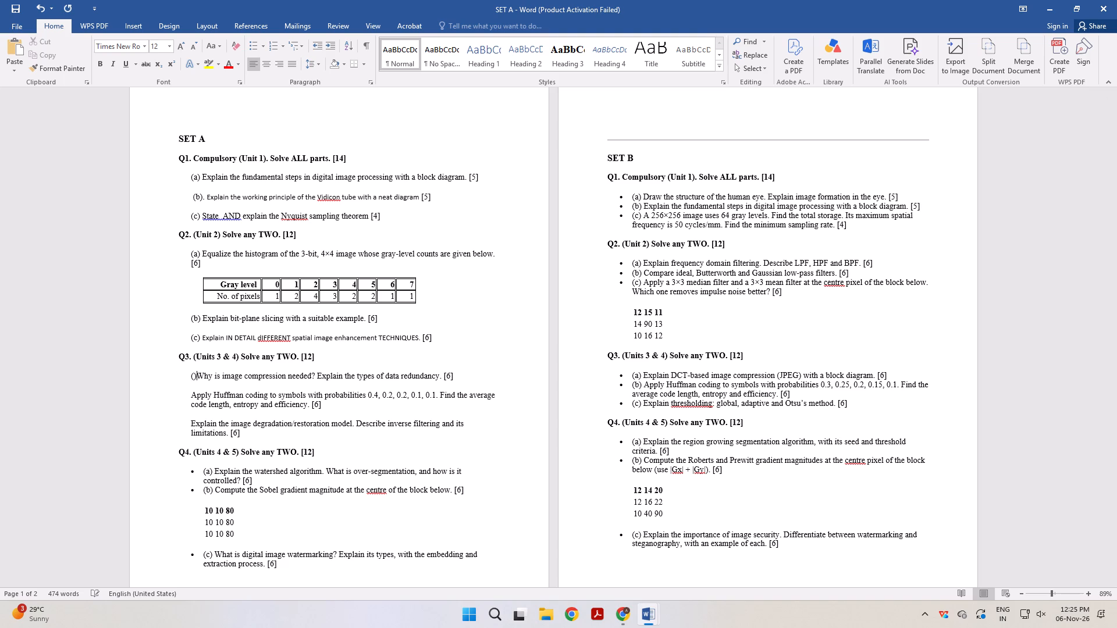
key(Left)
key(a)
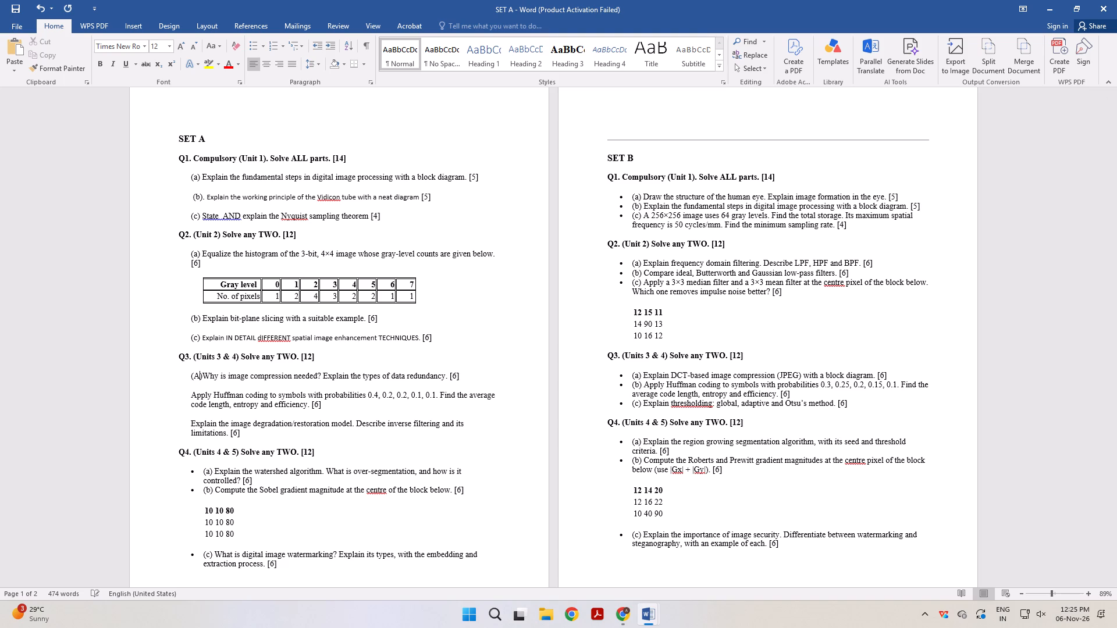
key(BackSpace)
key(a)
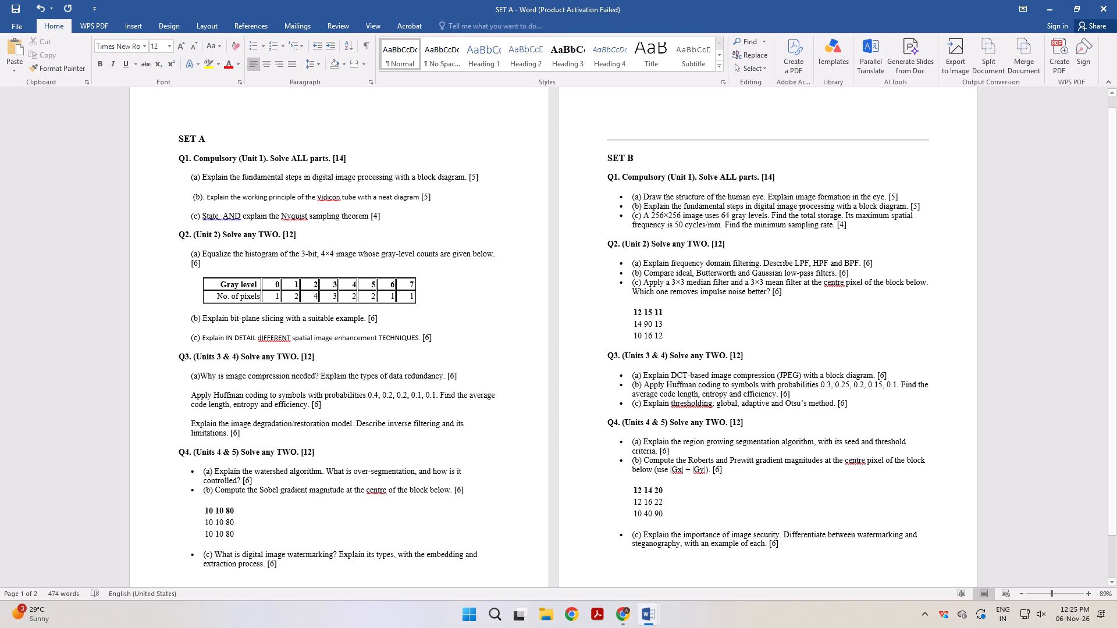
click(194, 394)
key(Left)
text(())
key(Left)
key(b)
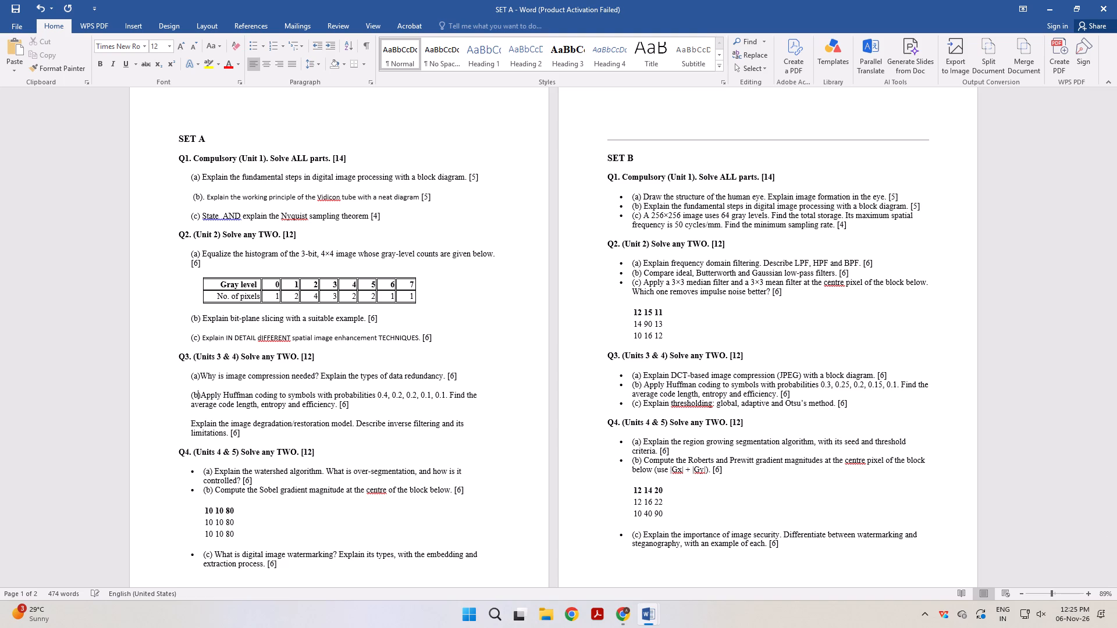
click(190, 422)
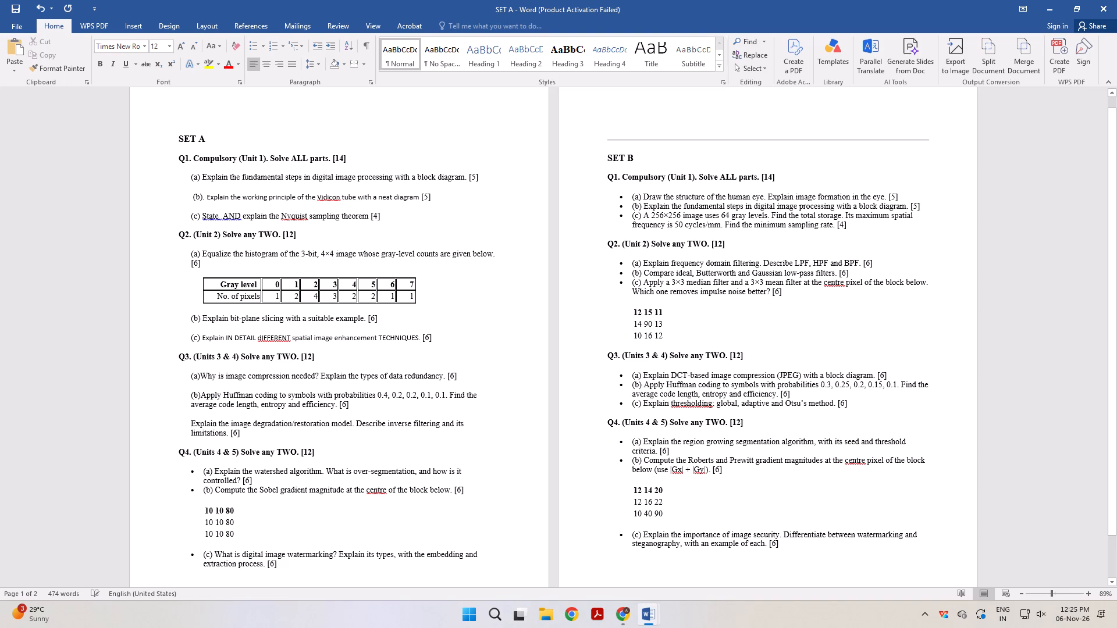
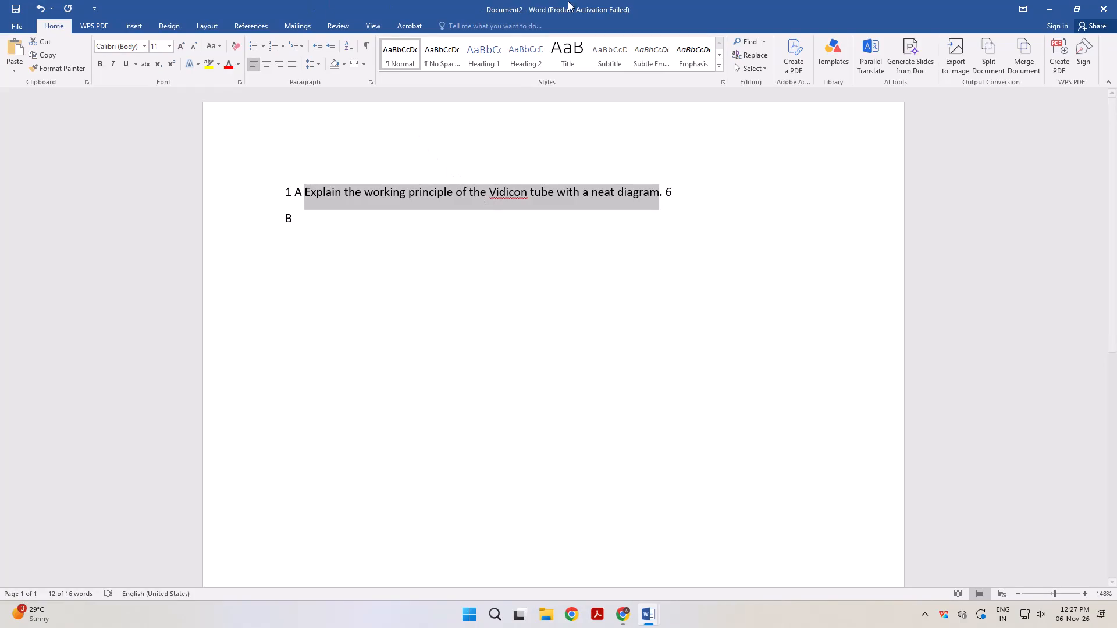
Minimize the scratch document Document2 and bring the SET A document back to the front.
click(1044, 6)
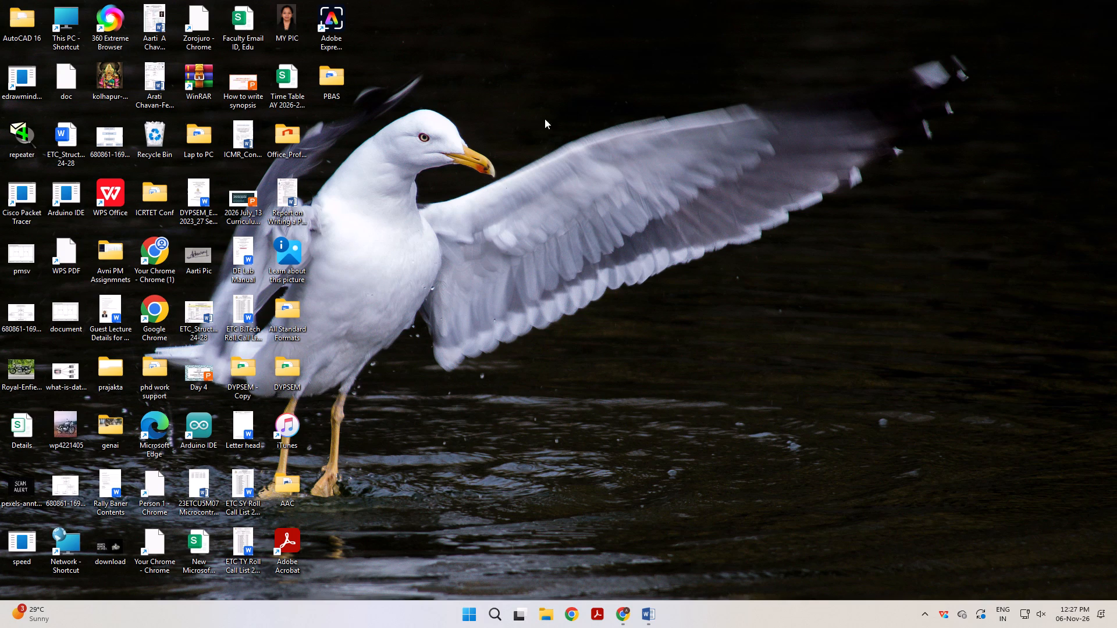
click(666, 288)
click(648, 622)
click(609, 555)
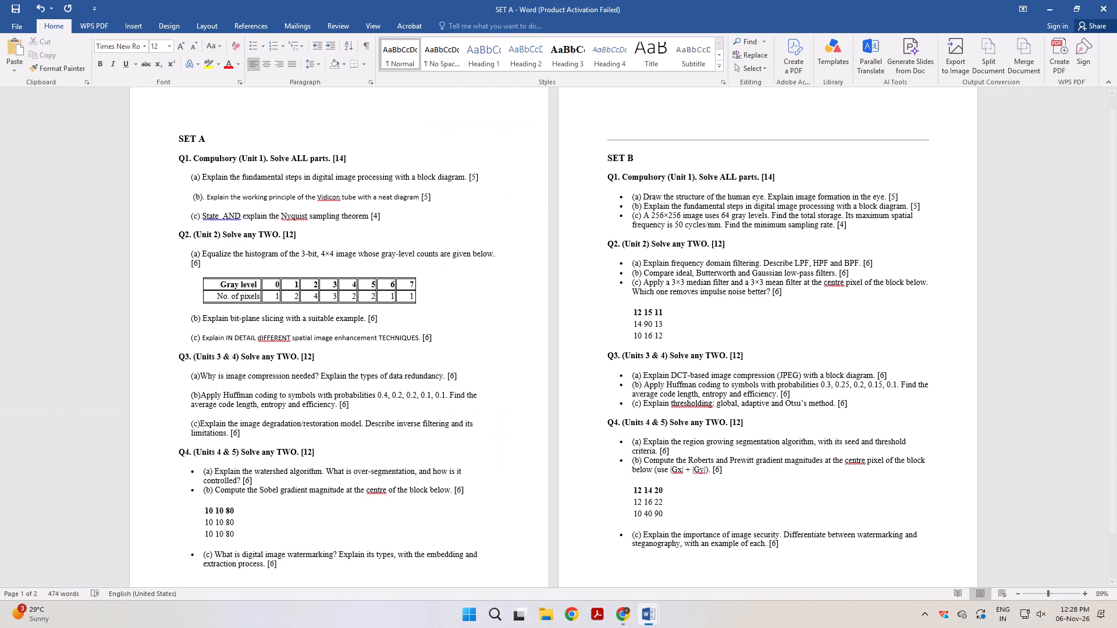
Close the scratch document Document2 and return to the SET A document.
click(646, 616)
click(763, 513)
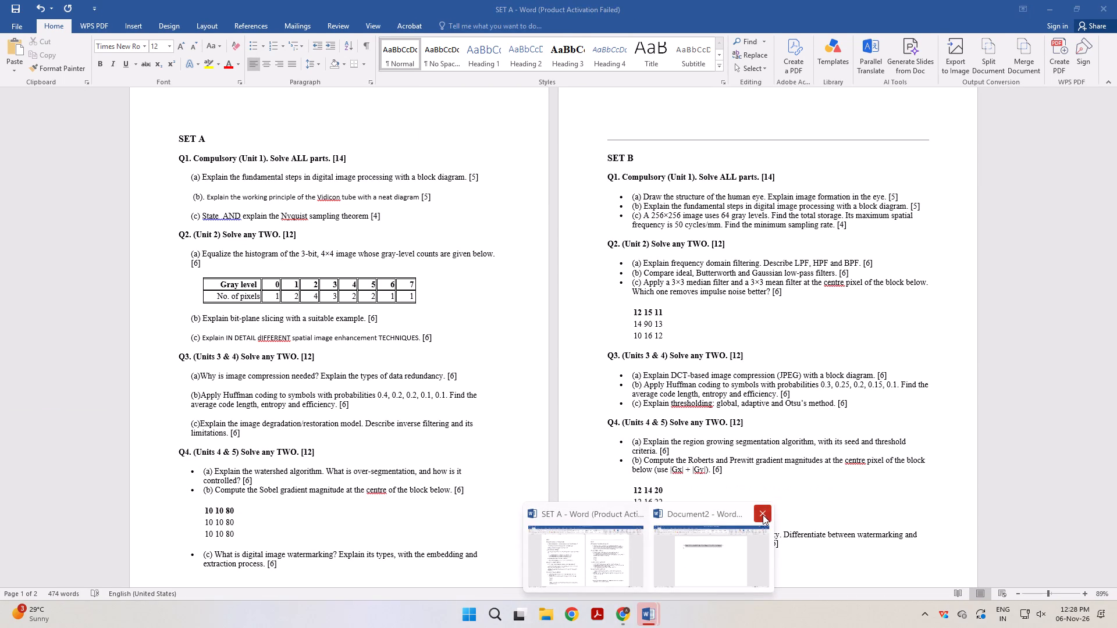
click(647, 612)
click(591, 566)
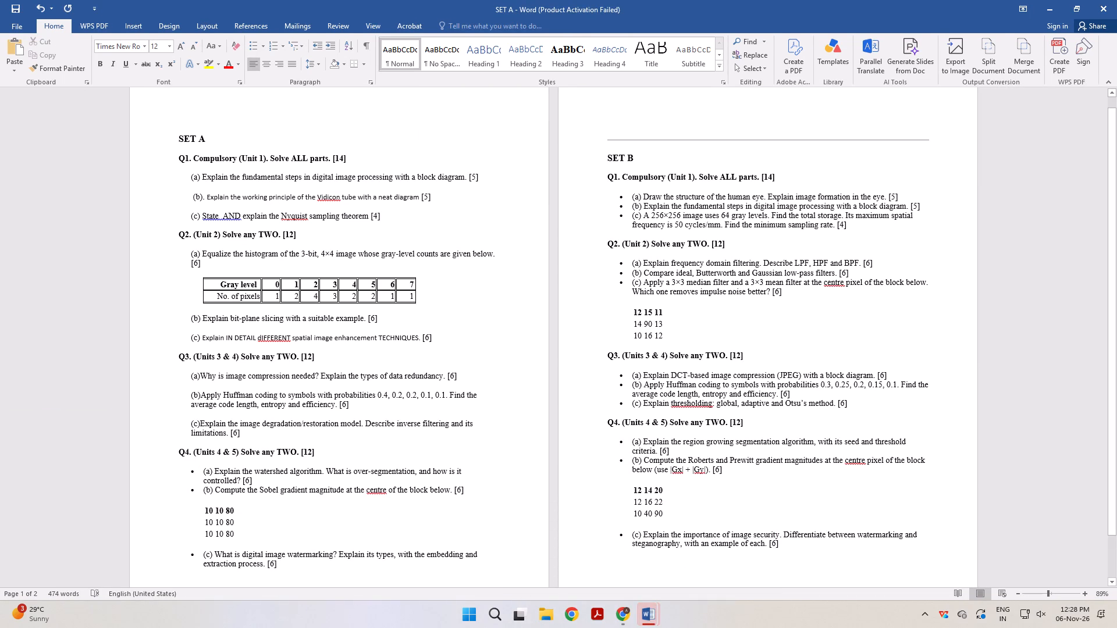
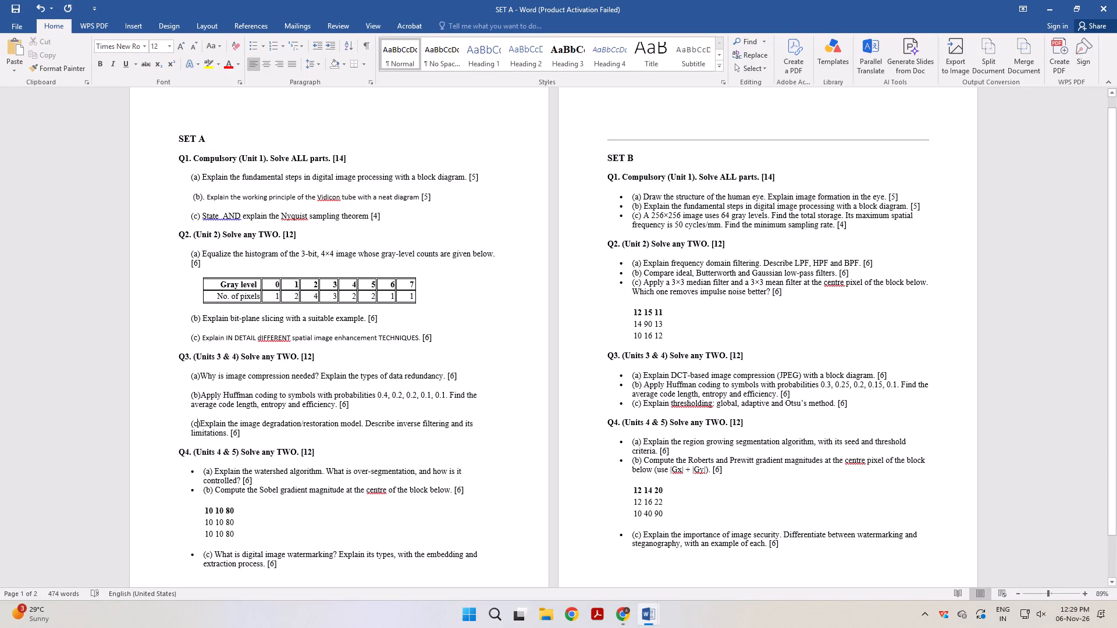
Replace the wording of SET A Q3(b) with "Encode the string ABRACADABRA using Huffman coding", keeping the [6] marks.
drag(202, 395, 279, 399)
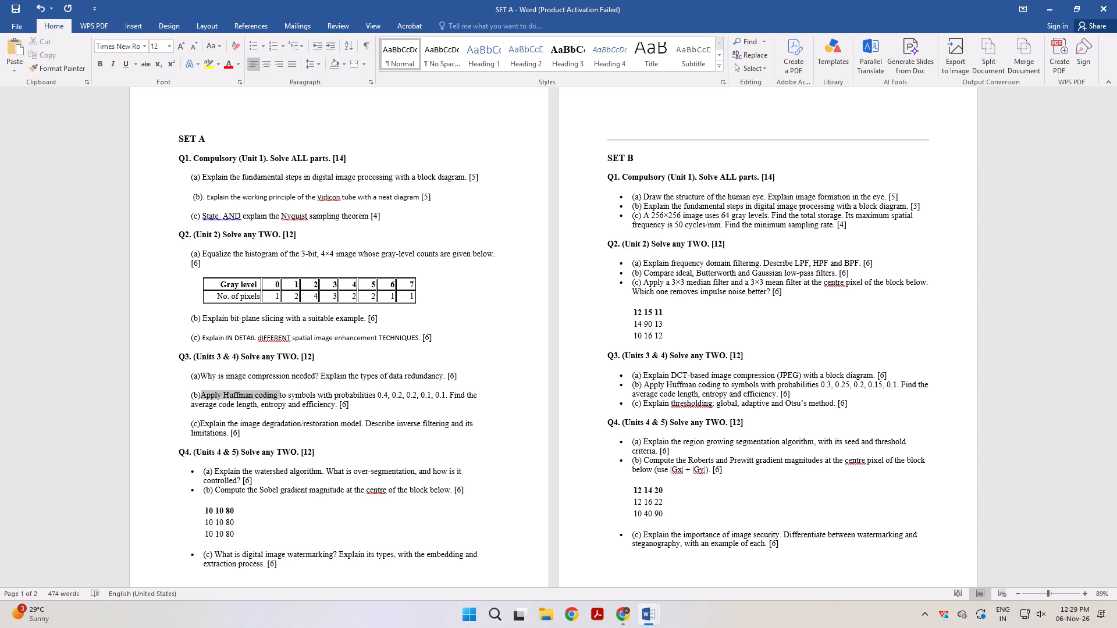
drag(279, 399, 325, 409)
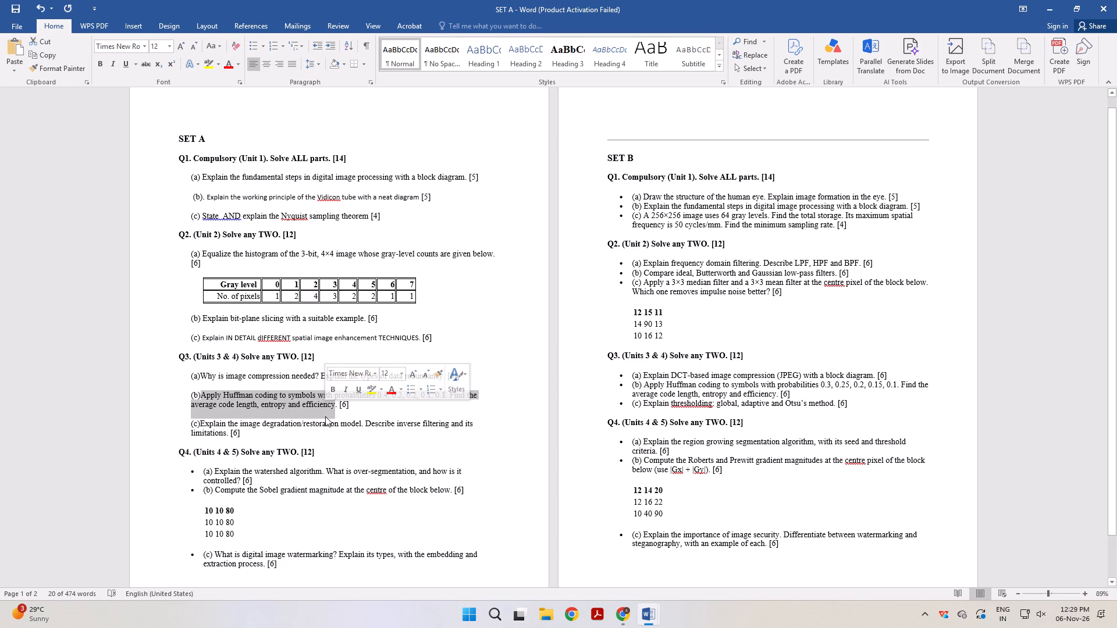
text(Em)
key(BackSpace)
text(nd)
key(BackSpace)
text(code)
key(space)
text(the)
key(space)
text(string)
key(space)
text(ABRAC)
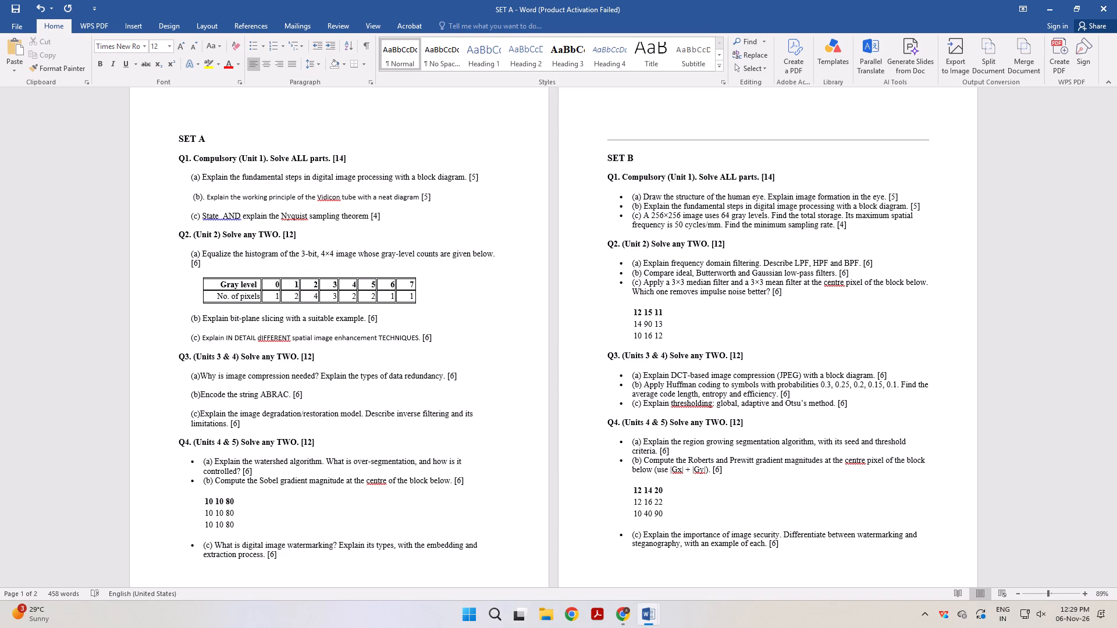
text(ADABRA)
key(space)
key(BackSpace)
text(sing)
key(space)
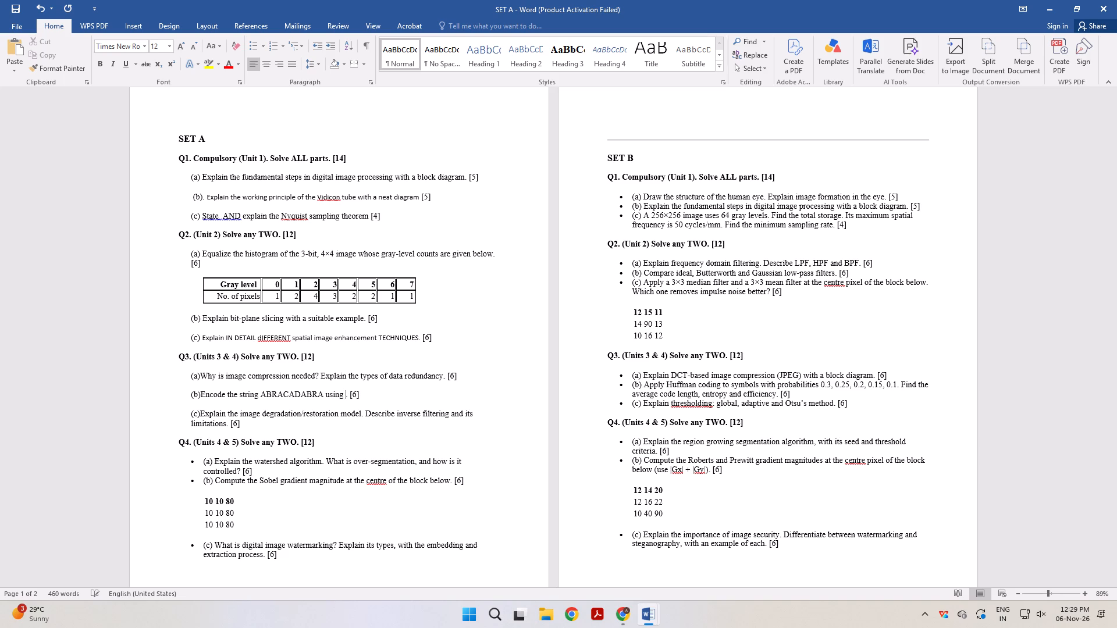
text(Huffman)
key(space)
text(codi)
text(ng)
key(space)
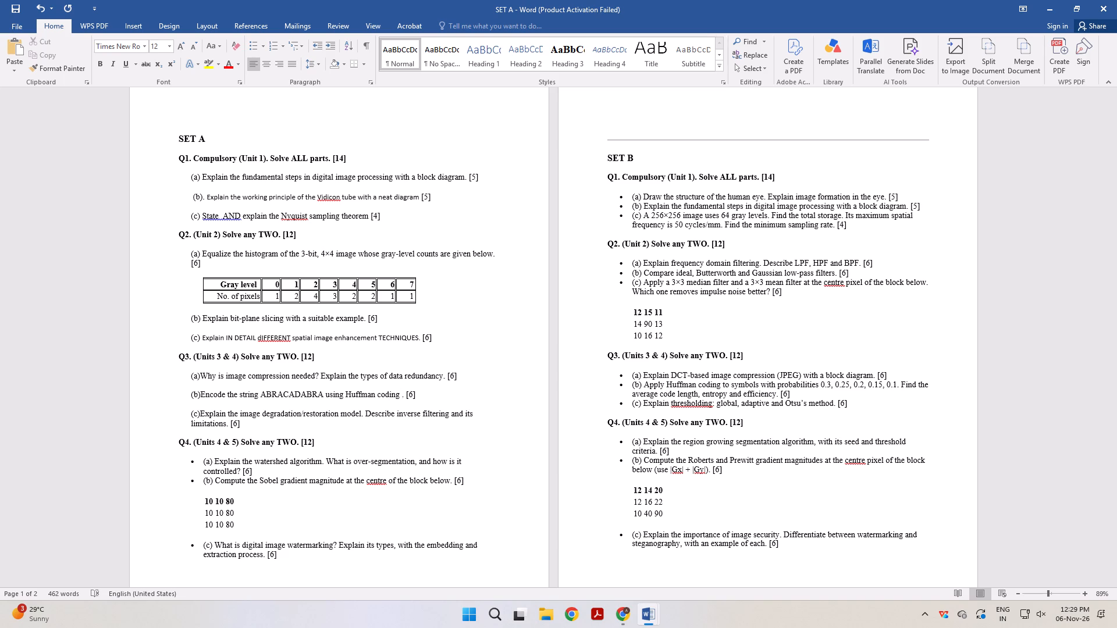
Extend SET A Q3(b) with a second sentence reading "Find frequency of each symbol the codes and t".
text(. Find)
key(space)
text(fre)
text(quency of)
key(space)
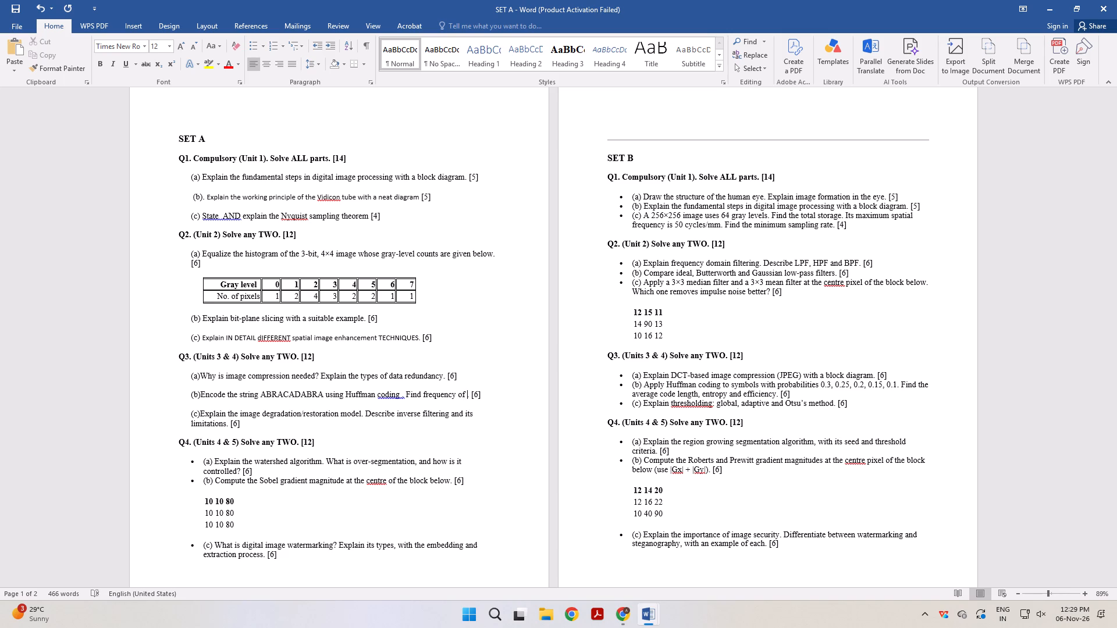
text(each symbol)
key(space)
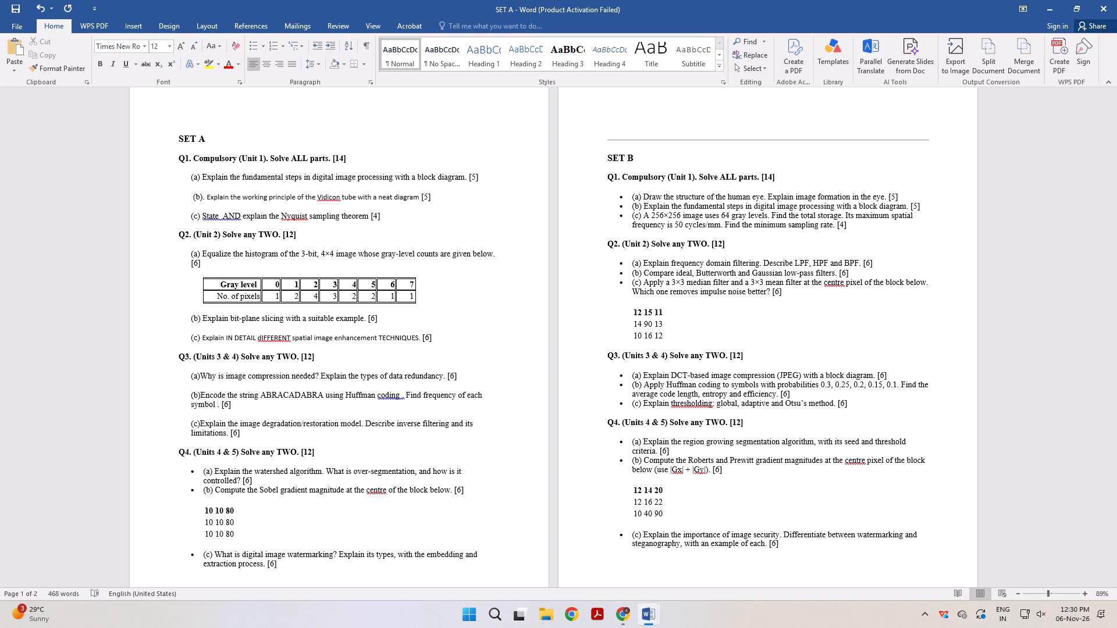
key(t)
text(he)
key(space)
text(codes)
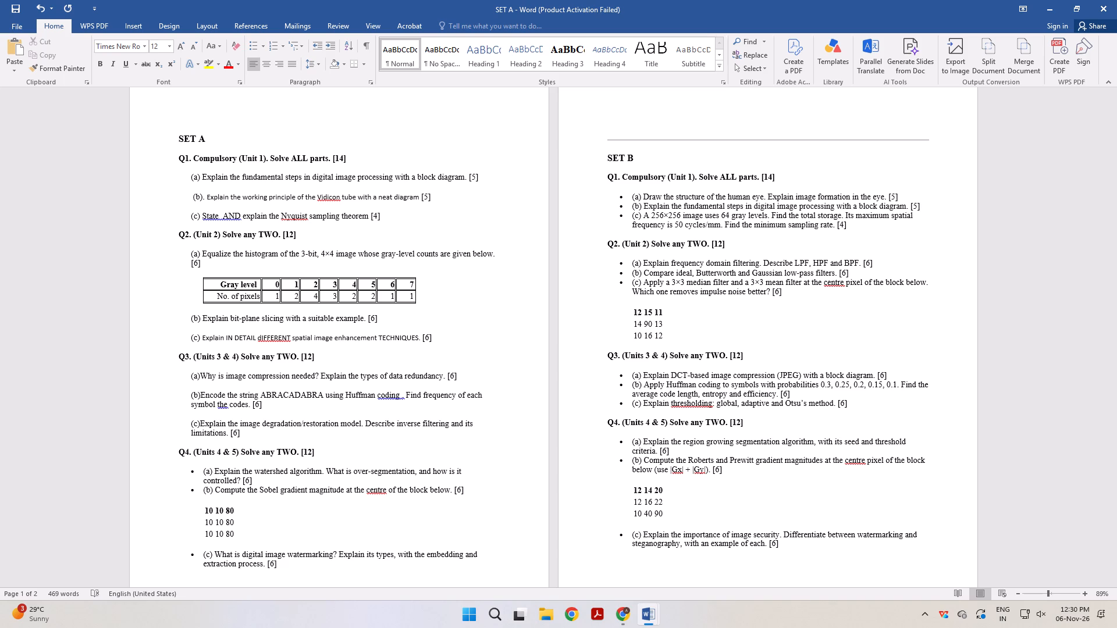
key(space)
text(a)
text(nd)
key(space)
key(t)
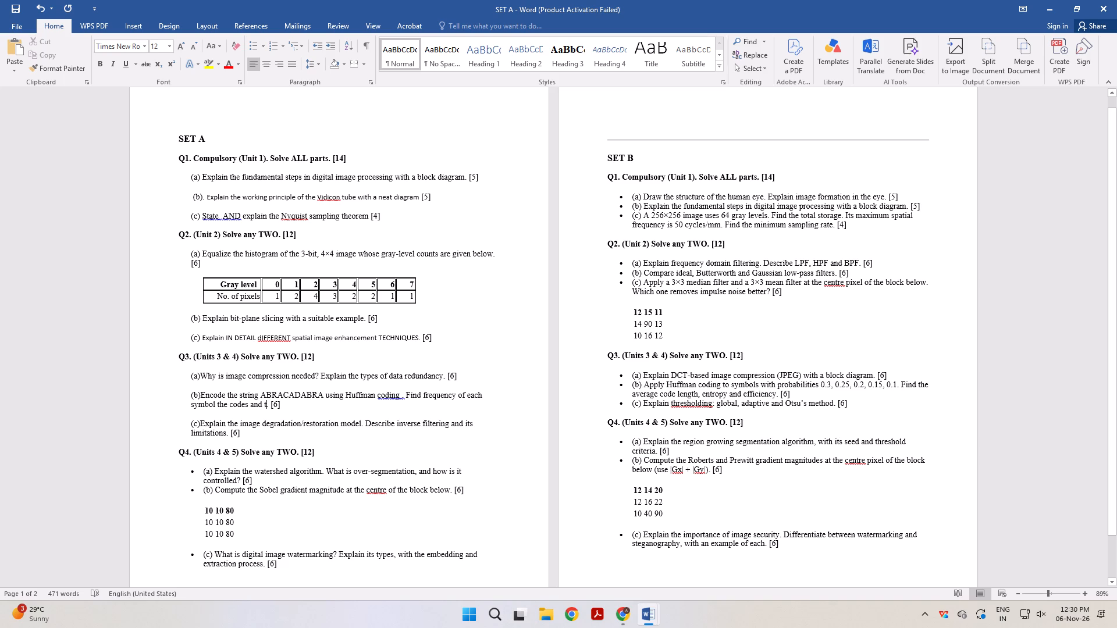
Insert "Draw Huffman Tree." before "Find frequency" in SET A Q3(b).
click(400, 397)
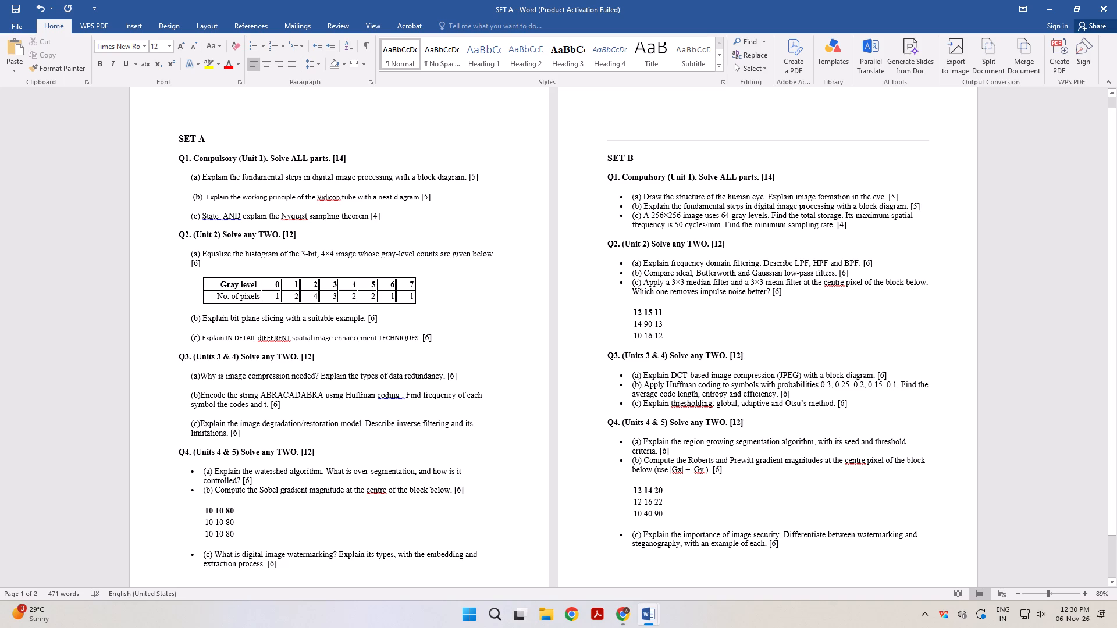
click(422, 398)
click(407, 397)
text(Dr)
text(aw)
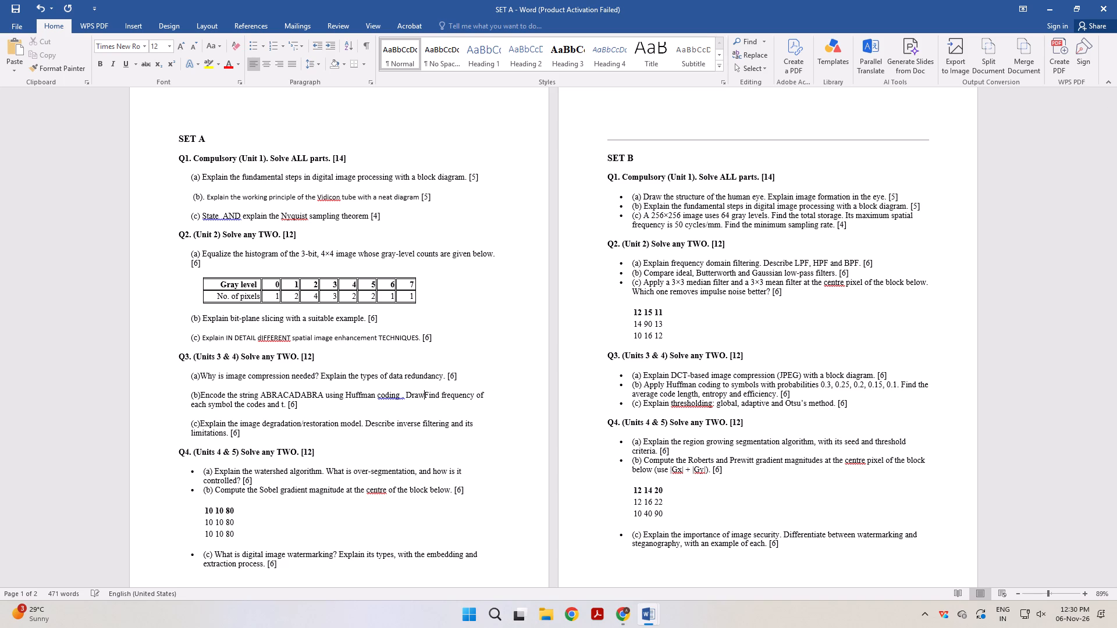
key(space)
text(Huff)
text(ma)
key(space)
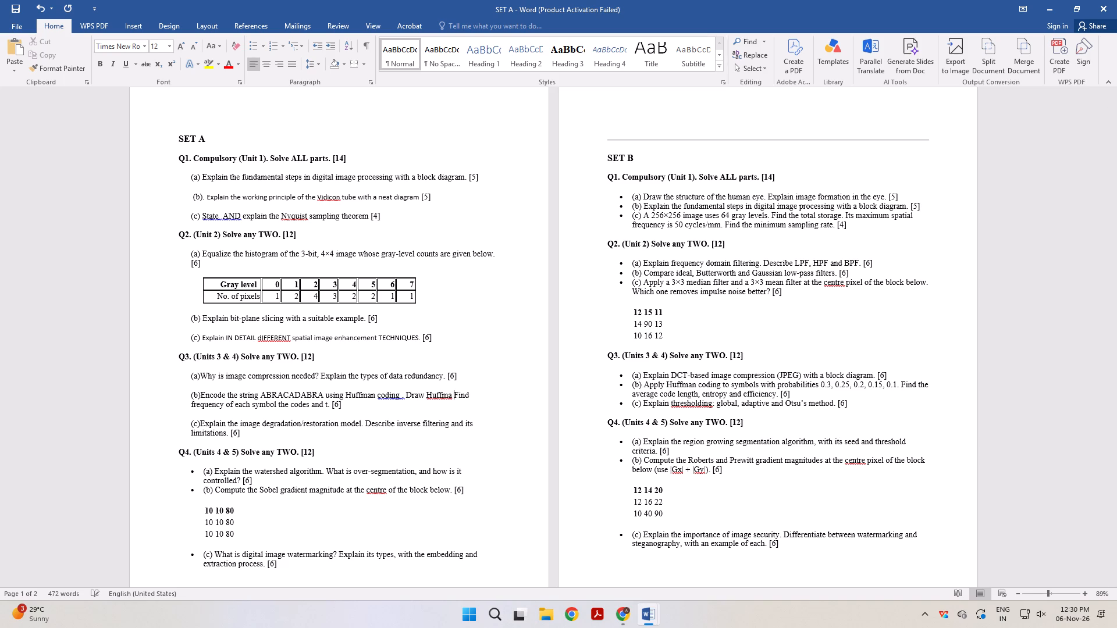
key(BackSpace)
text(n)
key(space)
text(Tree)
key(period)
Move the phrase "Draw Huffman Tree" to the end of SET A Q3(b), just before the [6] marks.
drag(405, 395, 471, 397)
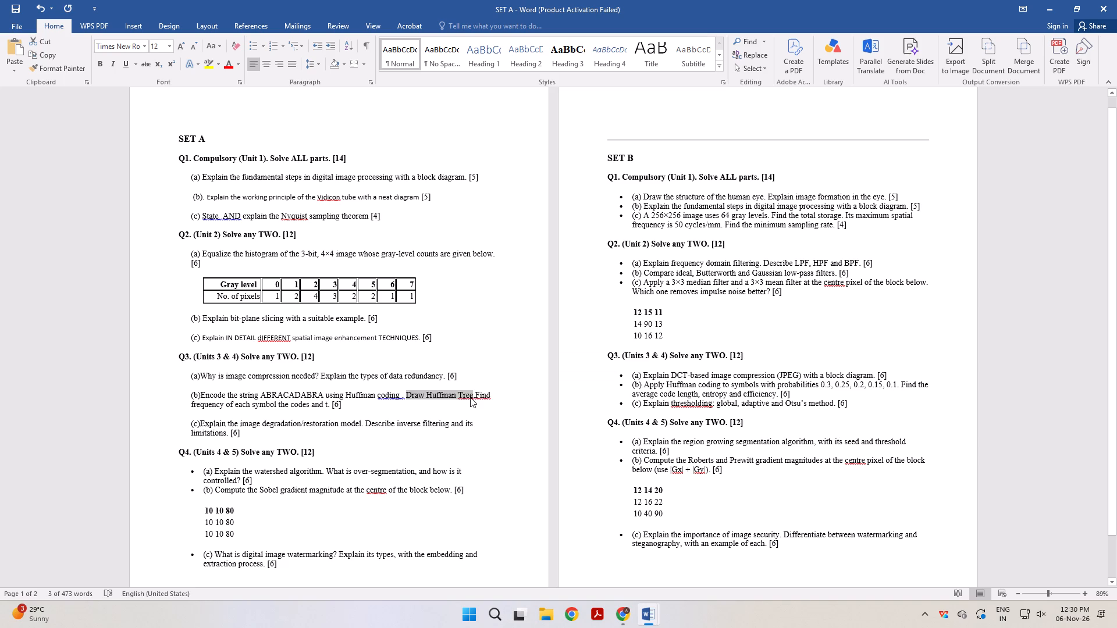
key(ctrl+x)
click(268, 407)
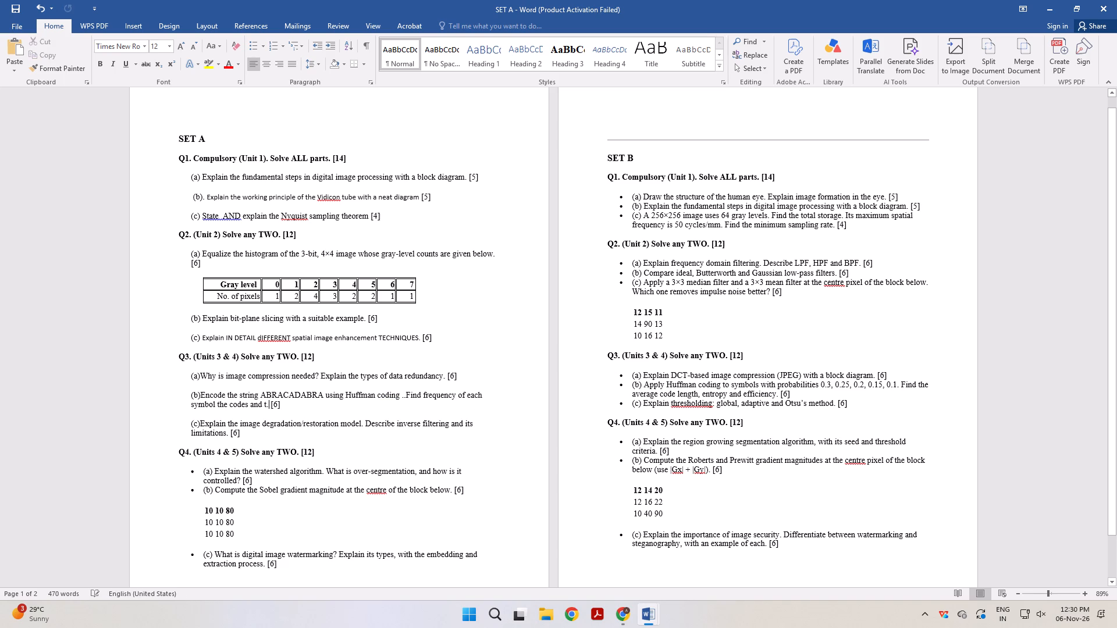
key(ctrl+v)
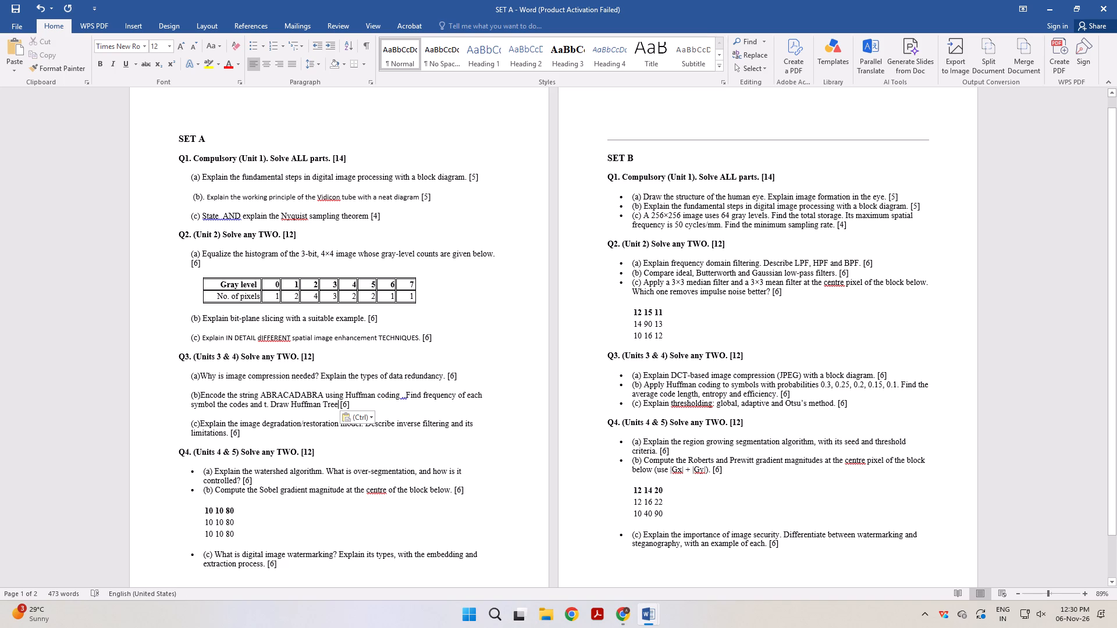
Clean up the punctuation after "Huffman coding" in Q3(b), leaving one full stop and a space before "Find".
click(404, 398)
key(BackSpace)
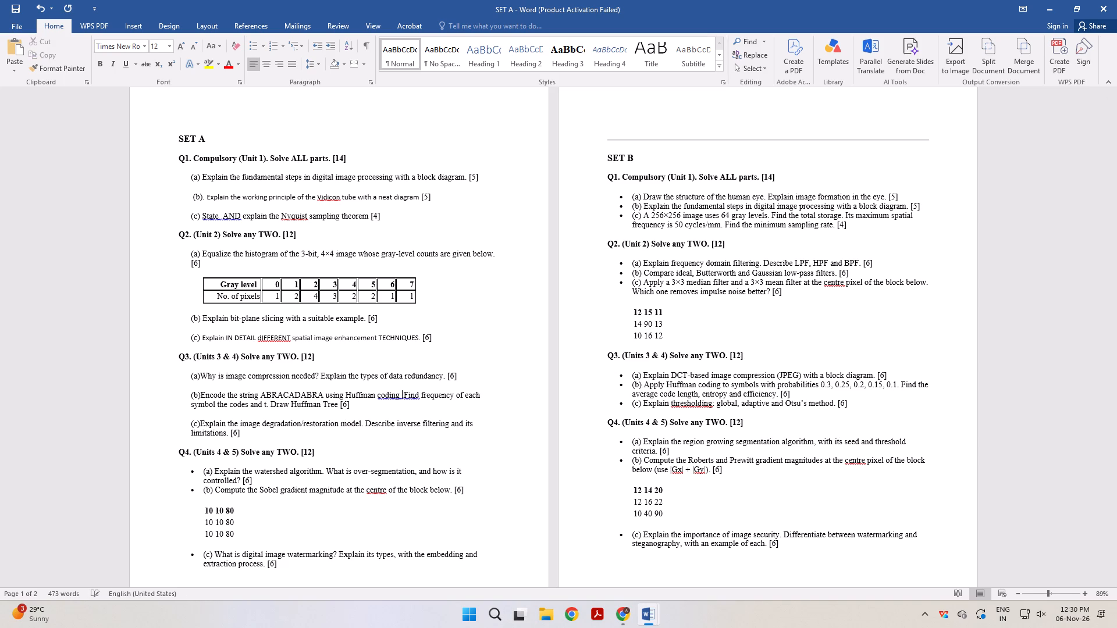
key(BackSpace)
key(Right)
key(space)
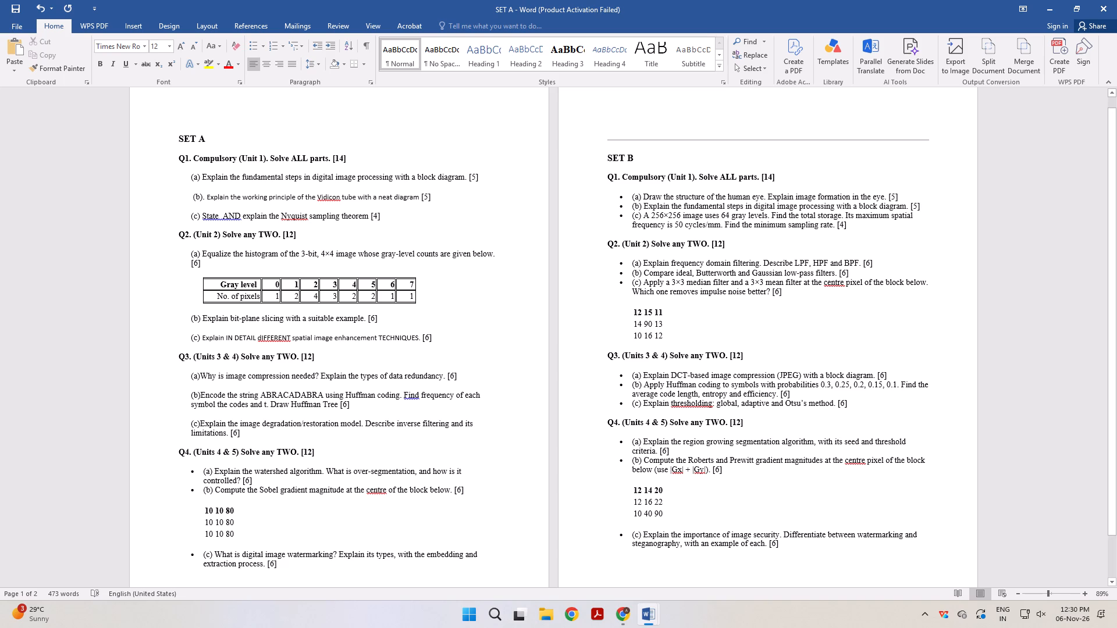
Replace the stray "t" after "the codes and" in SET A Q3(b) with "find total bits needed" and save the document.
click(265, 405)
key(BackSpace)
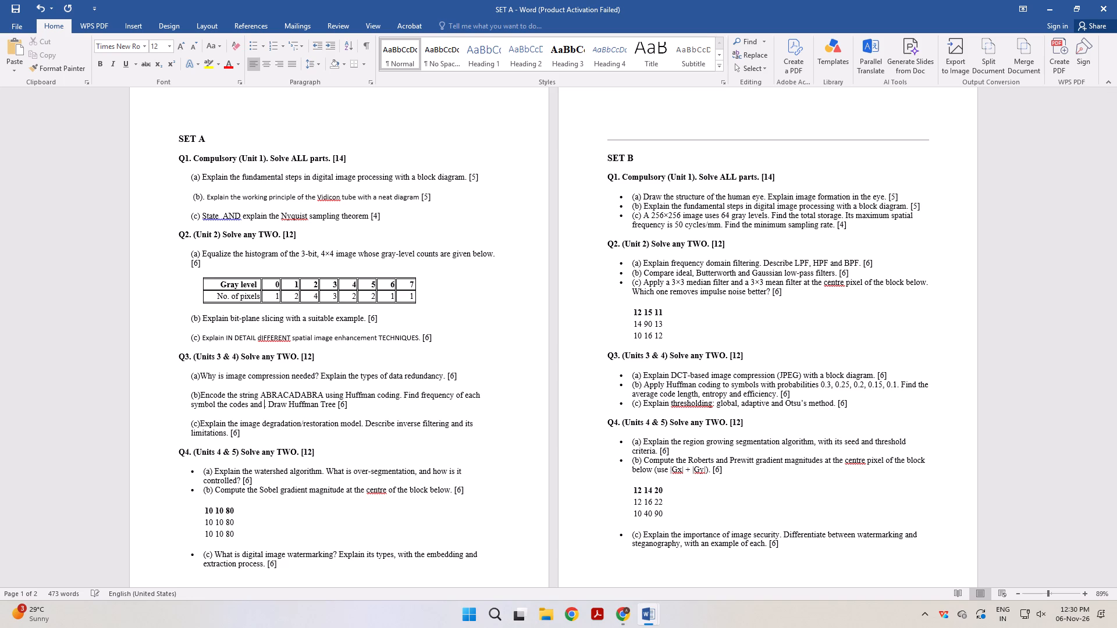
text(fi)
text(nd)
key(space)
text(total)
key(space)
key(n)
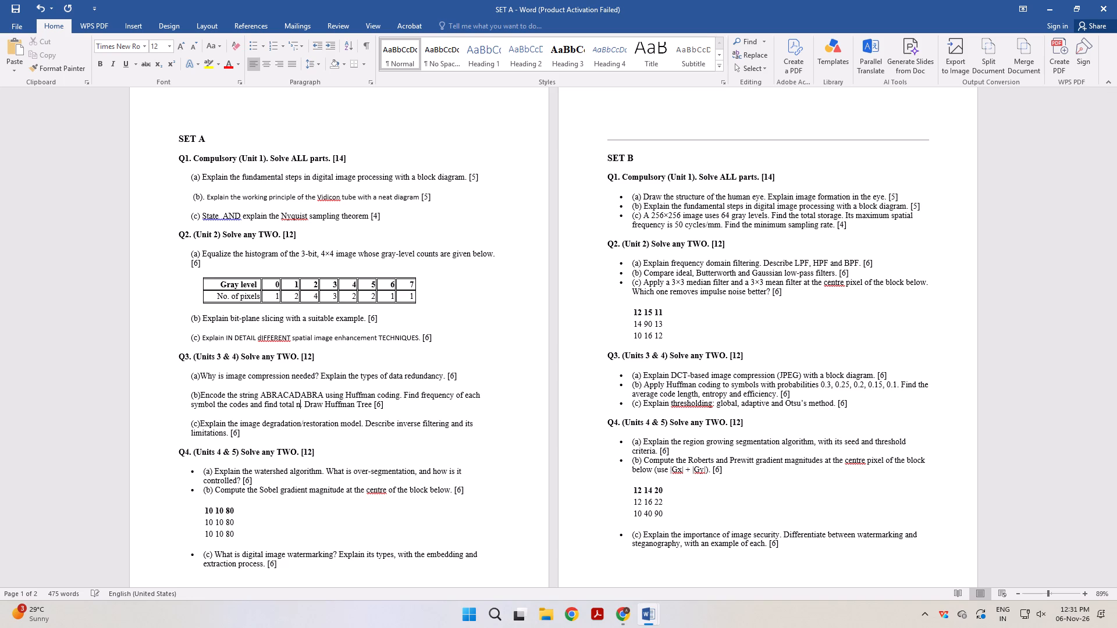
key(BackSpace)
text(bits)
key(space)
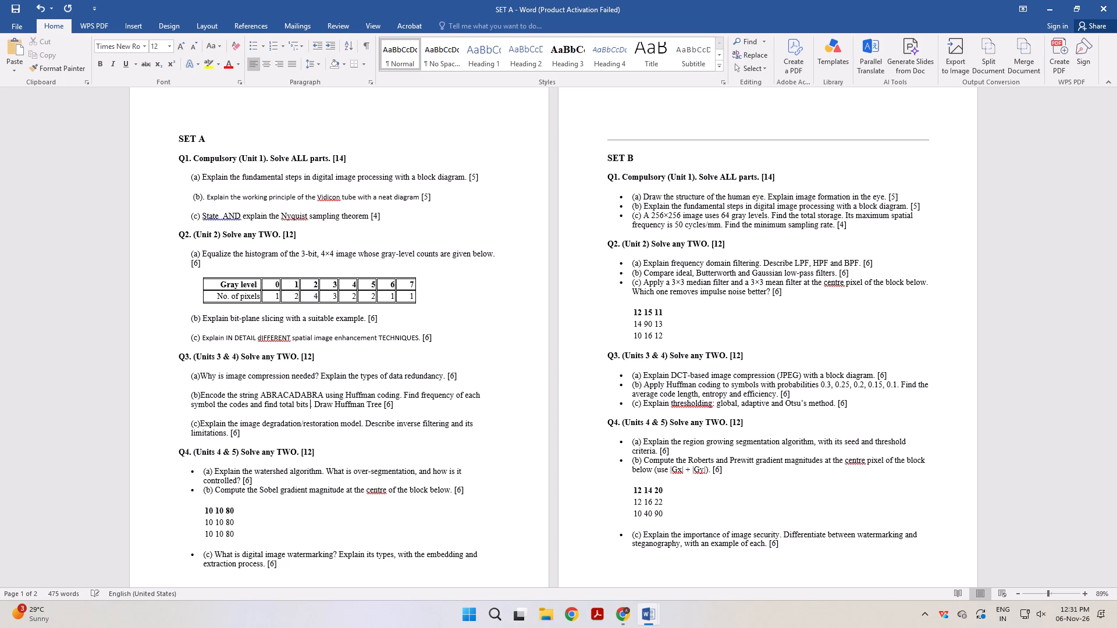
text(needed)
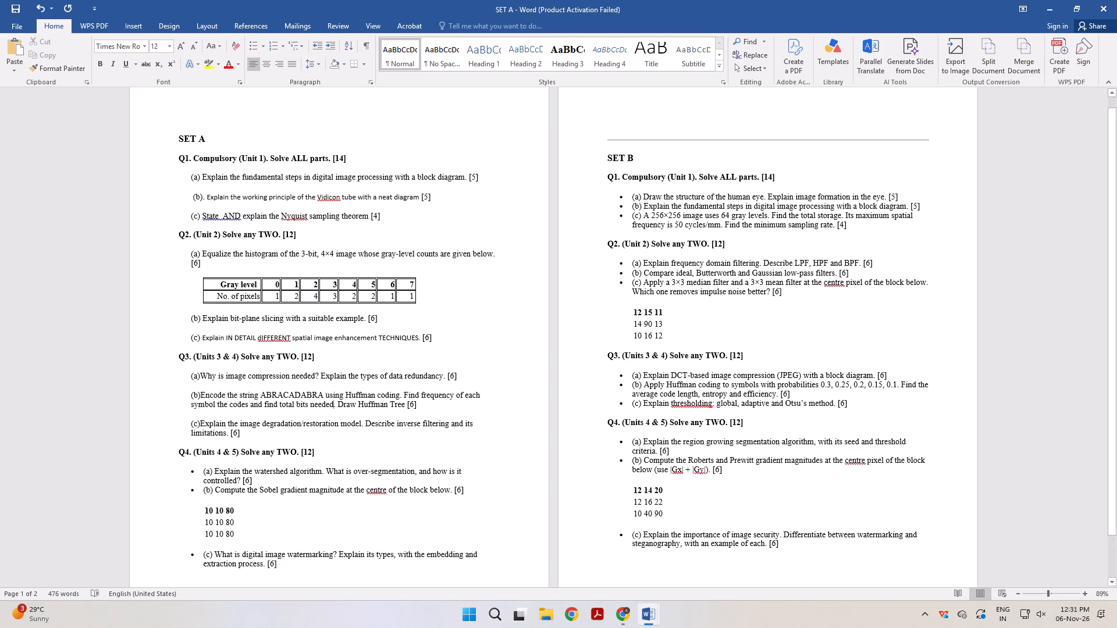
click(12, 8)
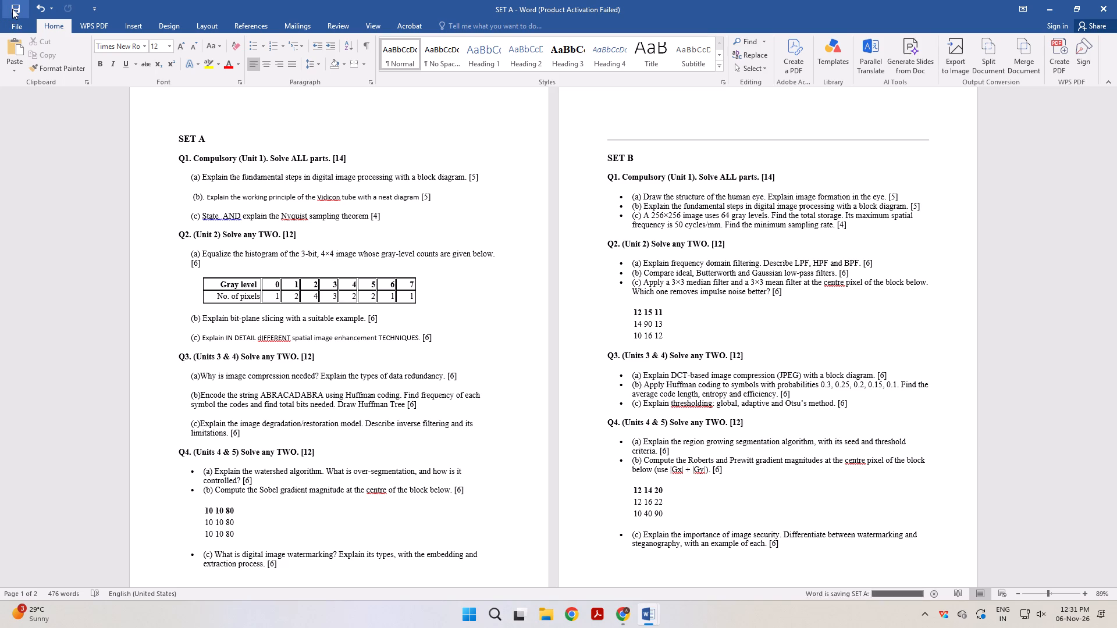
Add a full stop after "Draw Huffman Tree" in SET A Q3(b).
click(403, 408)
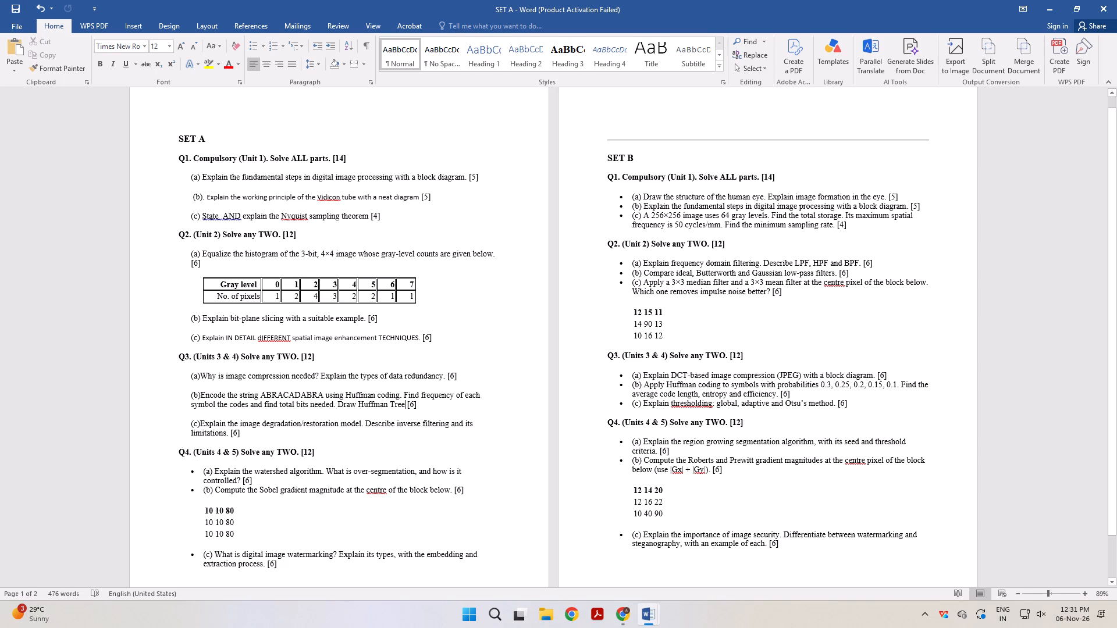
key(period)
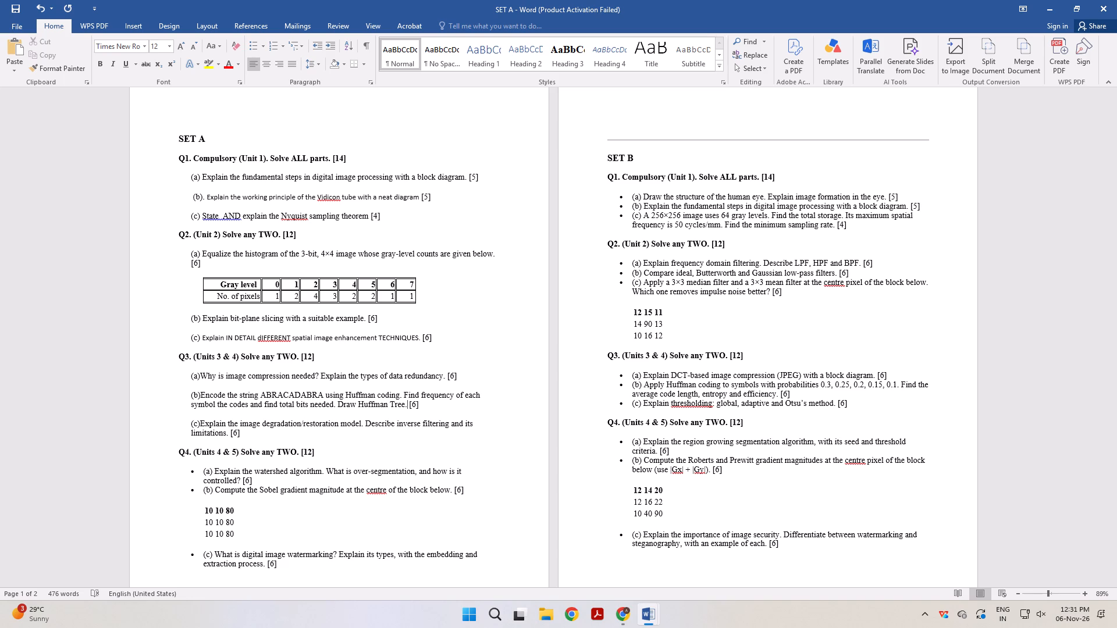
Change "AND" to lowercase in SET A Q1(c), remove the extra space after "State", and save the document.
scroll(275, 514, down, 1)
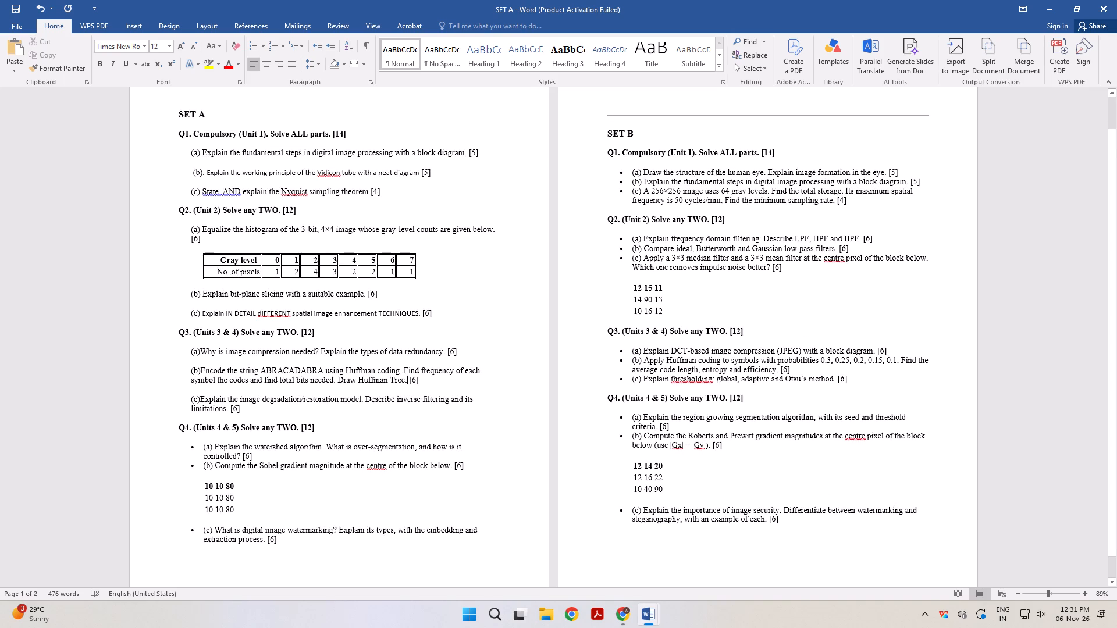
scroll(275, 514, down, 3)
scroll(275, 514, up, 7)
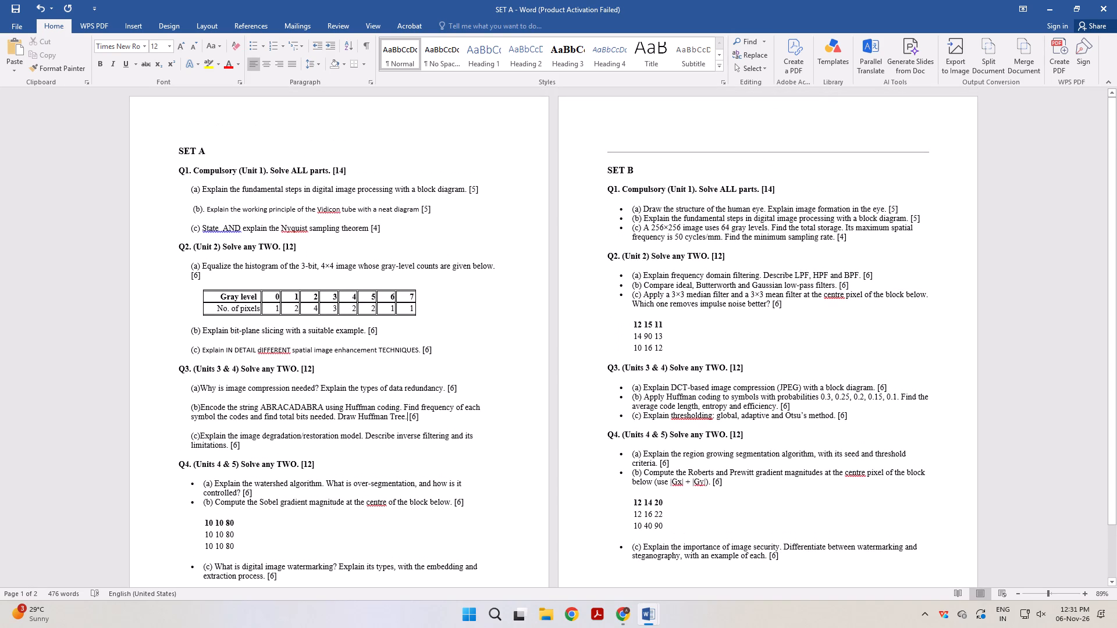
double_click(230, 227)
click(216, 47)
click(230, 78)
click(357, 417)
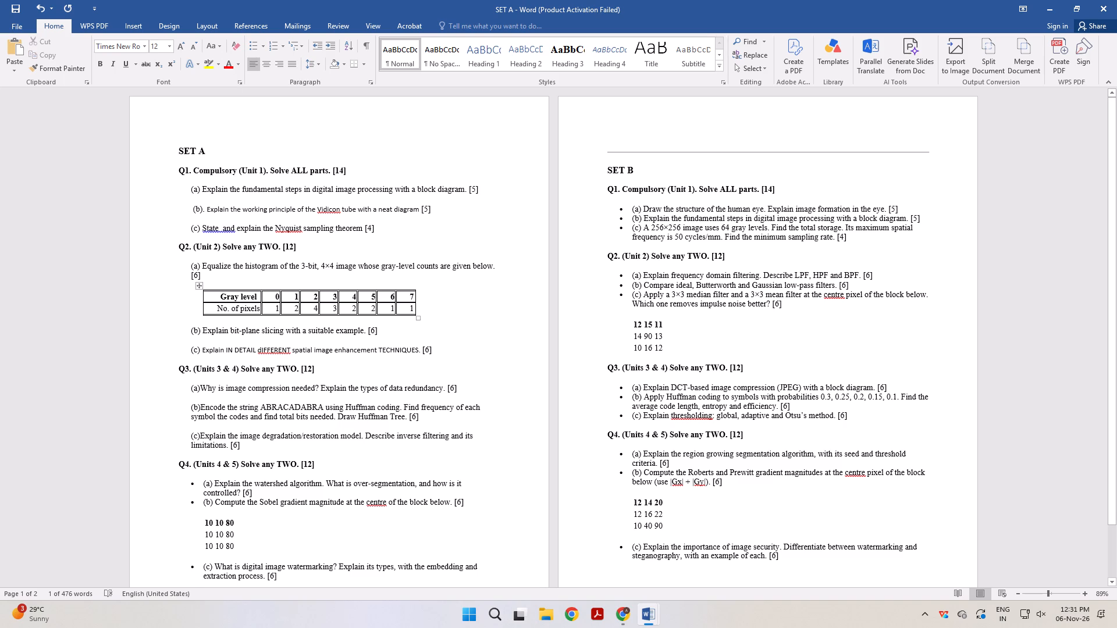
click(220, 233)
key(BackSpace)
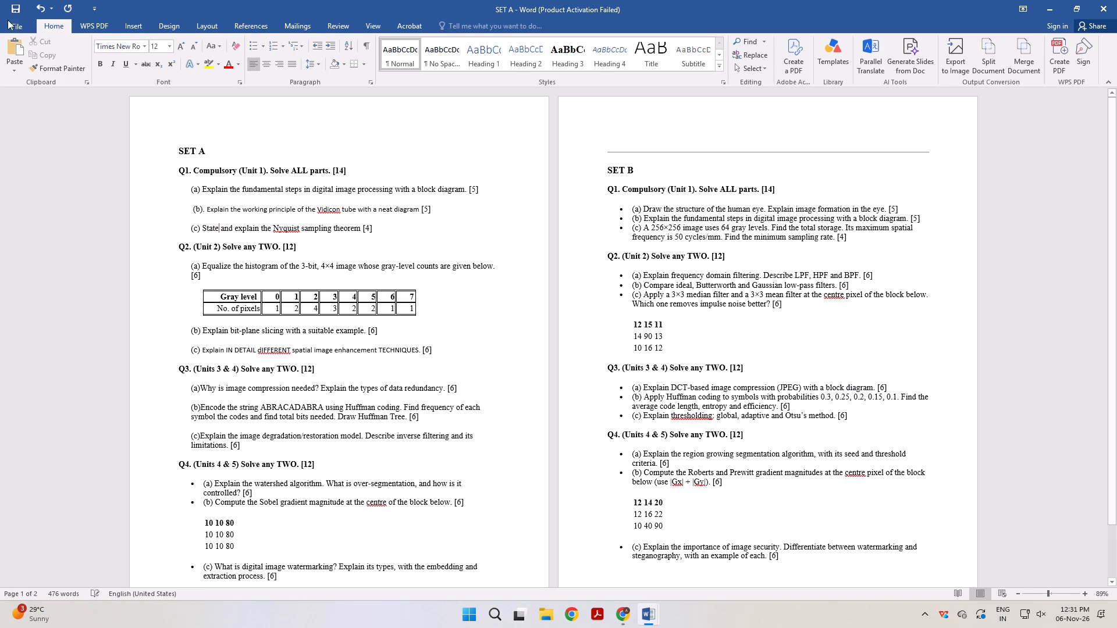
click(17, 11)
Add the word "Nyquist" in SET A Q1(c) to the spelling dictionary.
right_click(280, 230)
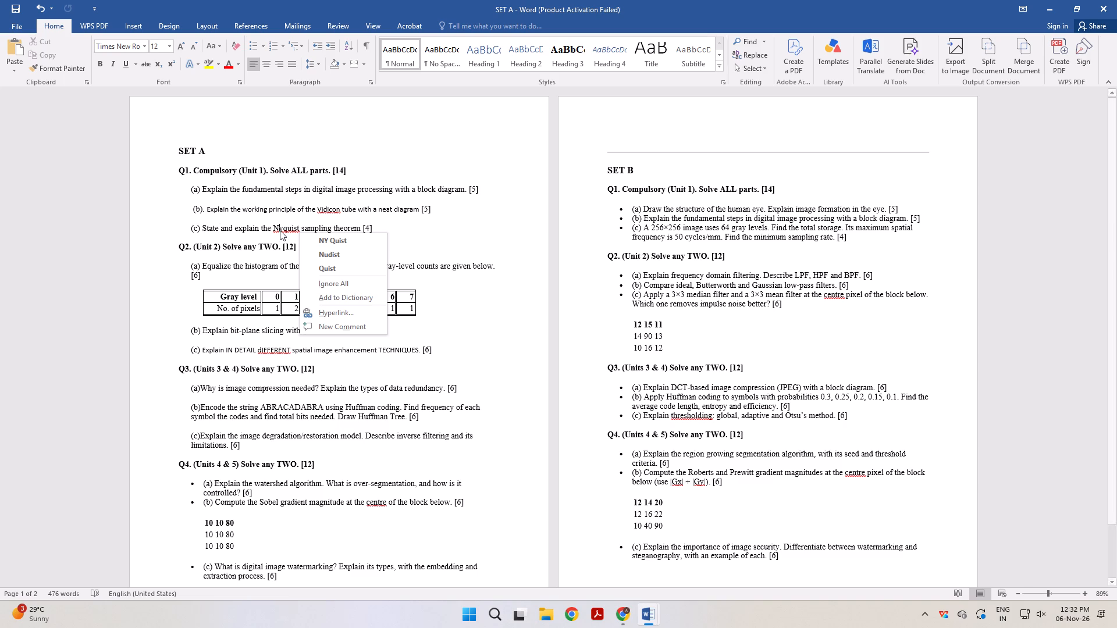
click(337, 296)
click(461, 261)
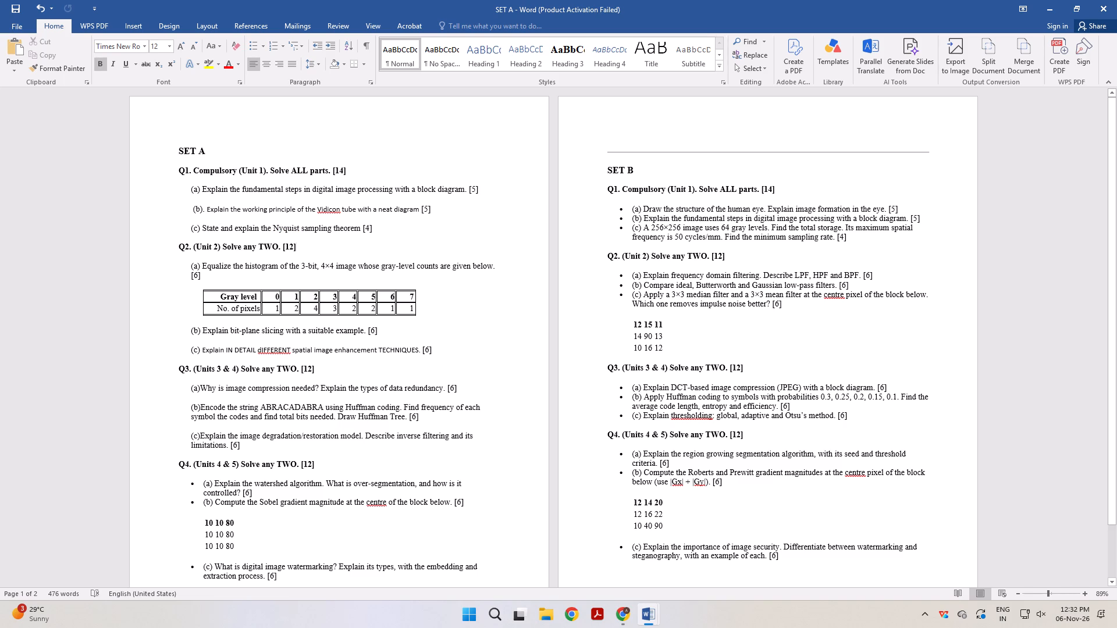
Correct the miscapitalised "dIFFERENT" in SET A Q2(c) to the suggested spelling "different".
right_click(278, 347)
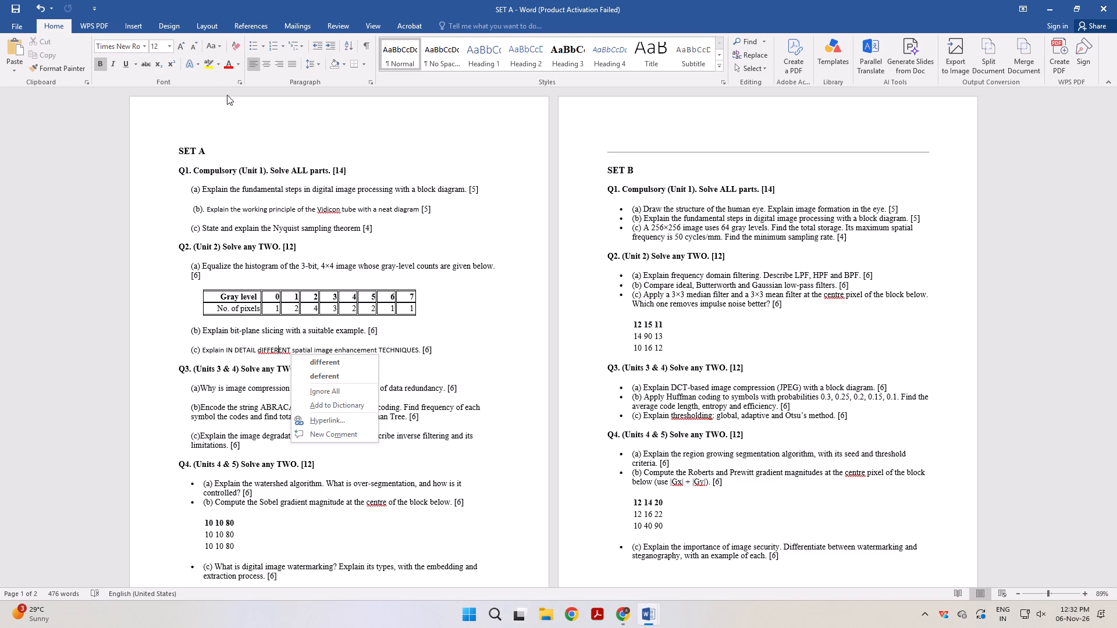
click(336, 365)
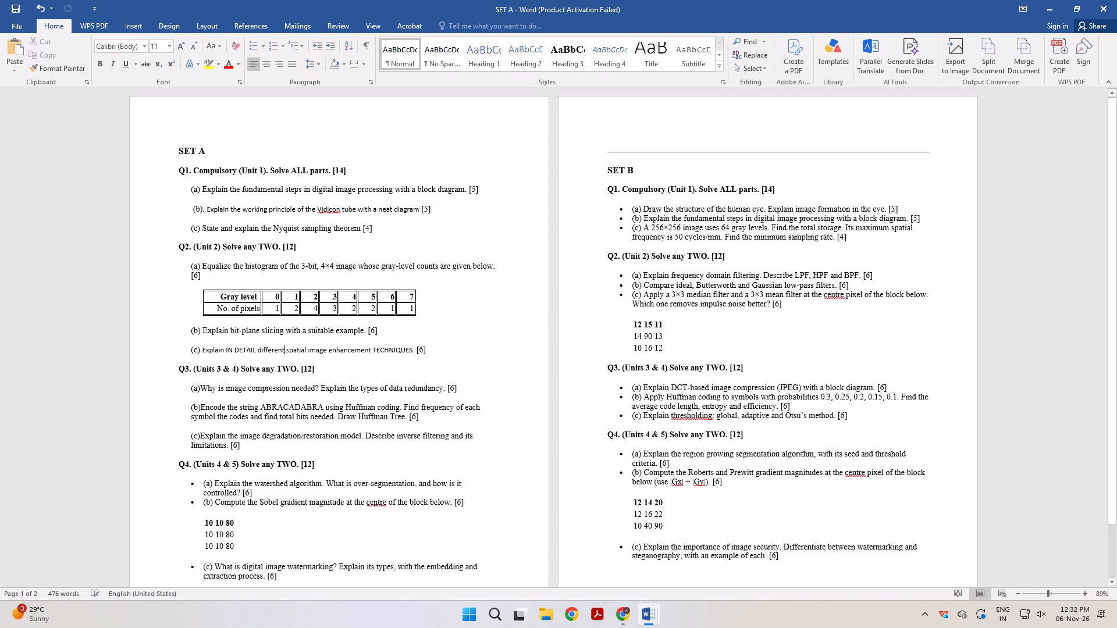
click(484, 371)
Copy the text formatting of SET A Q3(b) onto Q1 parts (a) to (c) with Format Painter.
drag(247, 406, 280, 413)
click(56, 68)
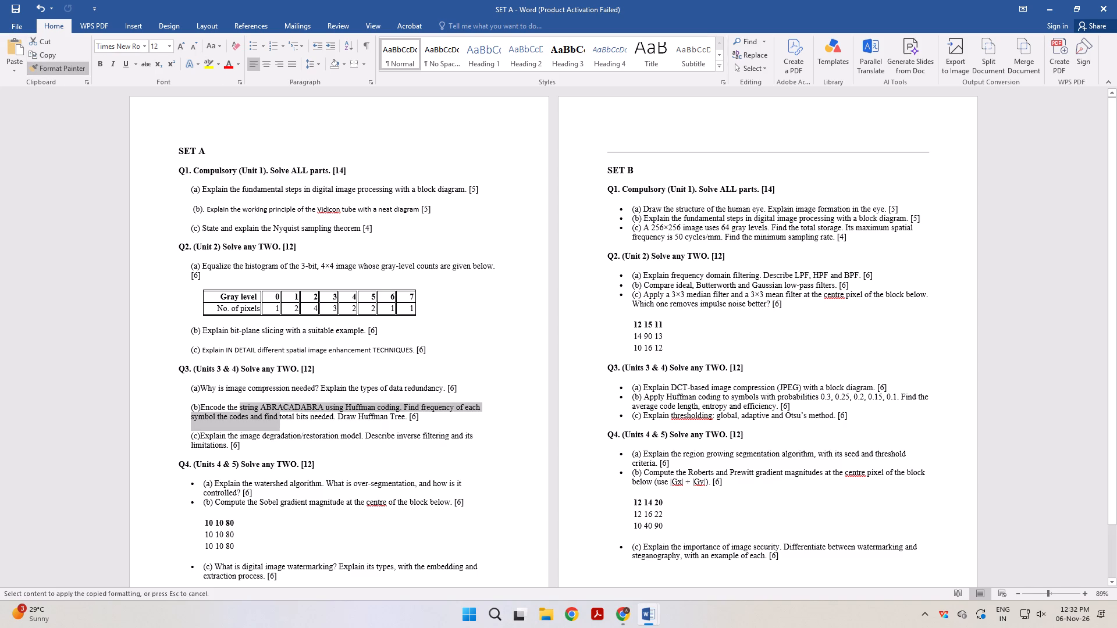
drag(201, 190, 386, 226)
click(410, 251)
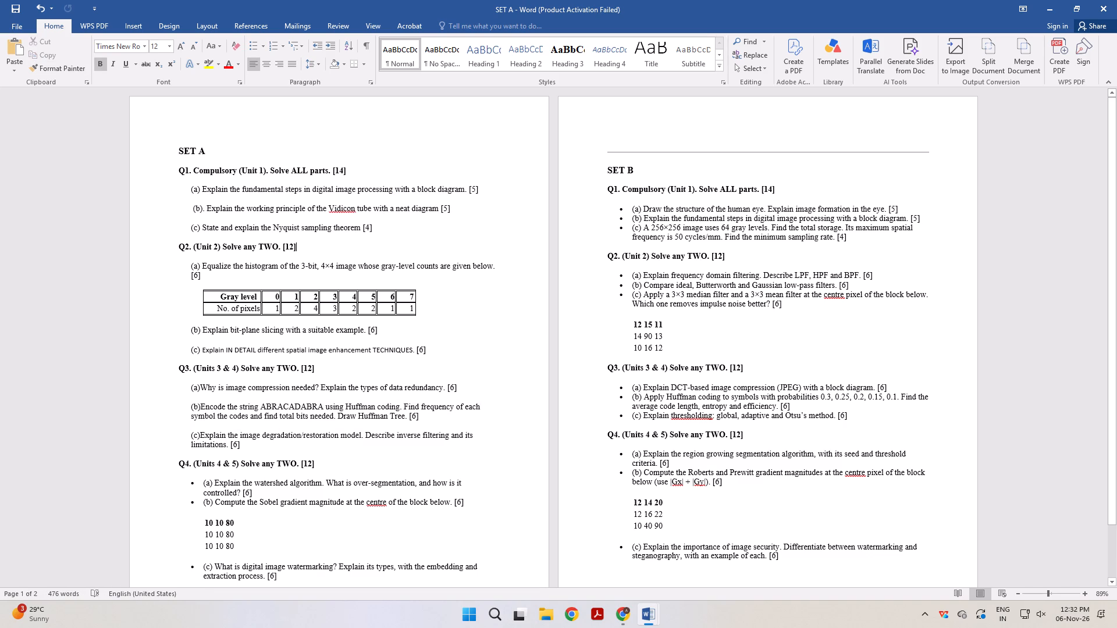
Copy the text formatting of SET A Q1(a) and (b) onto Q2 parts (b) and (c) with Format Painter.
drag(214, 194, 264, 209)
click(63, 74)
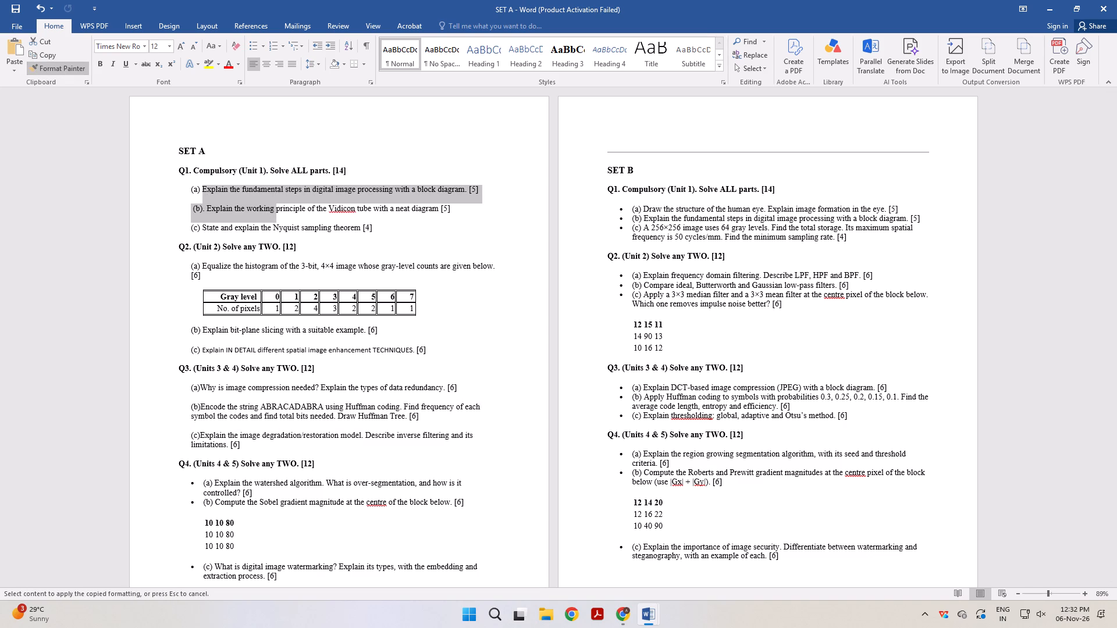
drag(203, 331, 440, 354)
click(447, 369)
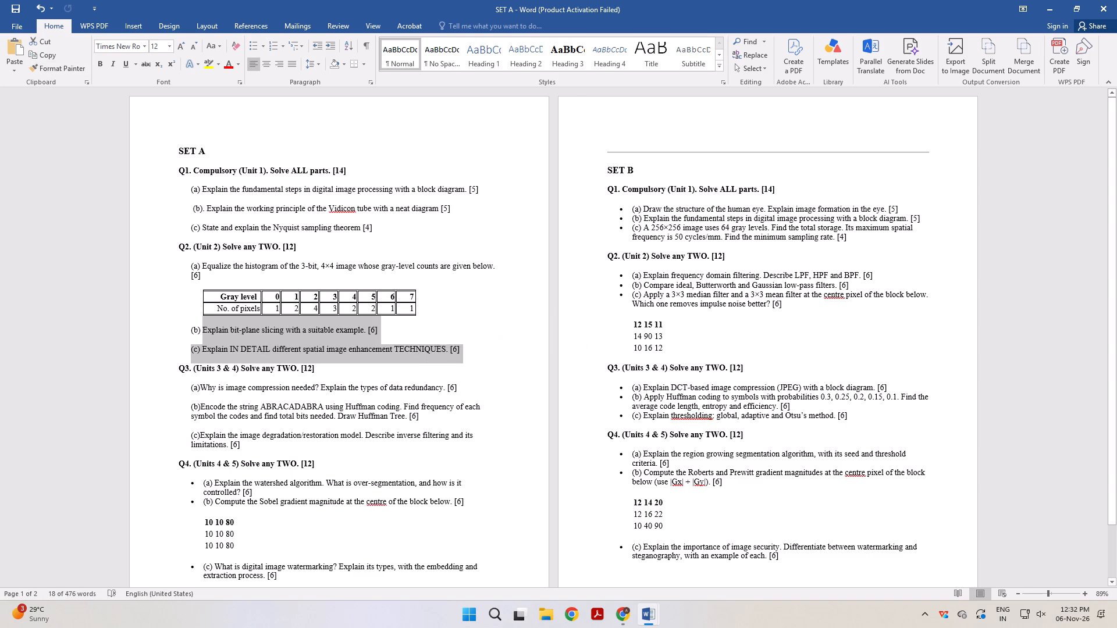
Change the words "TECHNIQUES" and "IN DETAIL" in SET A Q2(c) to lowercase.
double_click(422, 350)
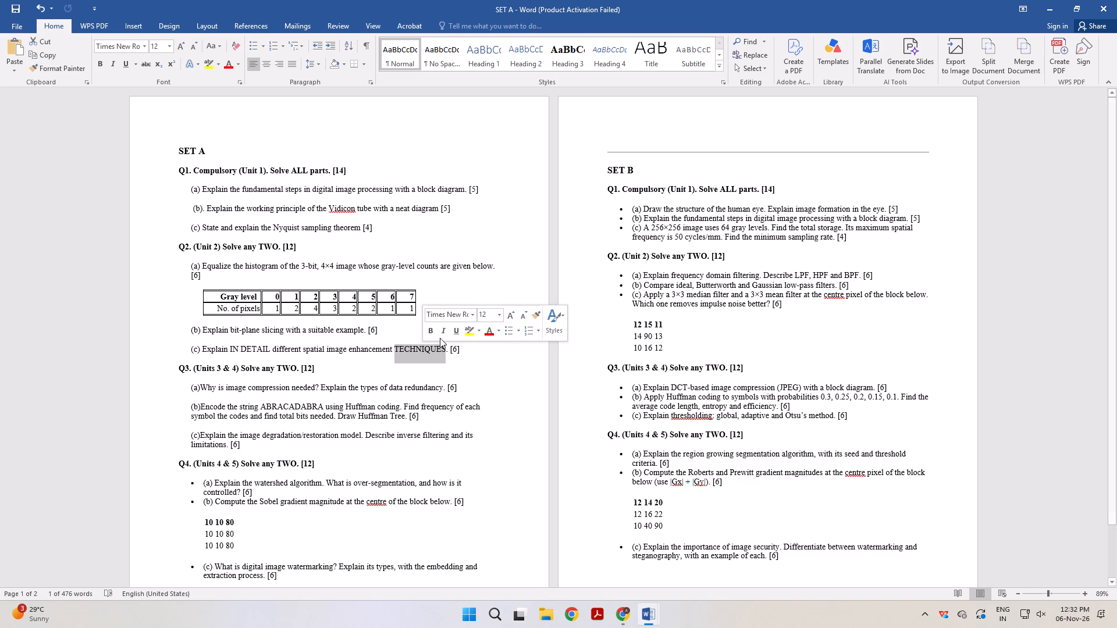
click(216, 44)
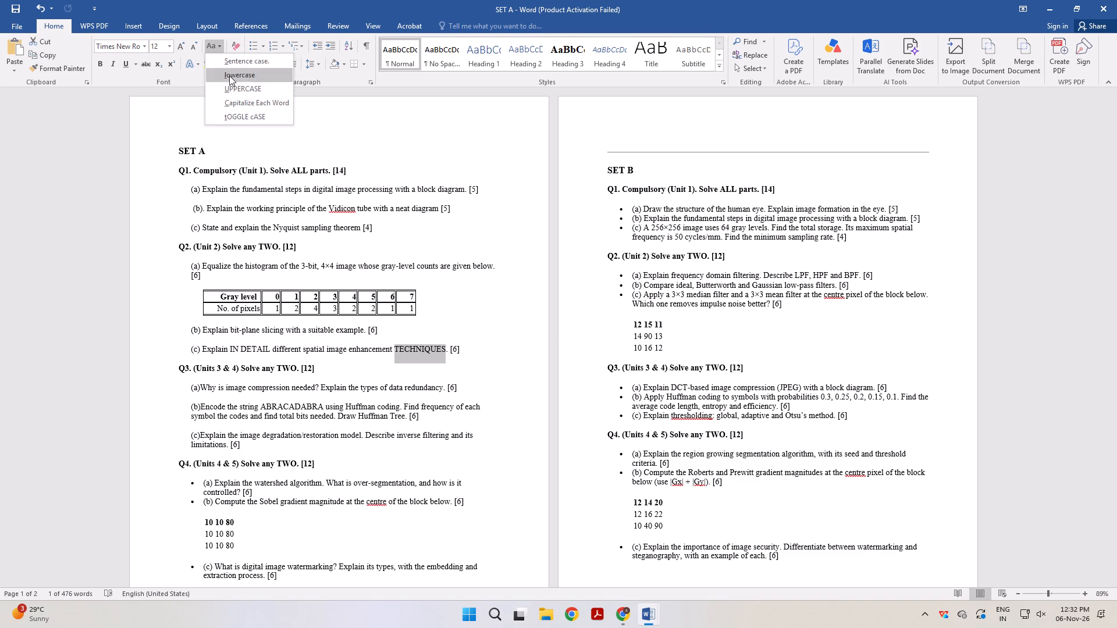
click(231, 74)
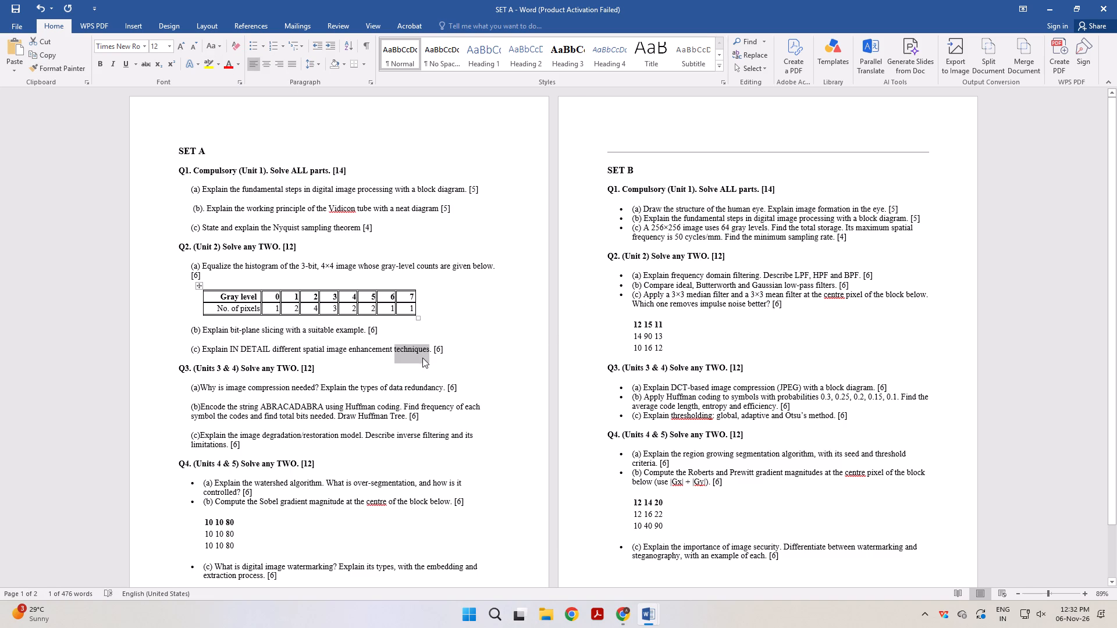
click(423, 356)
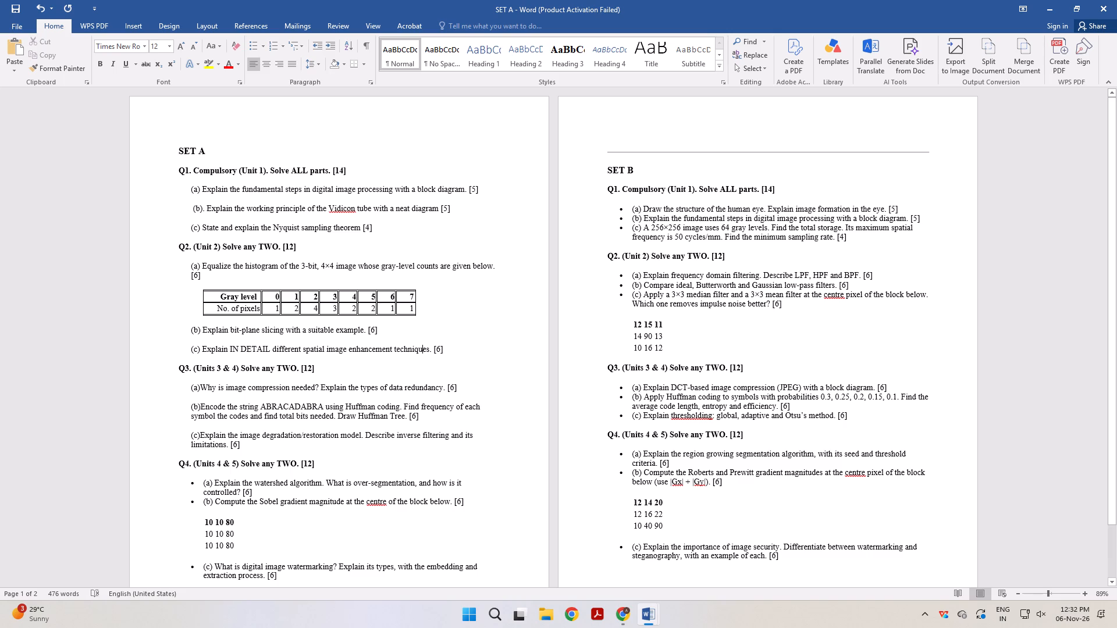
drag(231, 348, 264, 348)
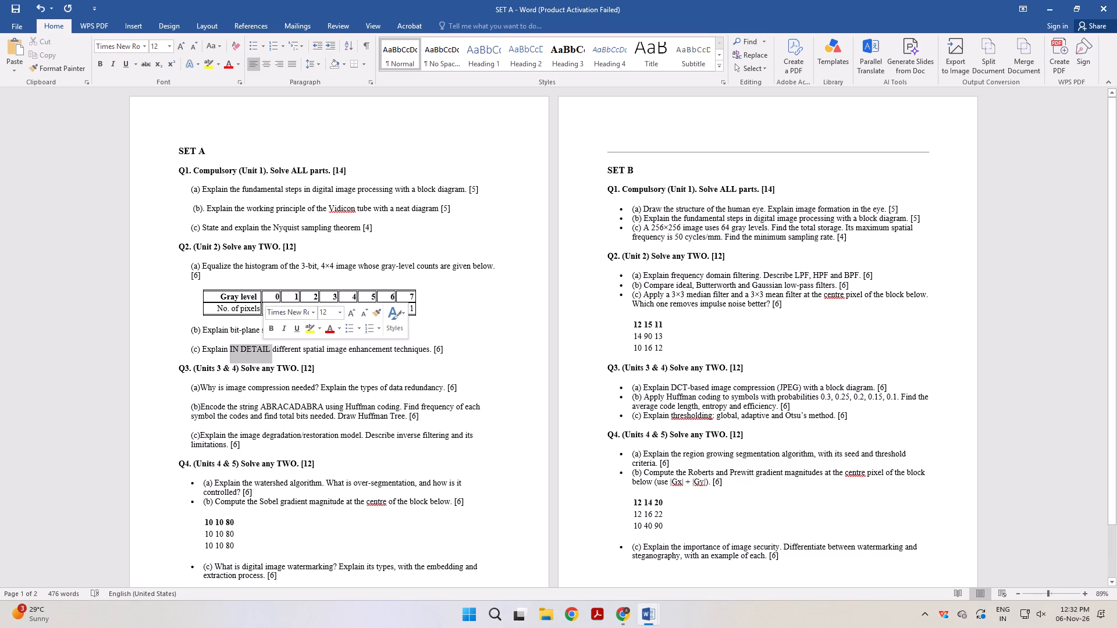
click(210, 44)
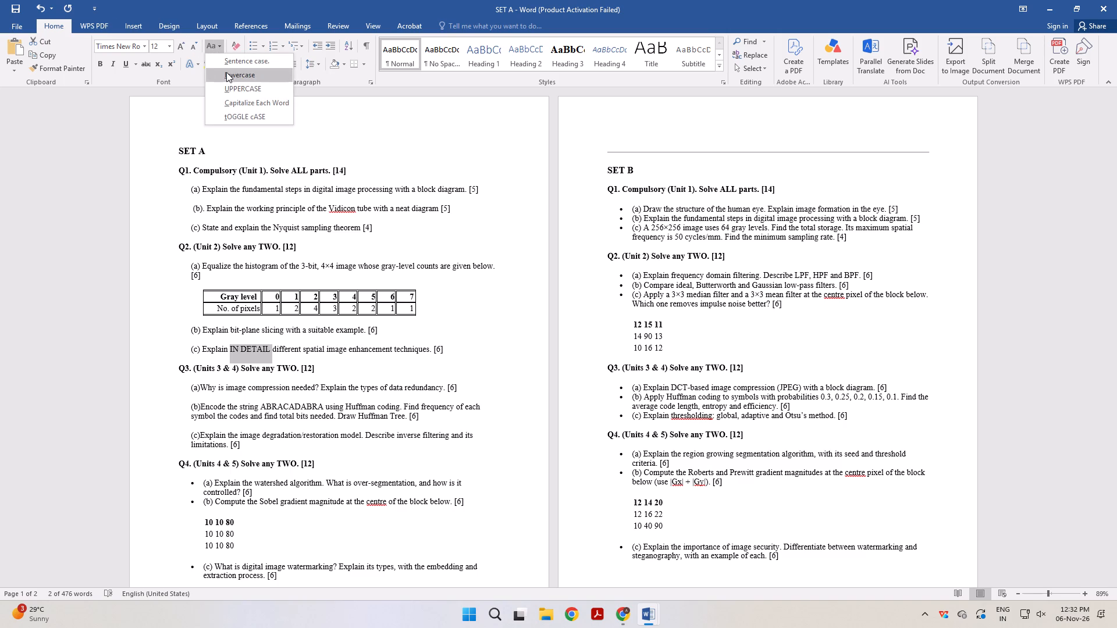
click(226, 72)
click(396, 407)
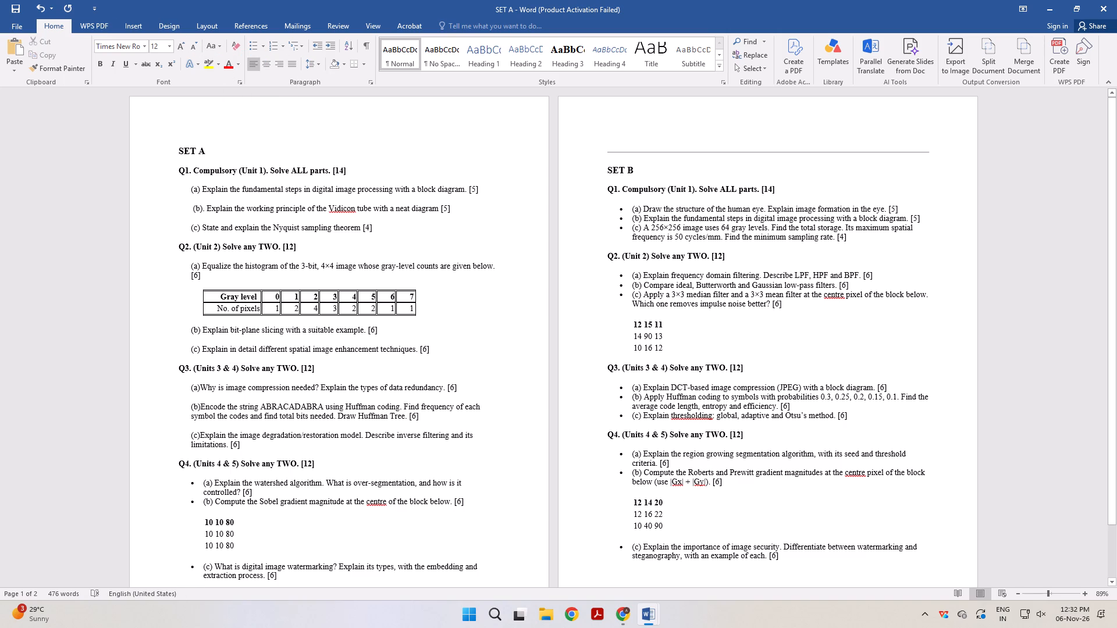
Reword SET A Q2(c) by moving "spatial" after "techniques" so the question ends "in spatial domain" without a full stop.
double_click(300, 349)
key(ctrl+x)
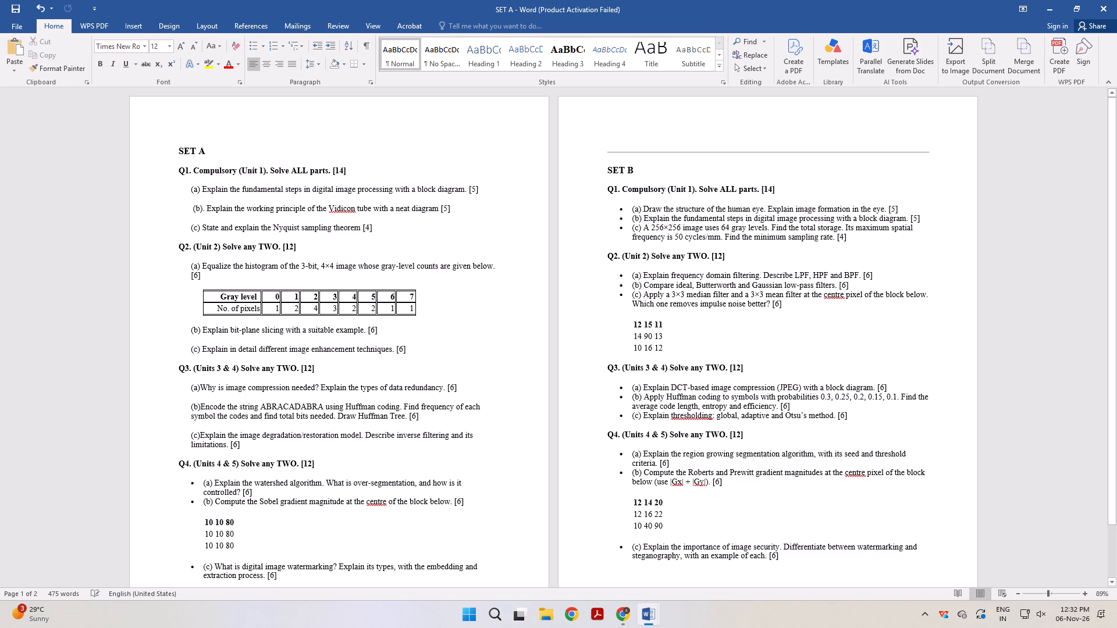
click(392, 352)
key(space)
text(in)
key(space)
key(ctrl+v)
key(space)
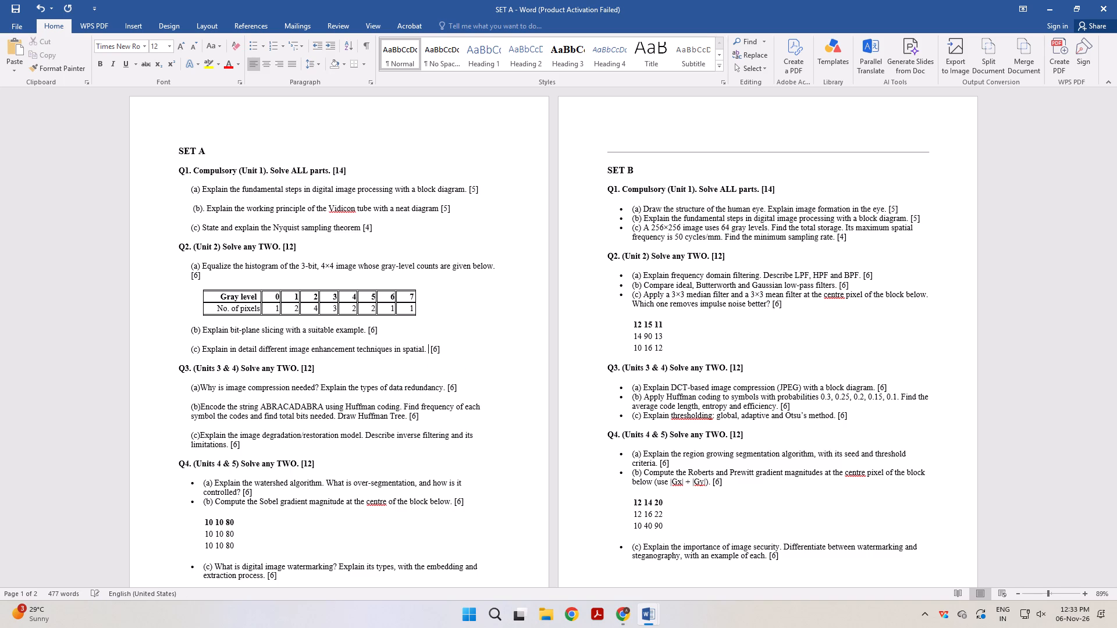
key(BackSpace)
key(equal)
key(BackSpace)
key(BackSpace)
key(space)
text(domain)
Add a full stop after "spatial domain" in SET A Q2(c) and save the document.
key(period)
key(ctrl+s)
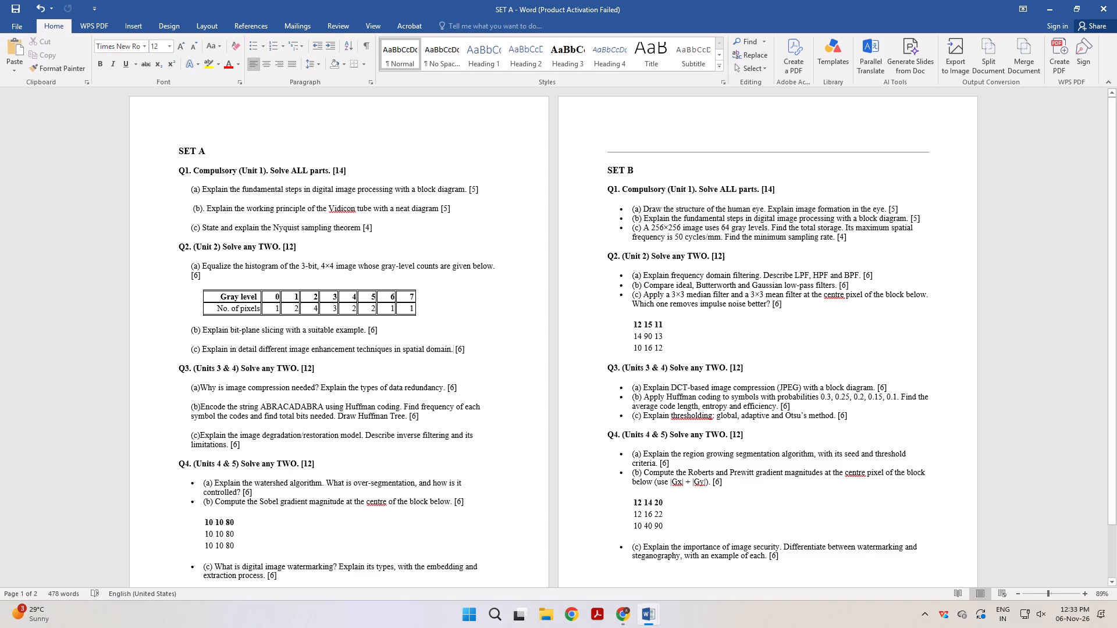
Remove the bullet formatting from SET A Q4 parts (a) to (c), including the number block under part (b).
scroll(284, 434, down, 1)
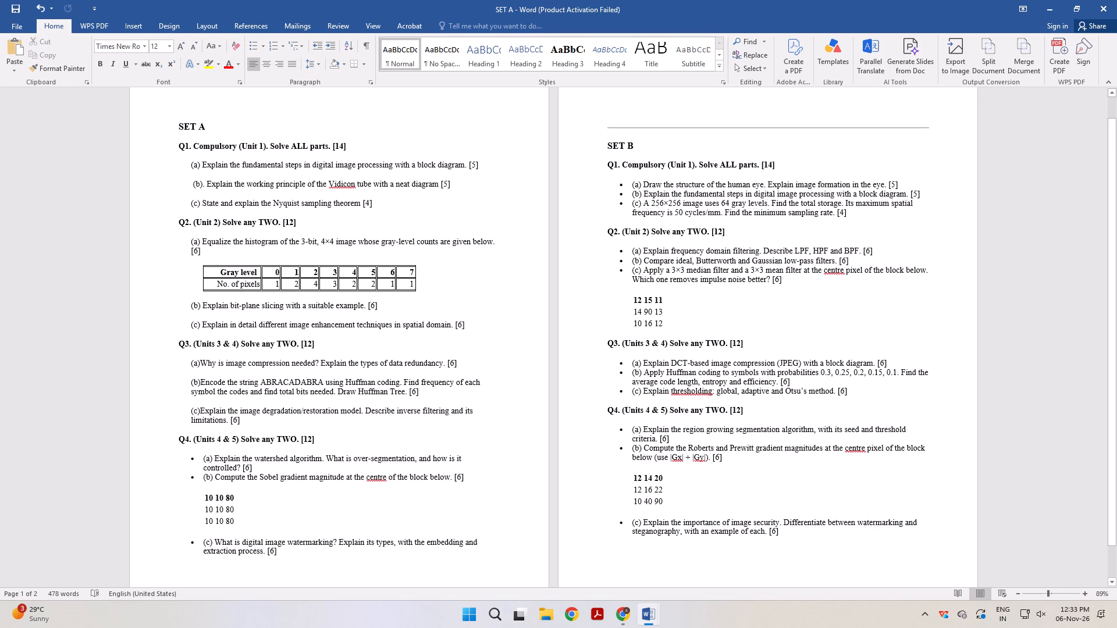
scroll(284, 434, down, 4)
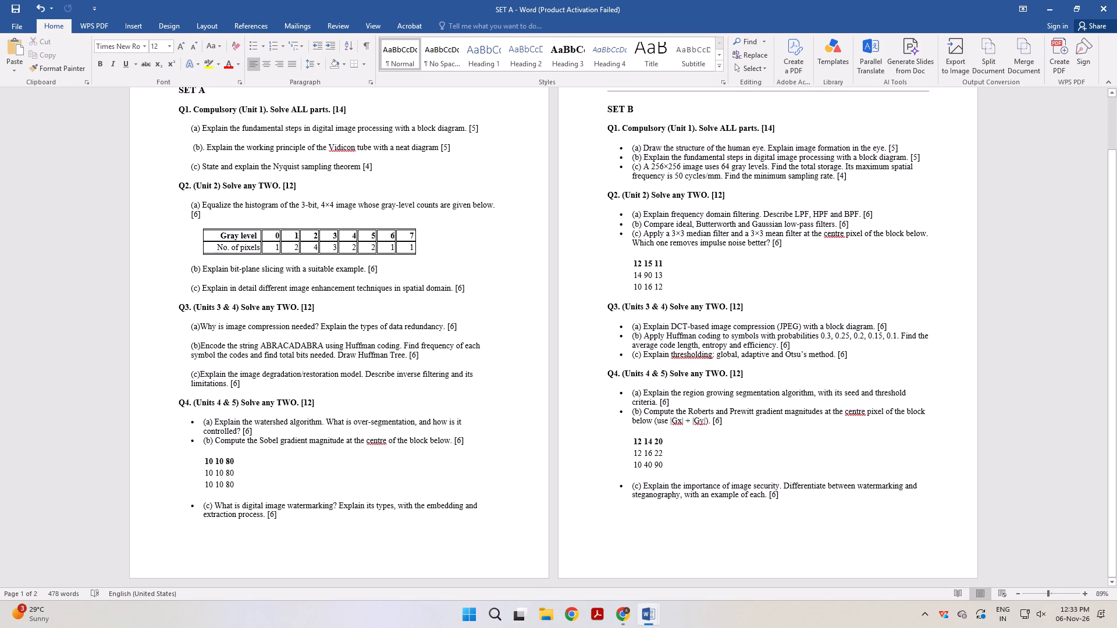
drag(205, 424, 243, 521)
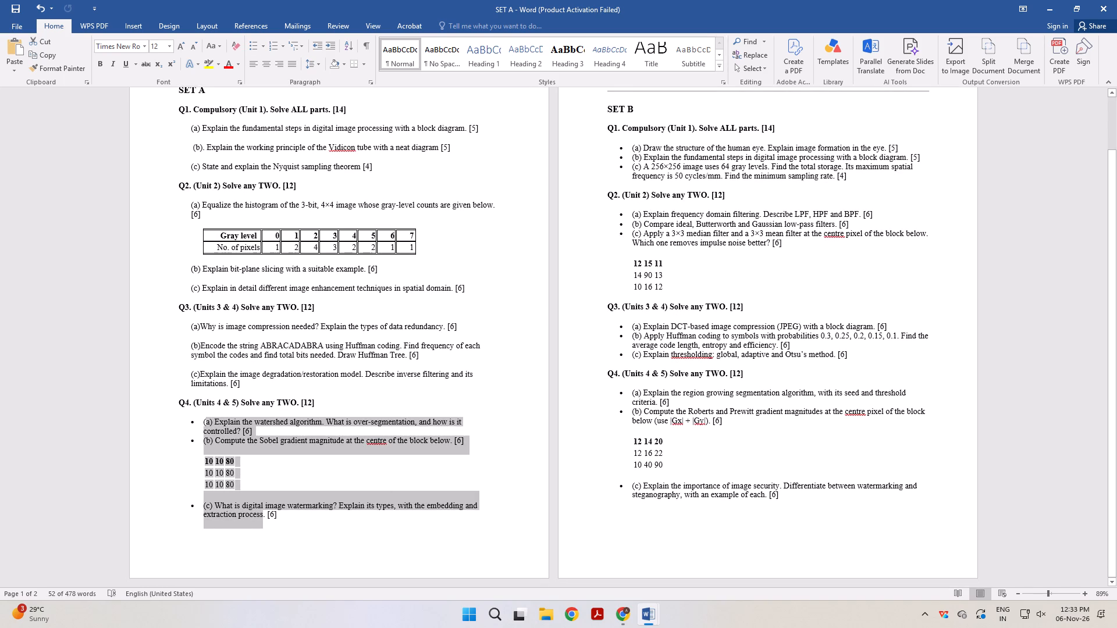
double_click(252, 42)
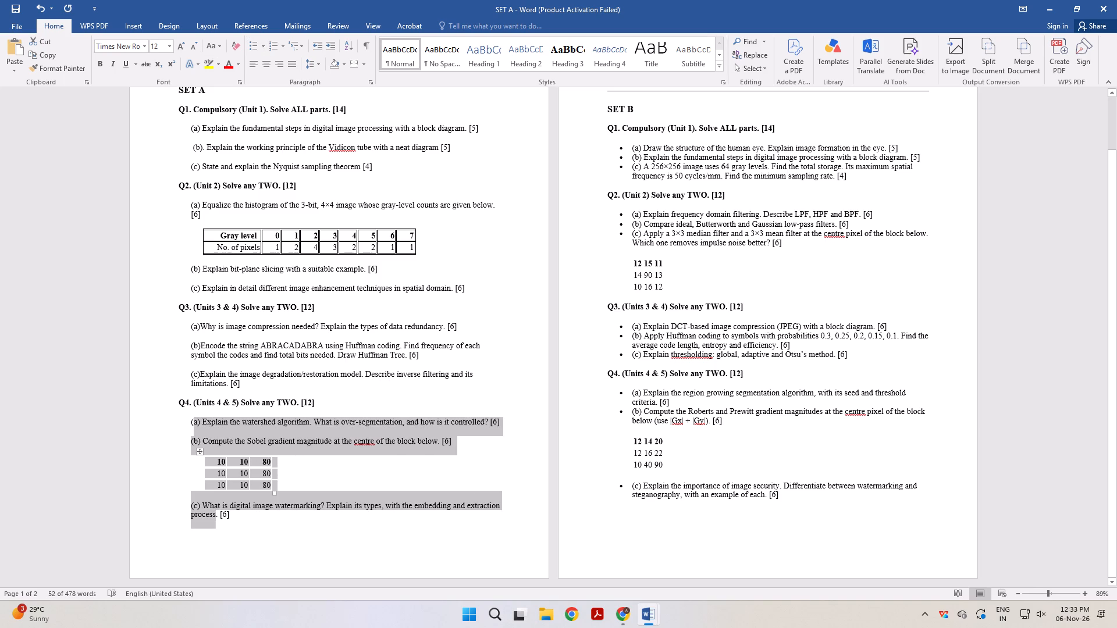
click(269, 545)
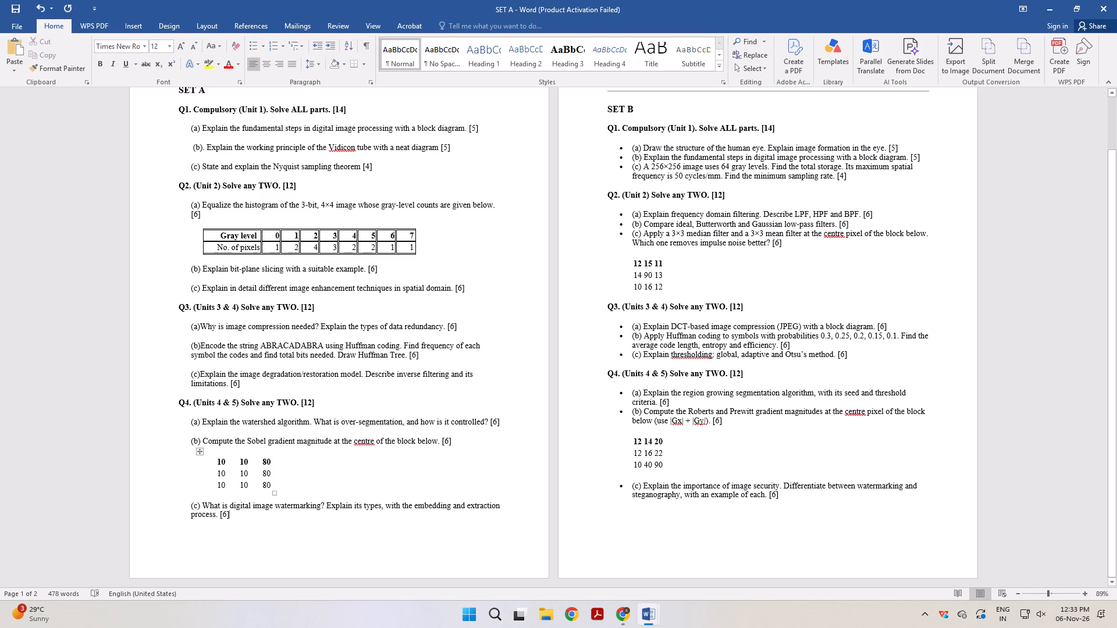
Apply solid ½ pt borders to the number table under SET A Q4(b), using the All setting and adjusting the inside lines.
click(201, 452)
right_click(201, 452)
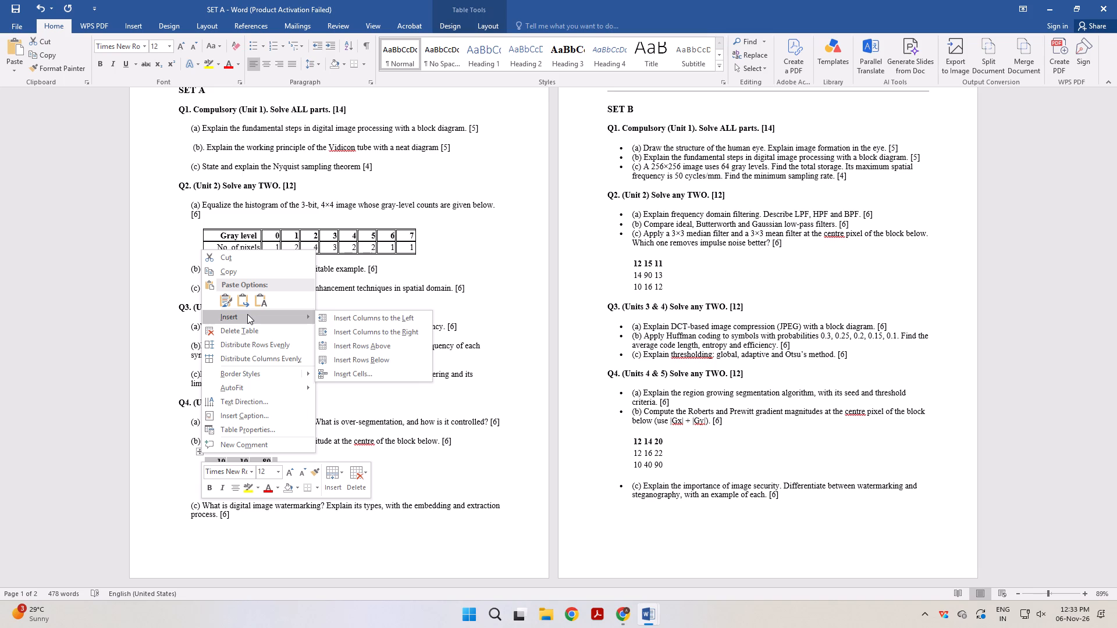
click(269, 431)
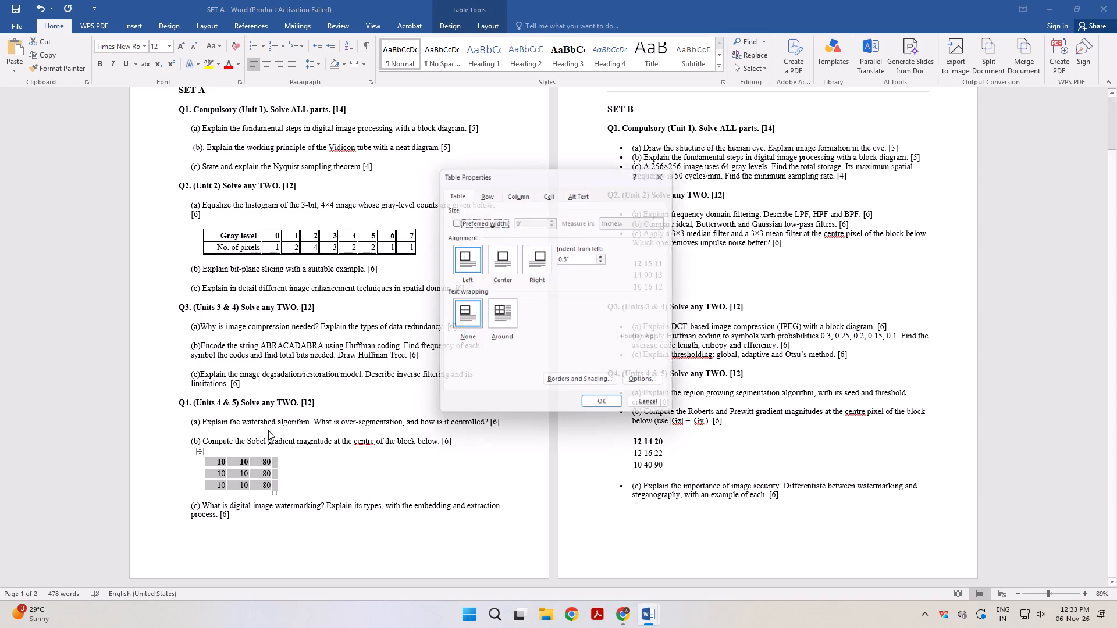
click(575, 385)
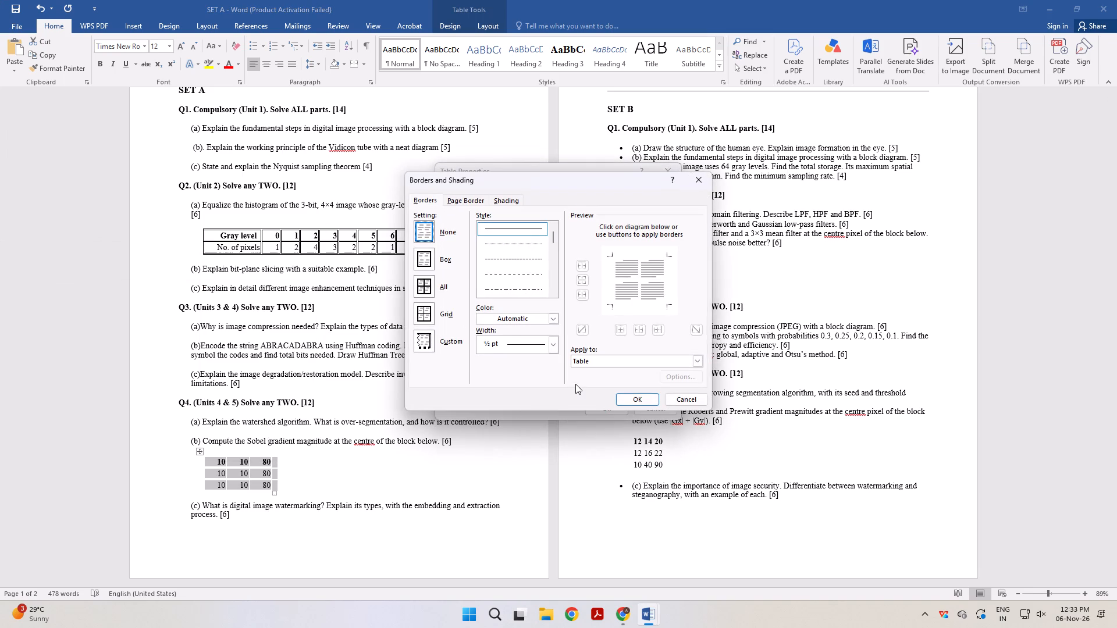
double_click(556, 321)
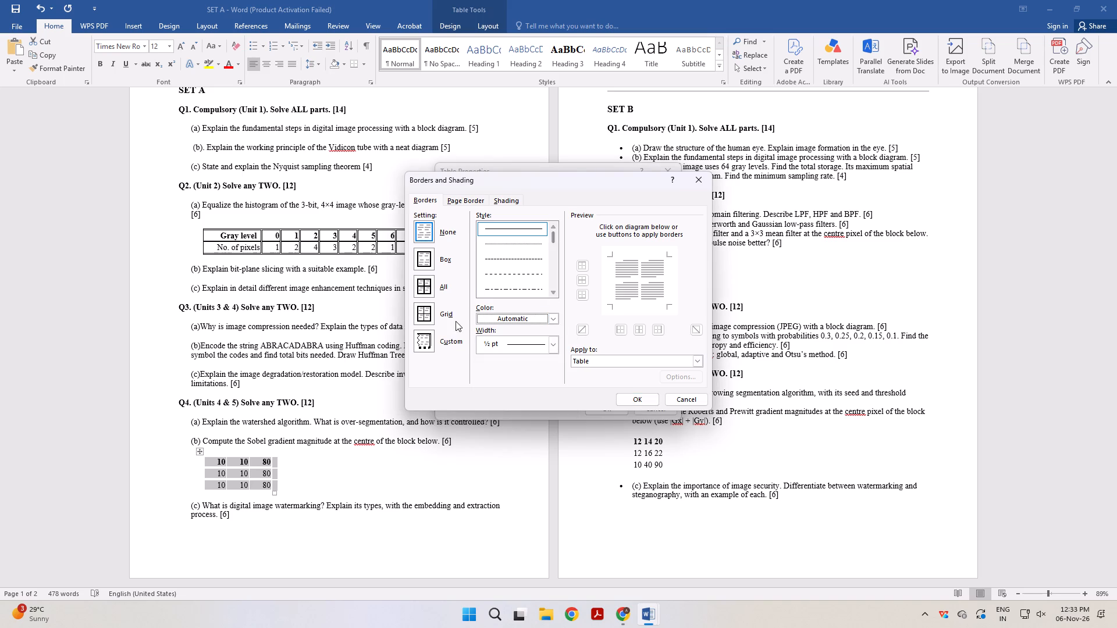
click(431, 267)
click(424, 287)
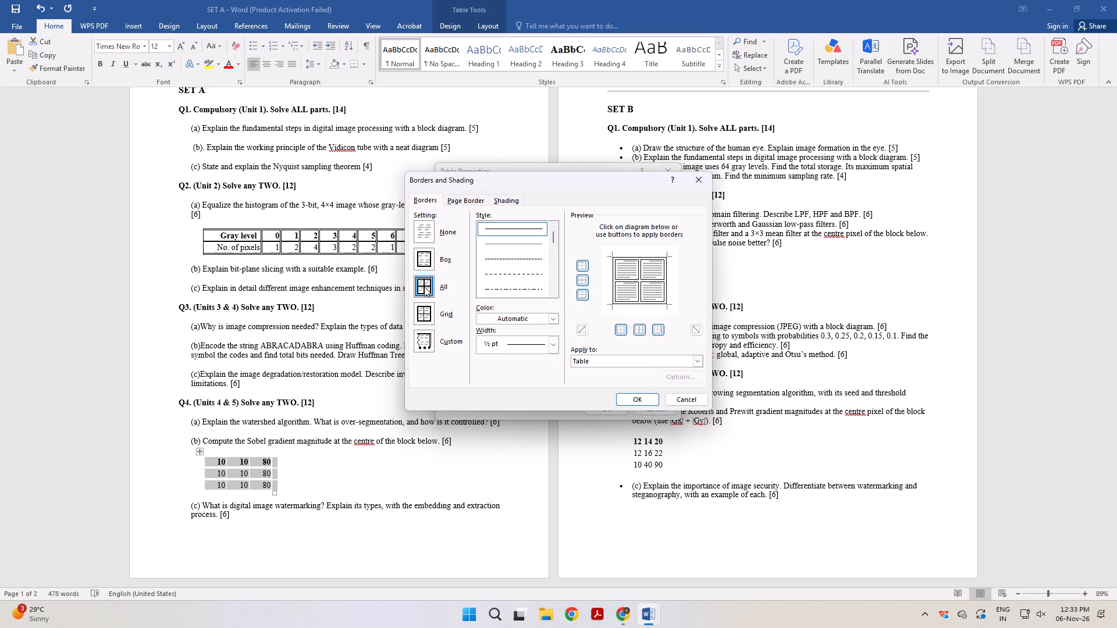
click(583, 283)
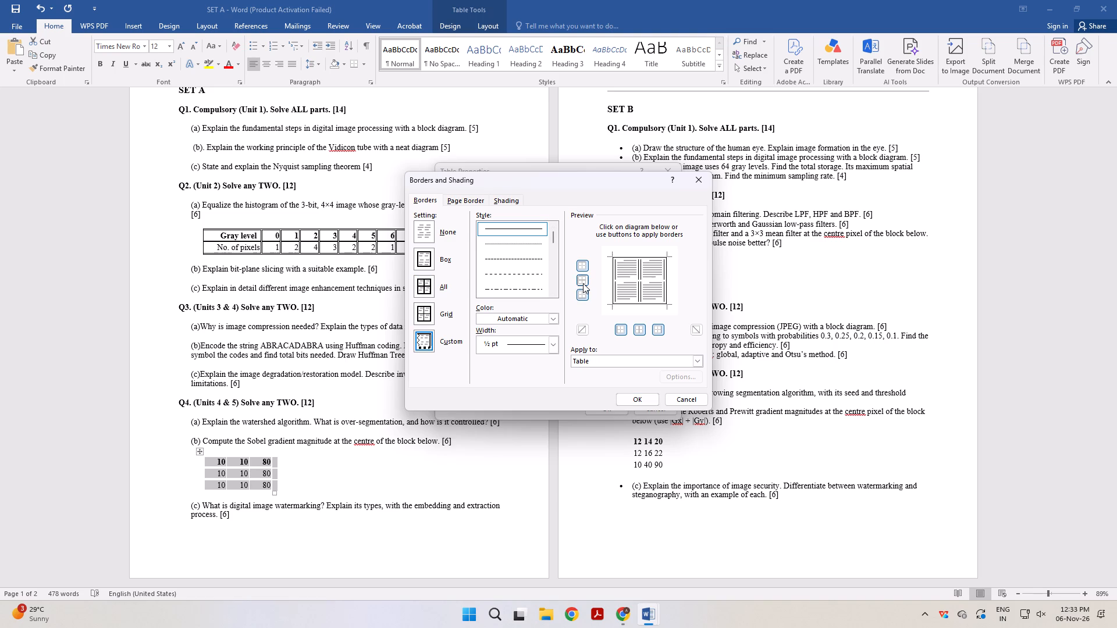
click(583, 283)
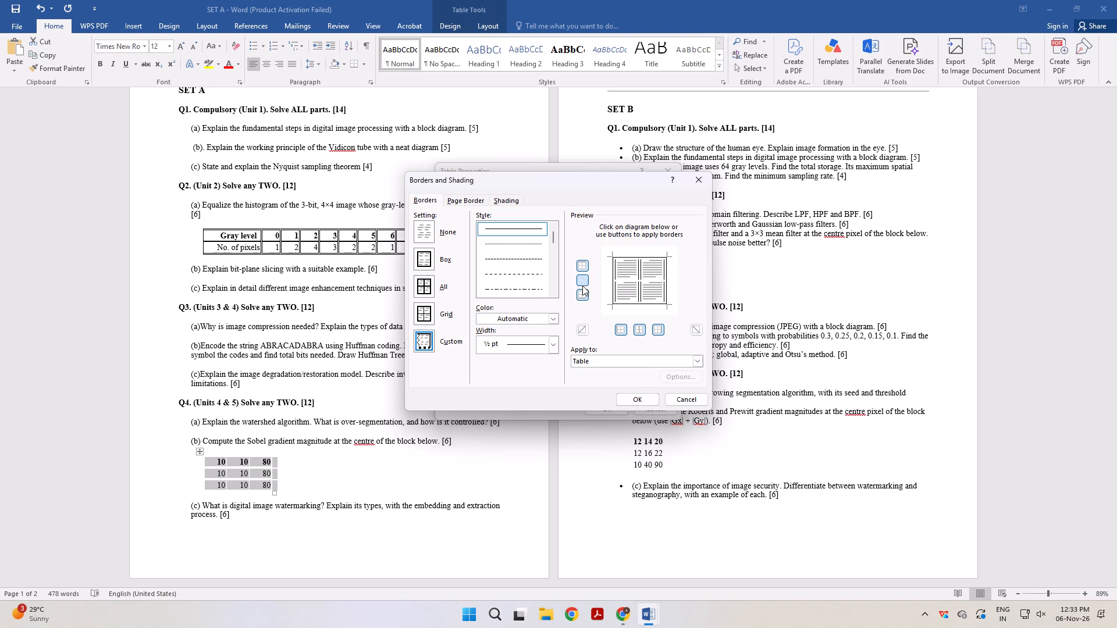
click(579, 298)
click(579, 298)
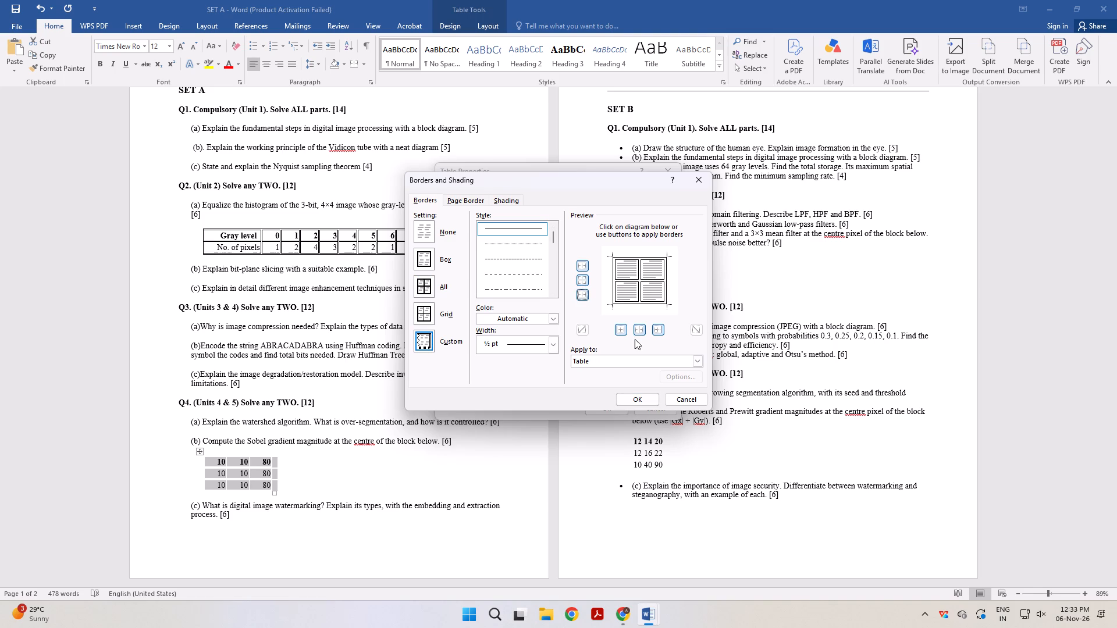
click(638, 325)
click(643, 401)
click(589, 404)
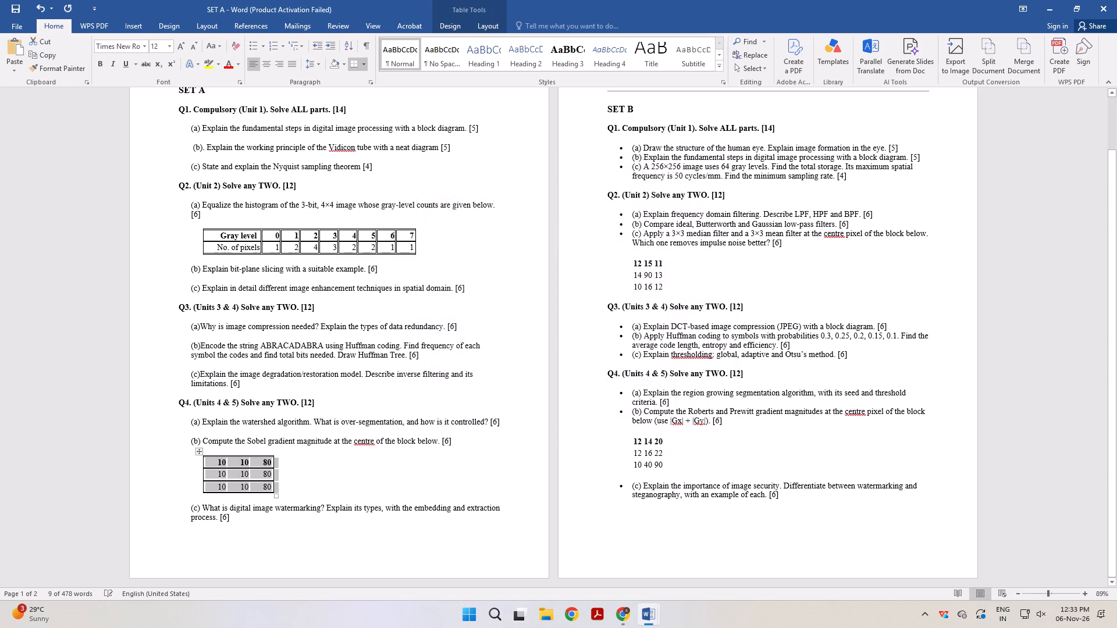
click(335, 463)
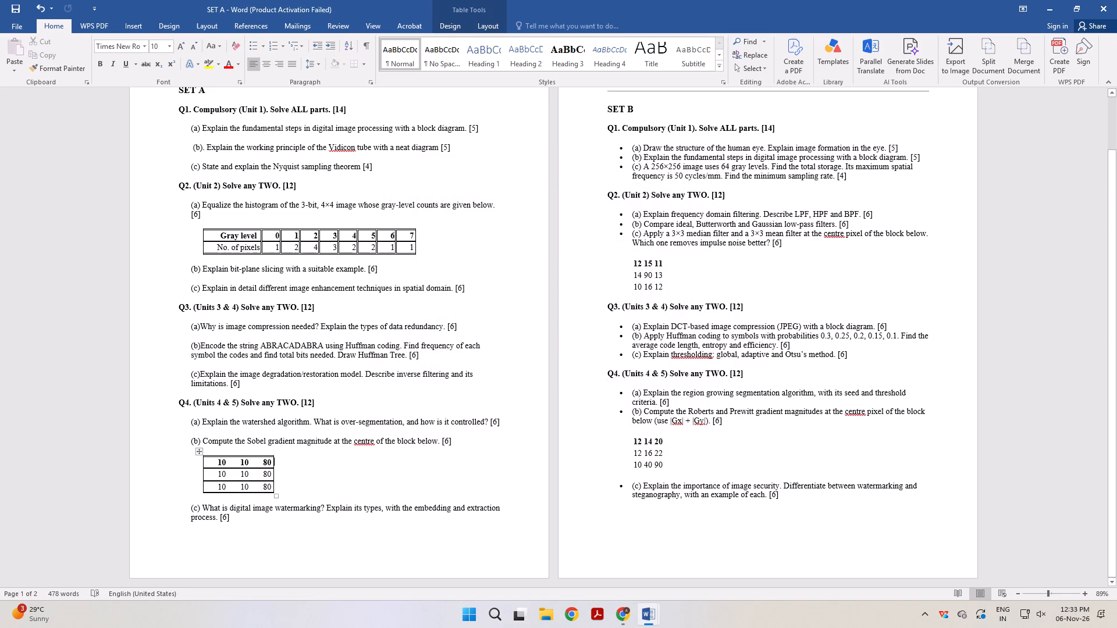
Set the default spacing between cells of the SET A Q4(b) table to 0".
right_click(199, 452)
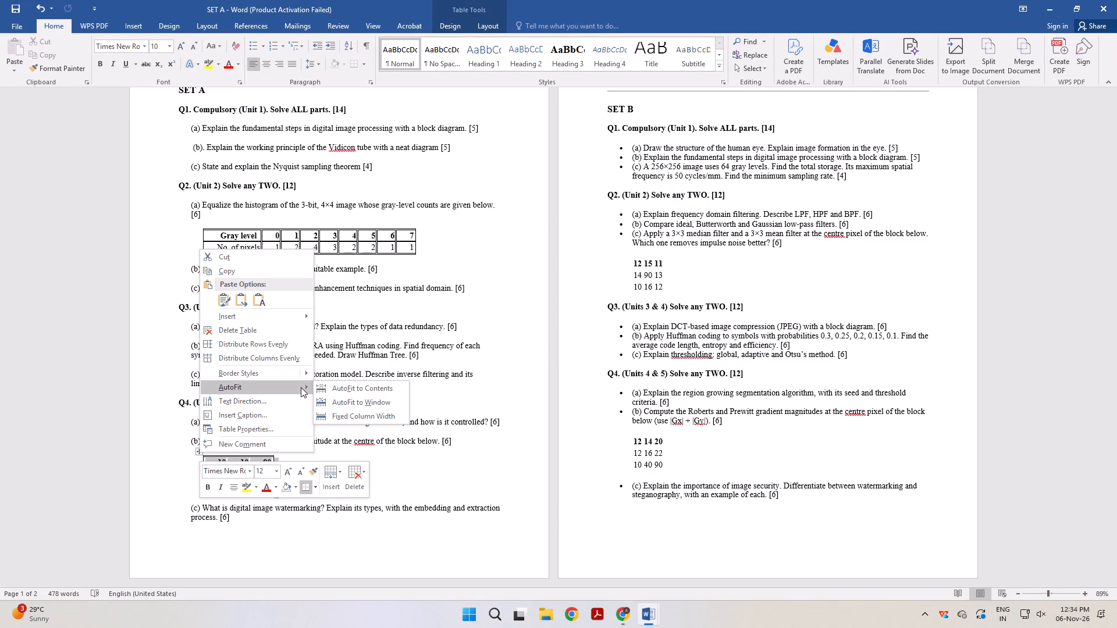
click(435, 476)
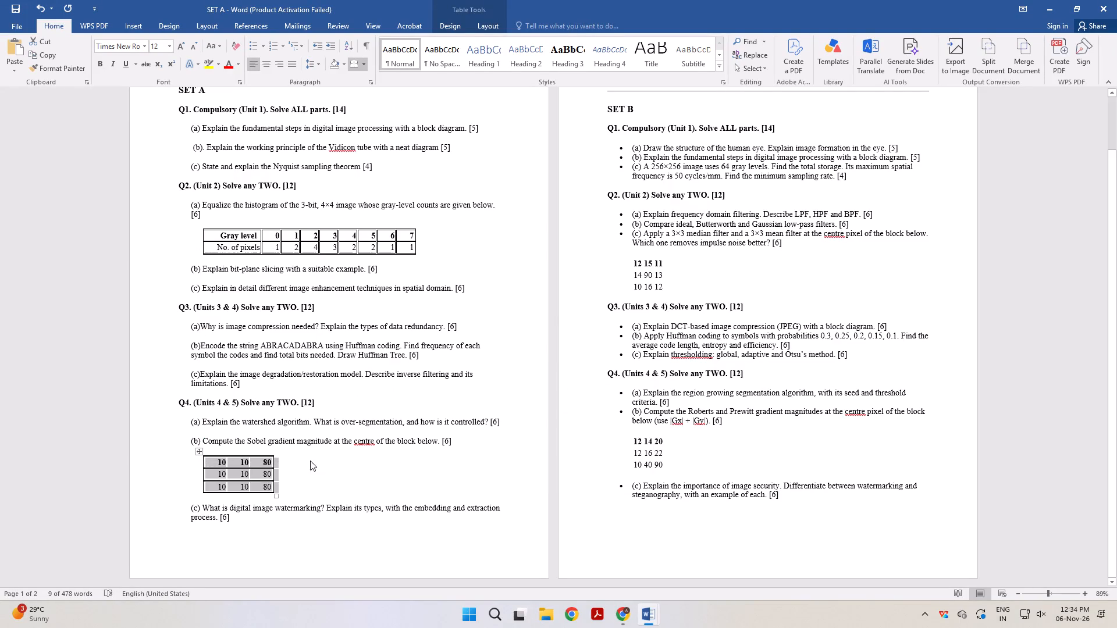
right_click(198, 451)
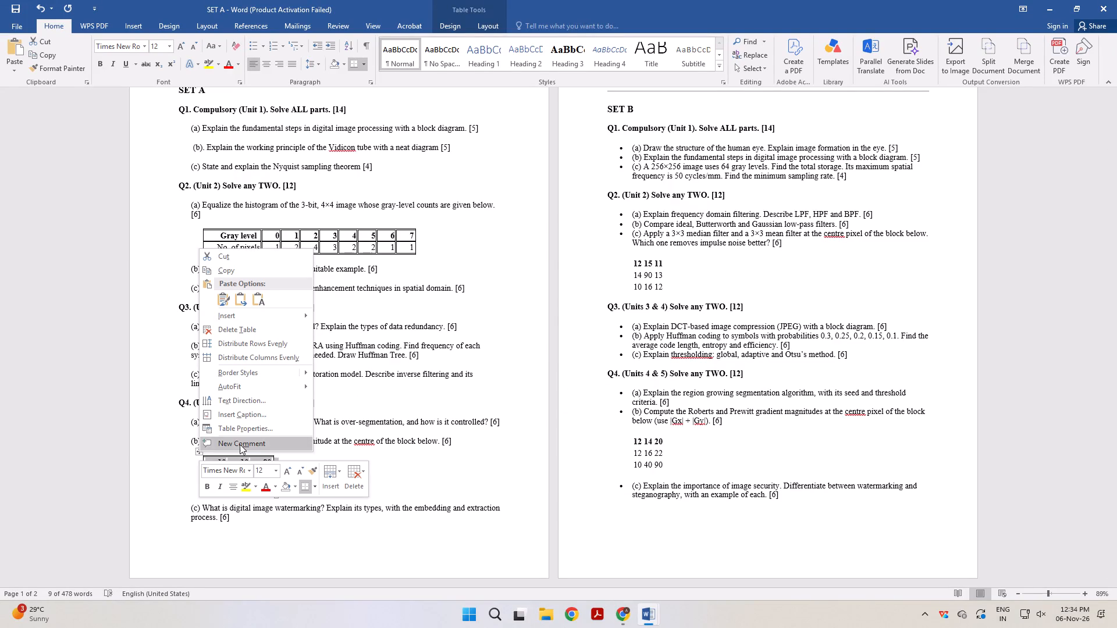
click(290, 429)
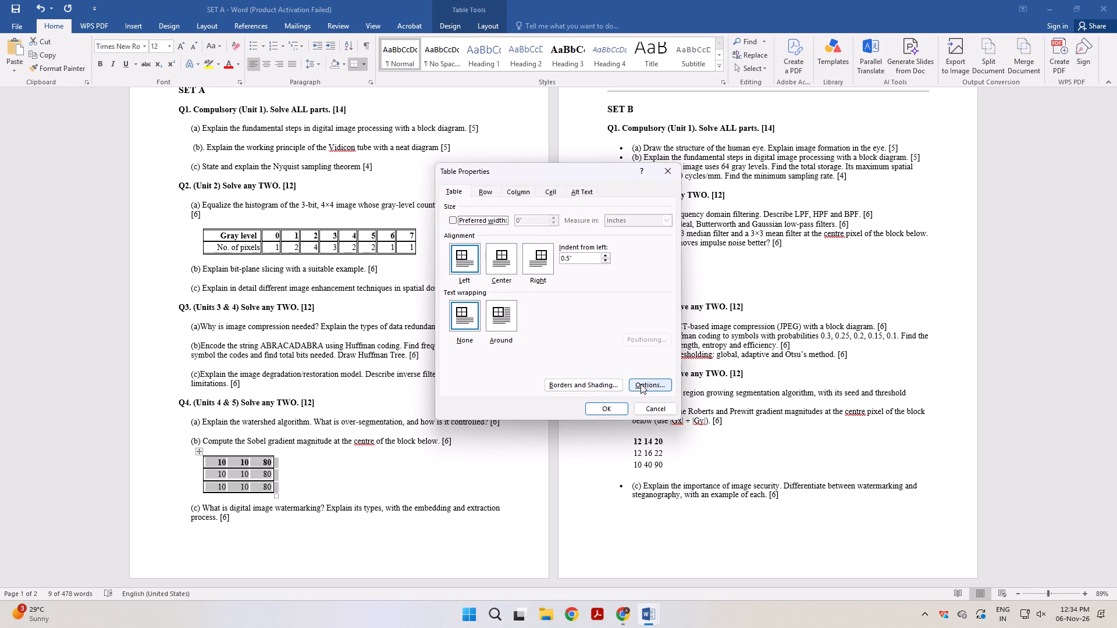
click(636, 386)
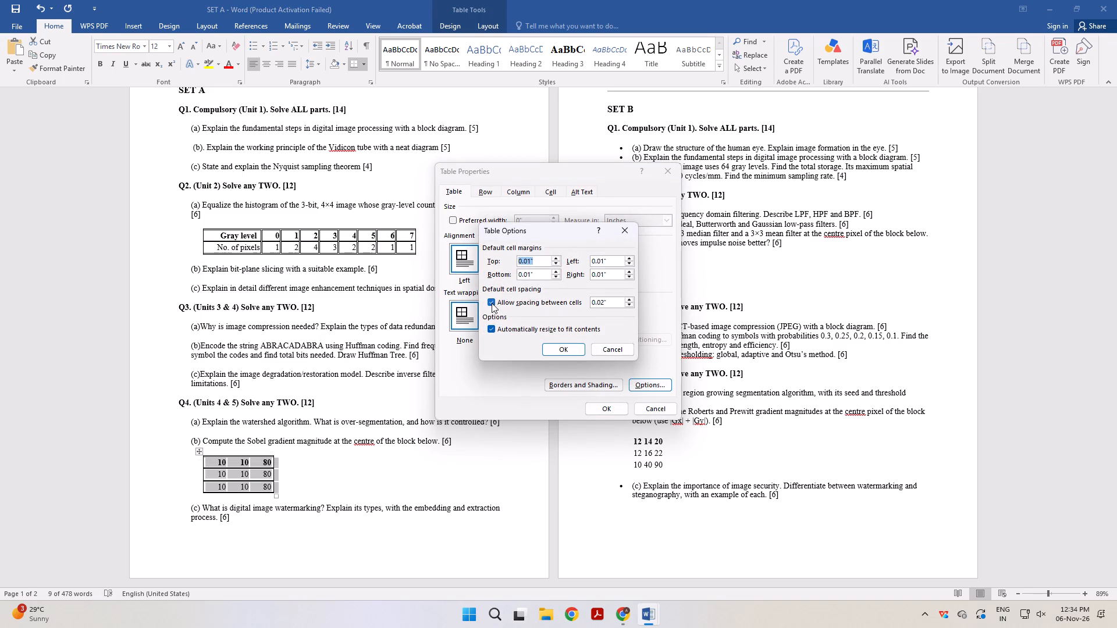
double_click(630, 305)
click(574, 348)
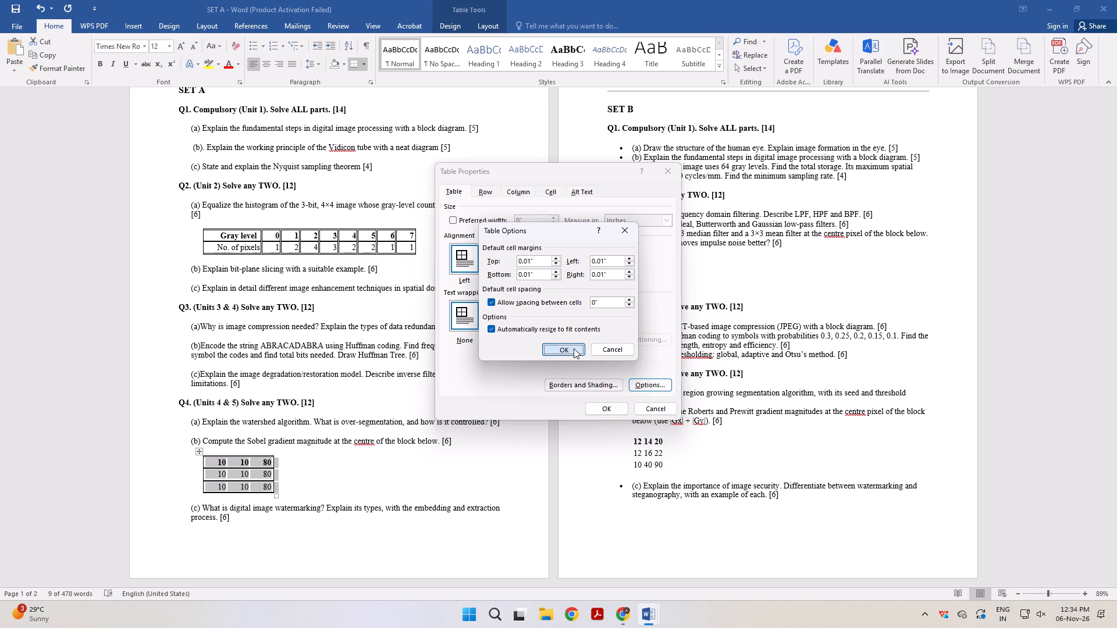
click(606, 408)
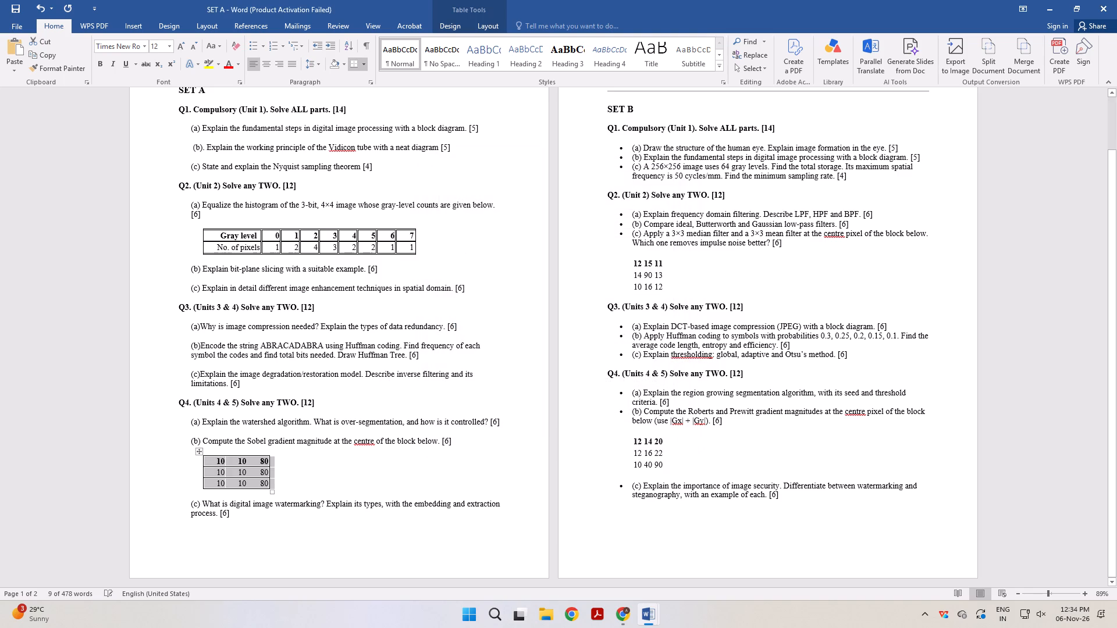
Turn off the option allowing spacing between cells for the SET A Q4(b) table.
right_click(198, 452)
click(270, 430)
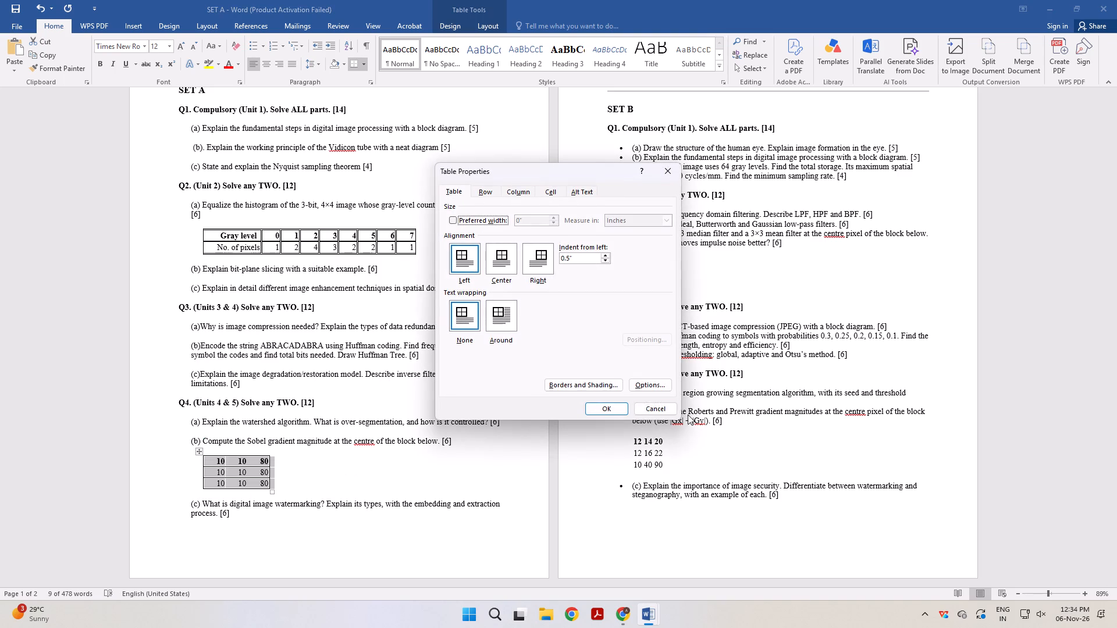
click(654, 384)
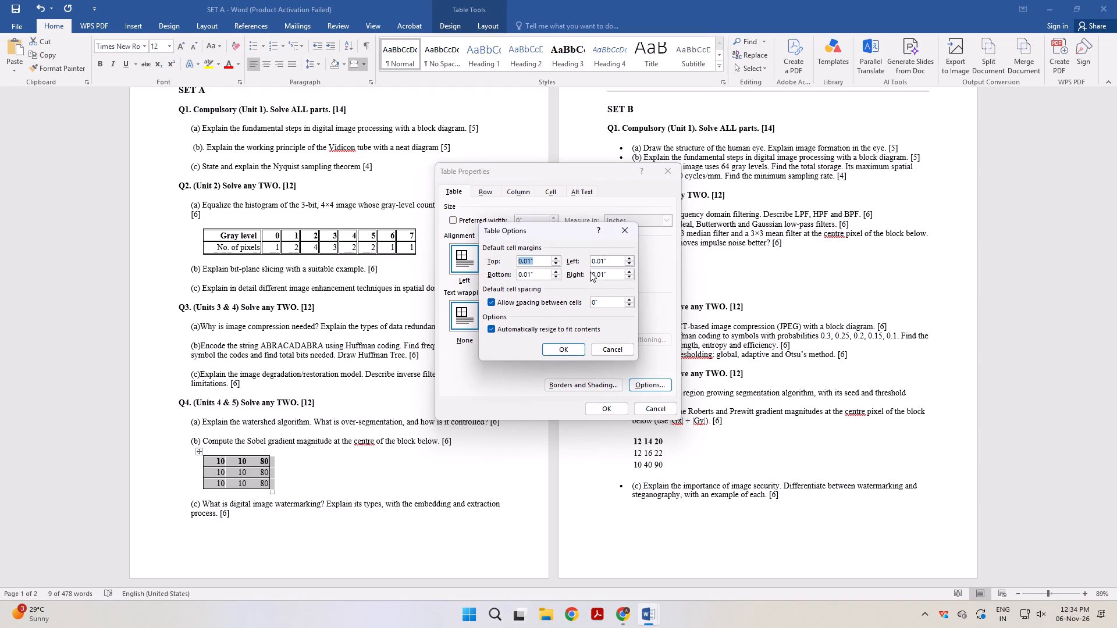
click(492, 302)
click(567, 351)
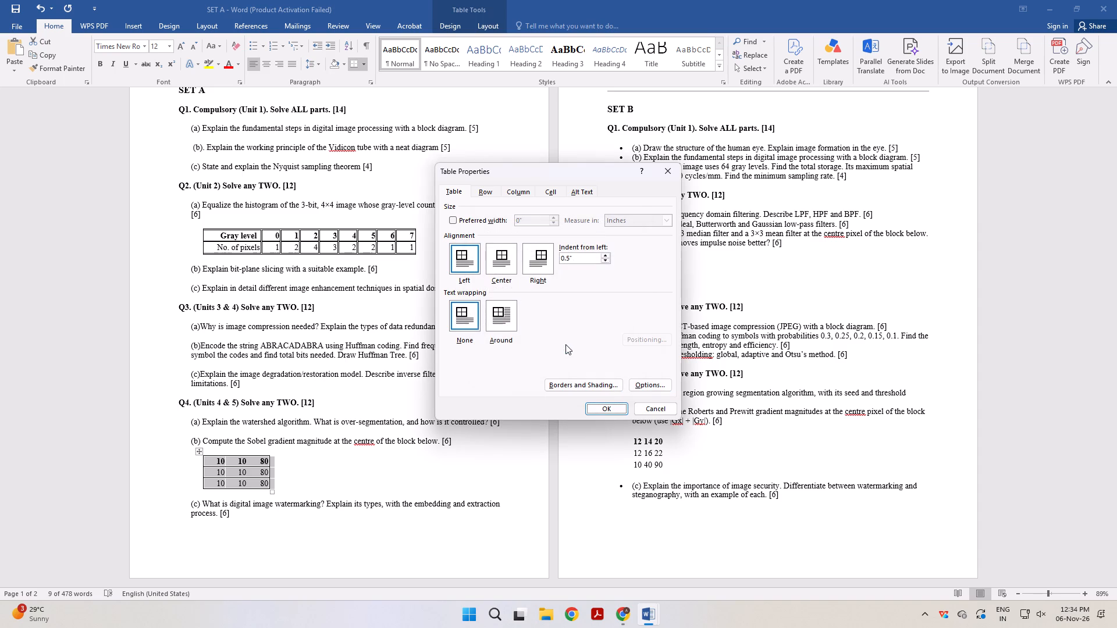
click(618, 408)
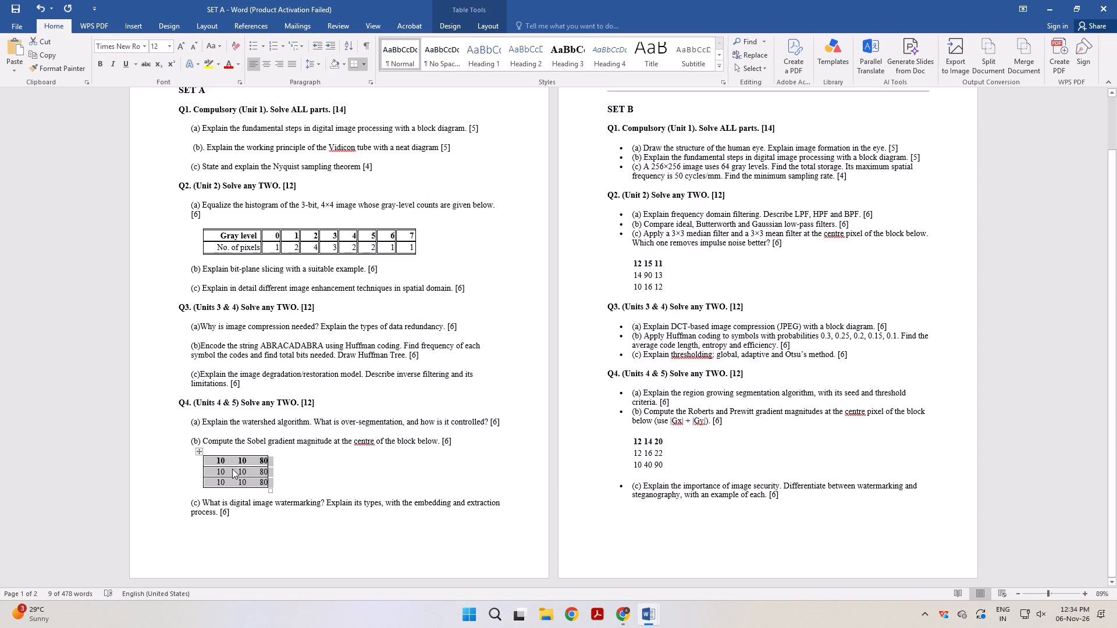
click(387, 486)
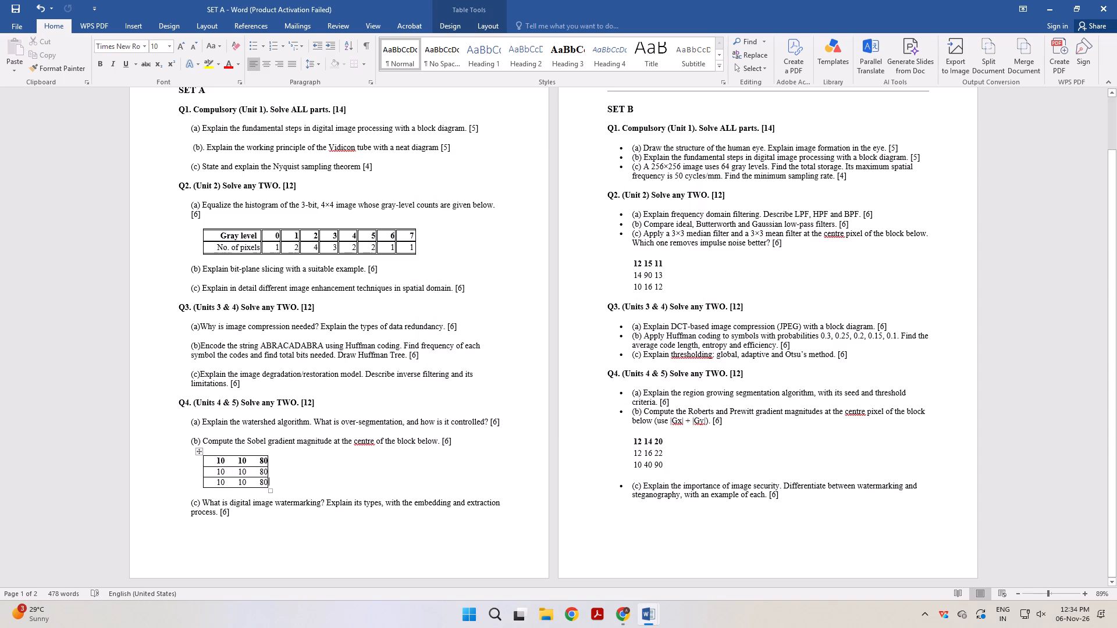
Turn off the option allowing spacing between cells for the gray-level table under SET A Q2(a).
click(207, 234)
right_click(198, 224)
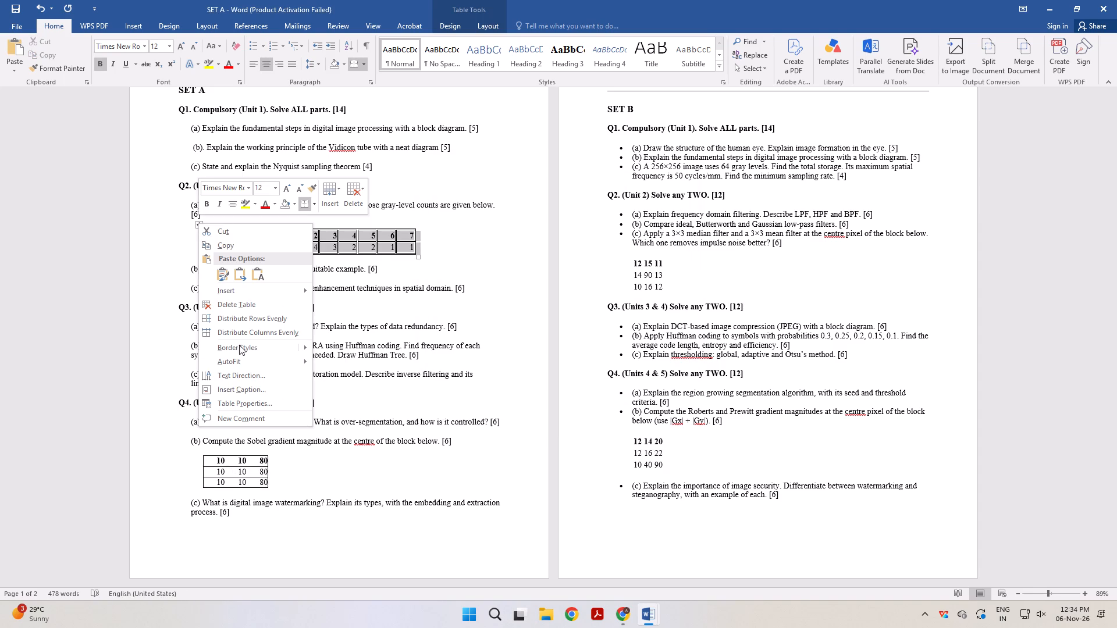
click(245, 402)
click(648, 386)
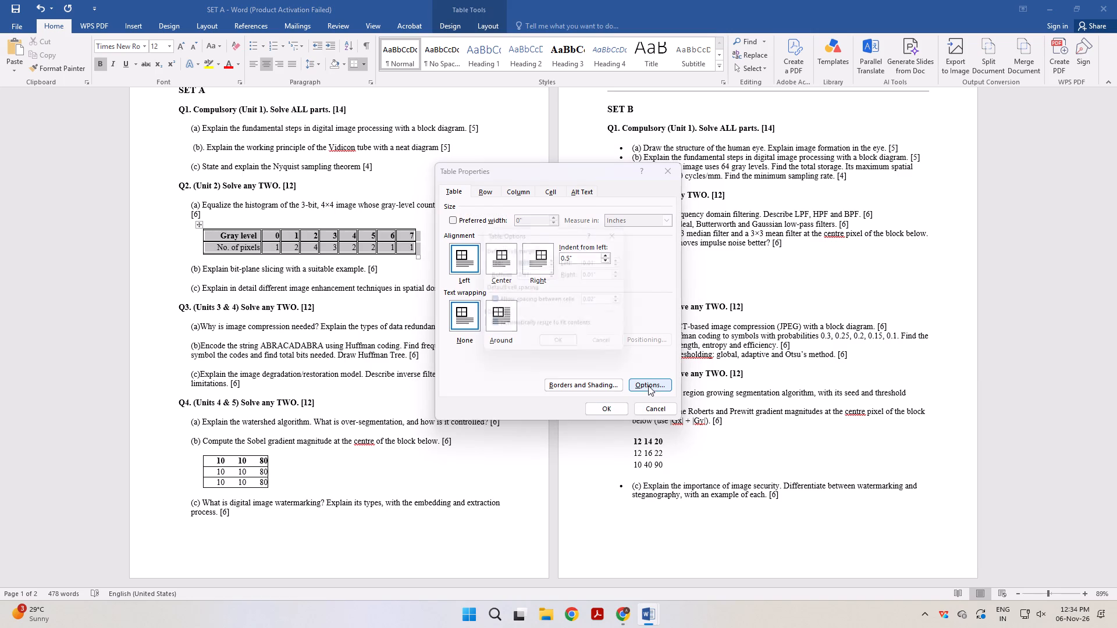
click(493, 304)
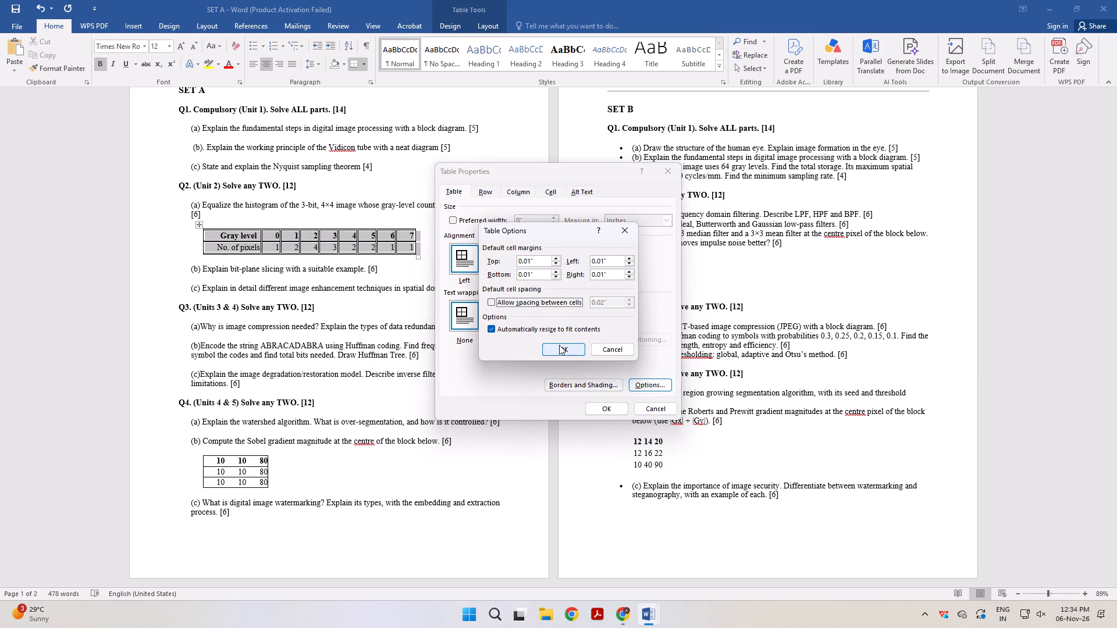
click(563, 348)
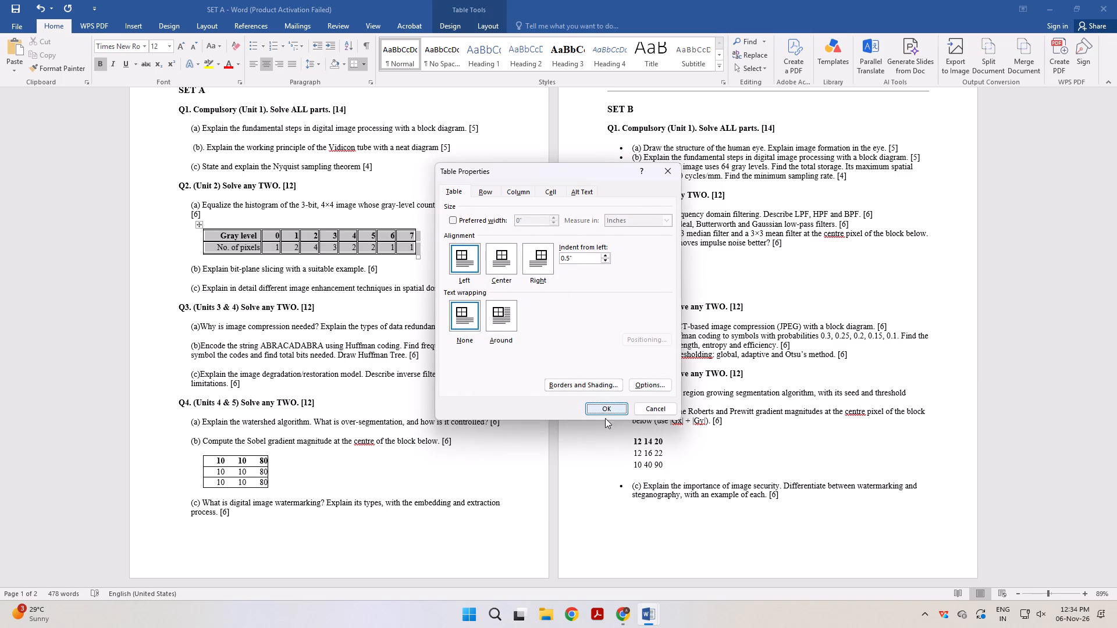
click(607, 410)
click(465, 273)
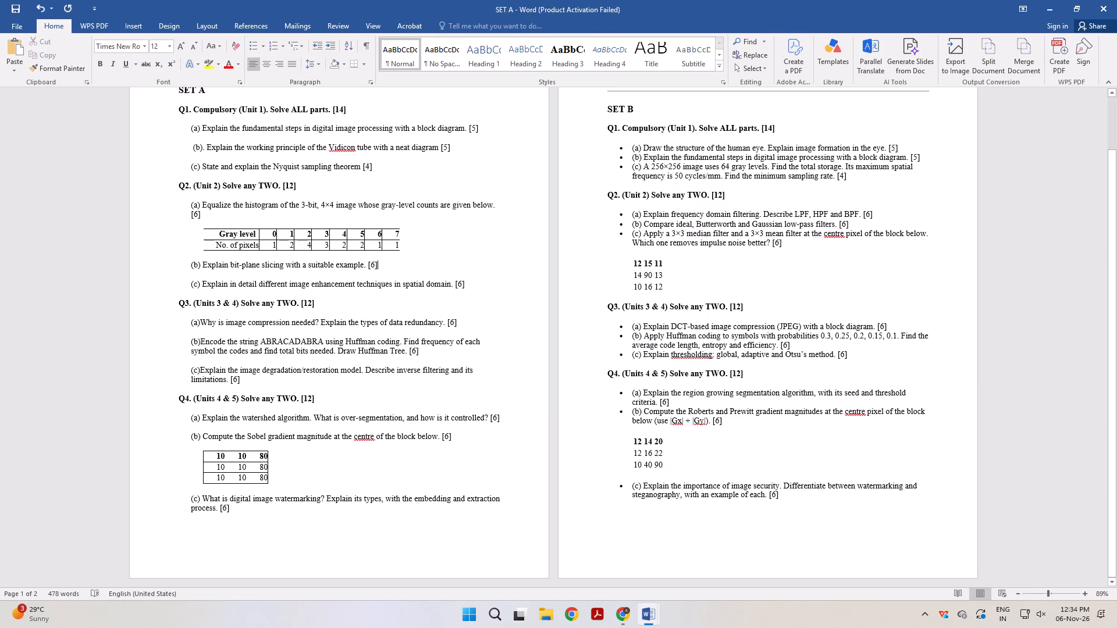
Apply borders to the whole SET A Q2(a) gray-level table using the All setting.
click(198, 227)
right_click(198, 227)
click(263, 405)
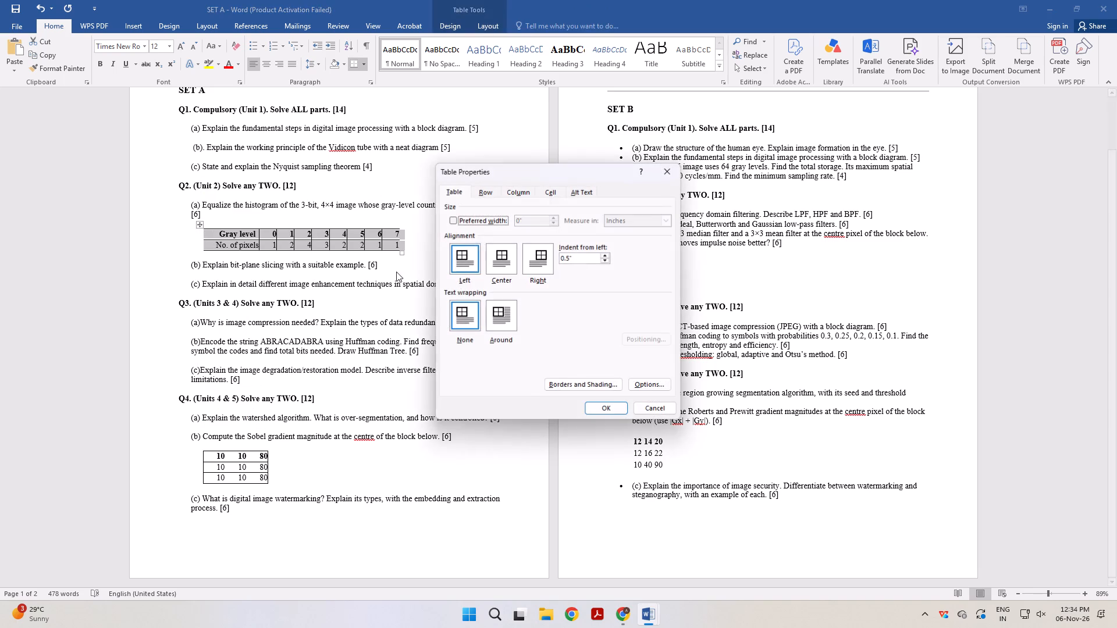
click(548, 191)
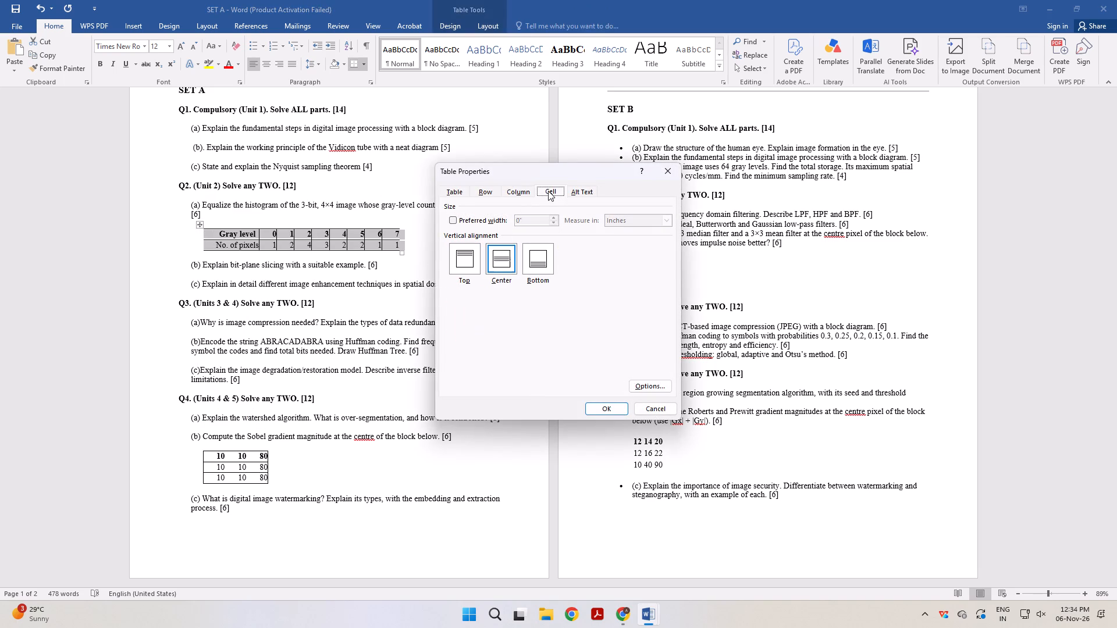
click(454, 190)
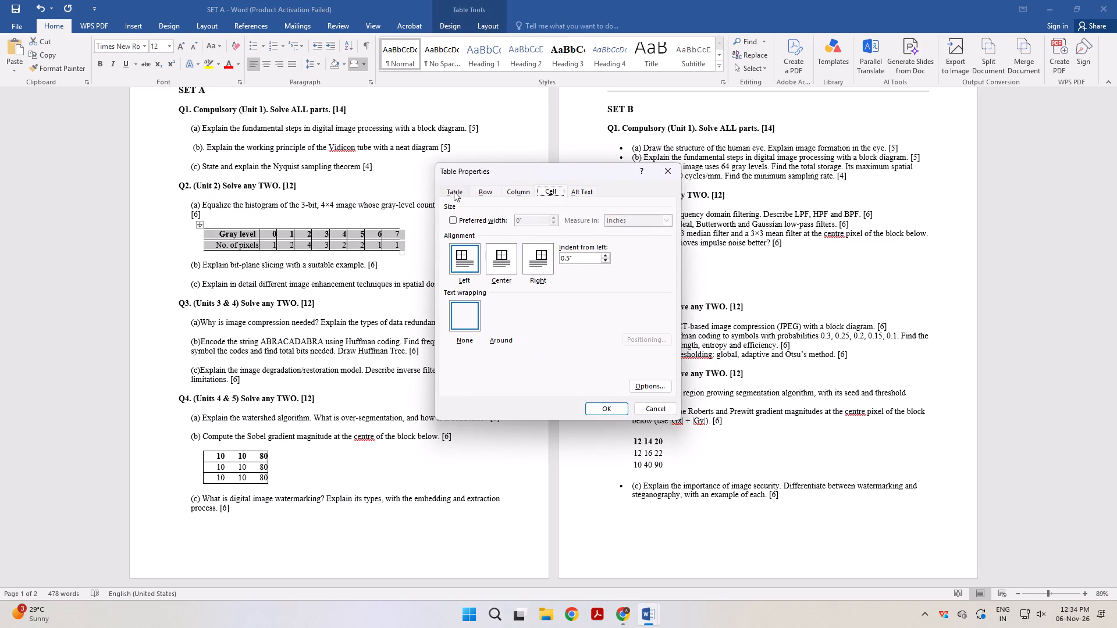
click(600, 384)
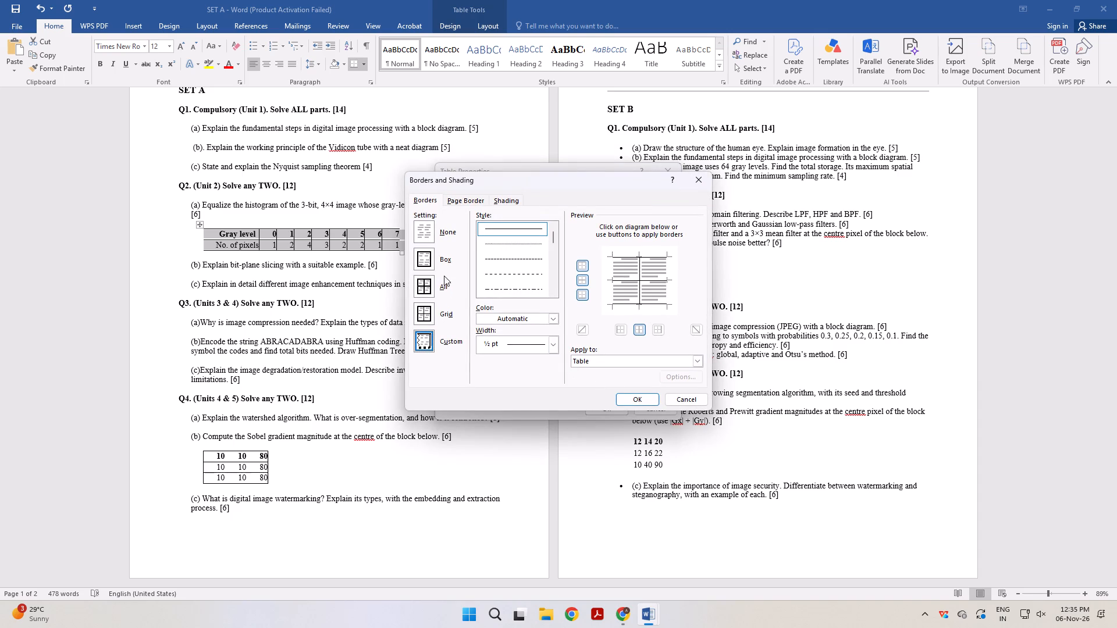
click(427, 290)
click(638, 398)
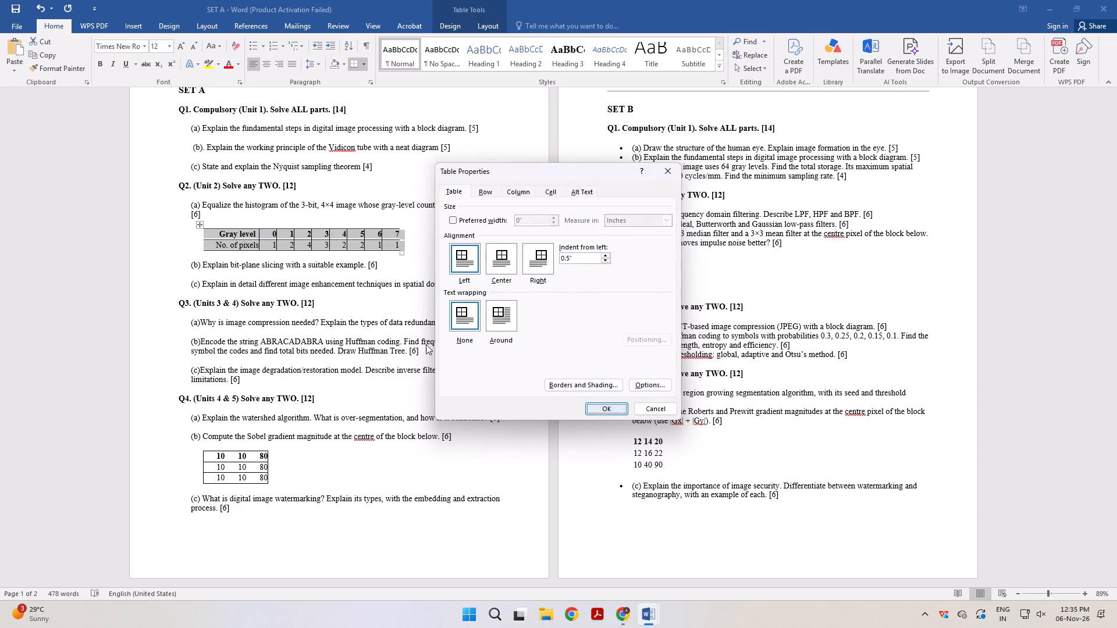
click(615, 409)
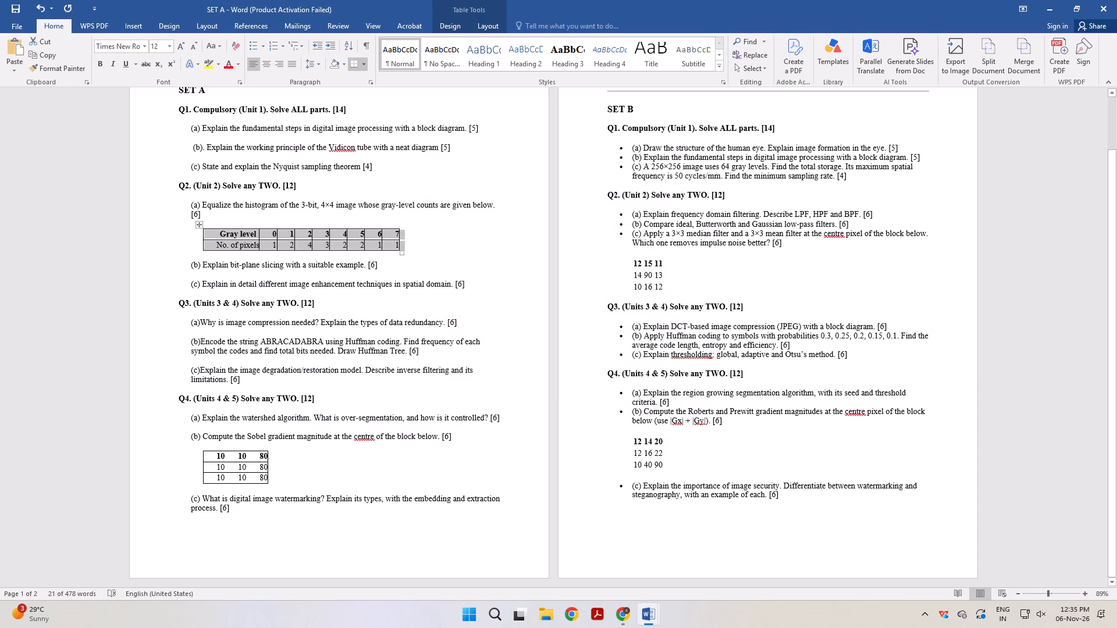
Centre the SET A Q2(a) gray-level table horizontally on the page.
click(265, 66)
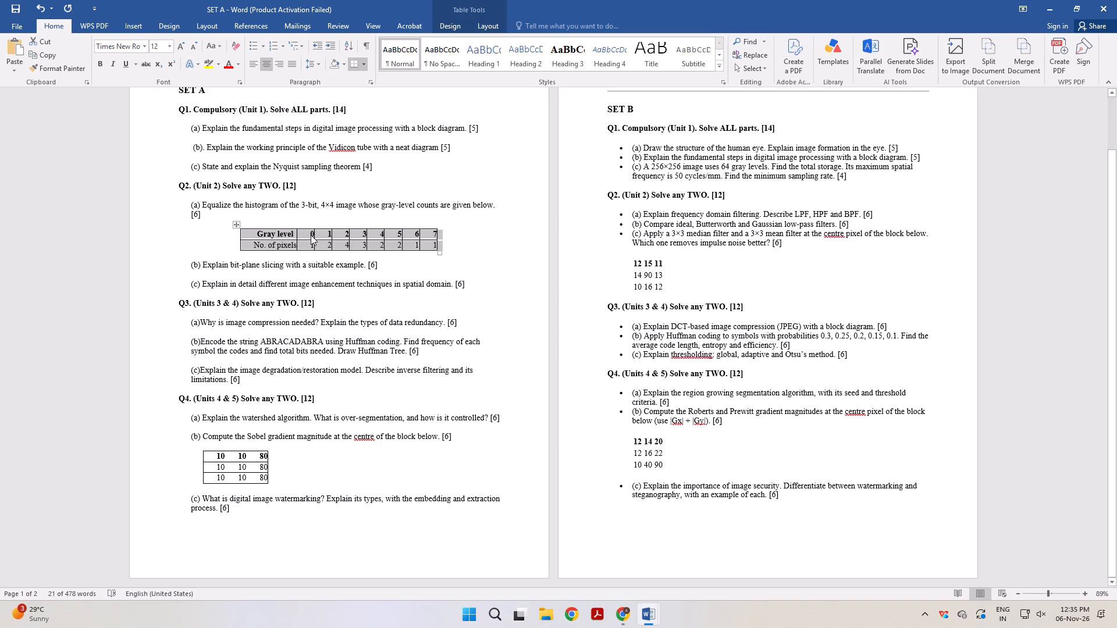
click(348, 256)
click(421, 314)
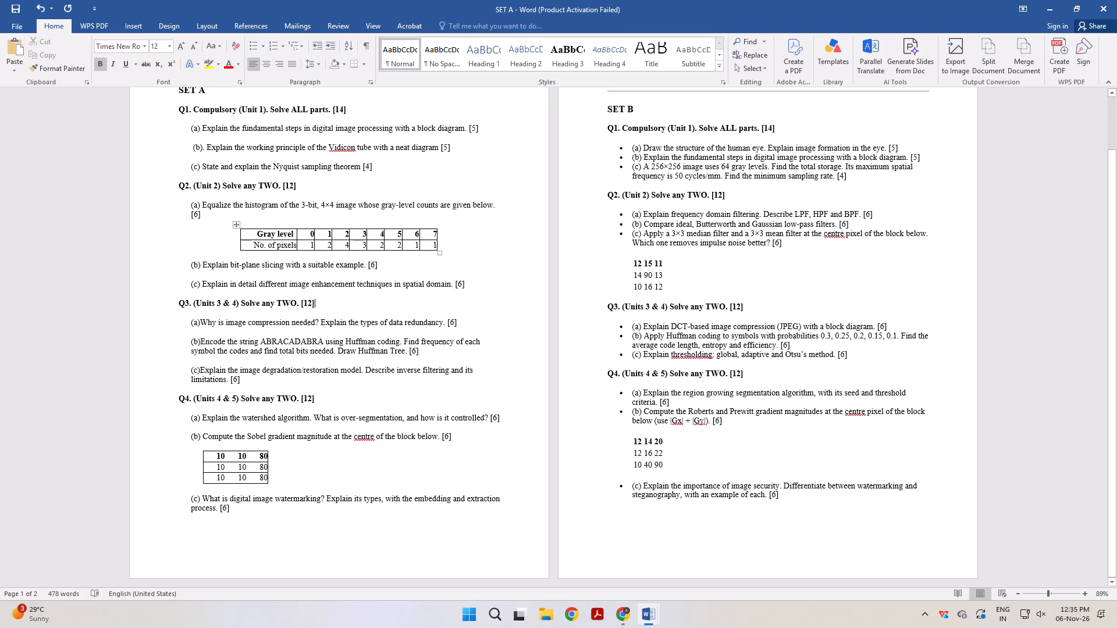
Try to centre the numbers in the SET A Q2(a) table horizontally, and set their cells' vertical alignment to Center.
drag(303, 233, 427, 242)
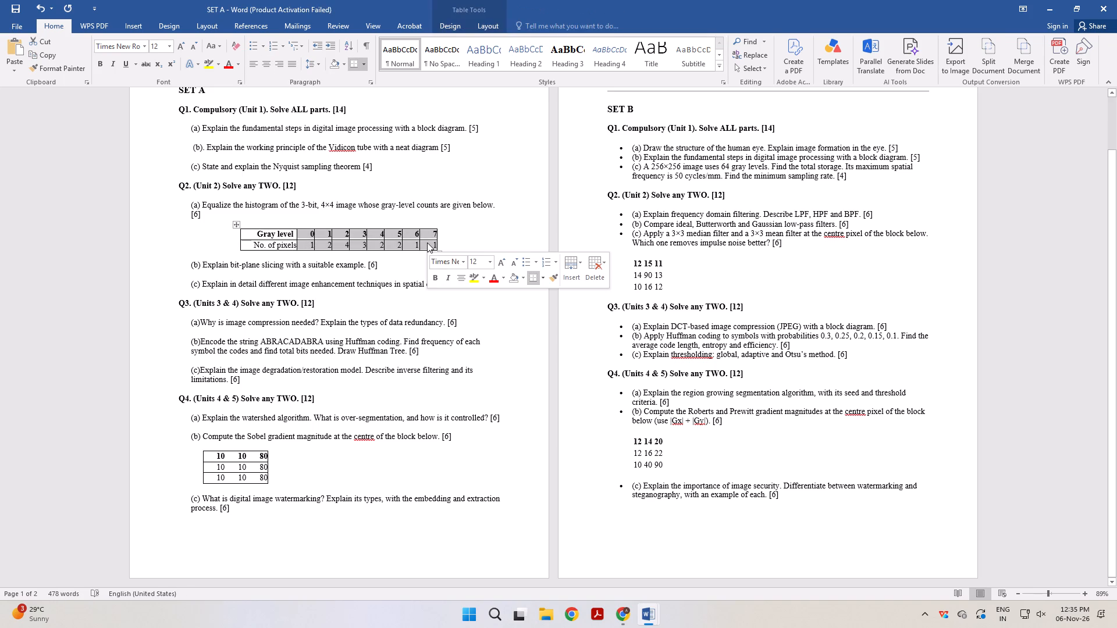
double_click(265, 62)
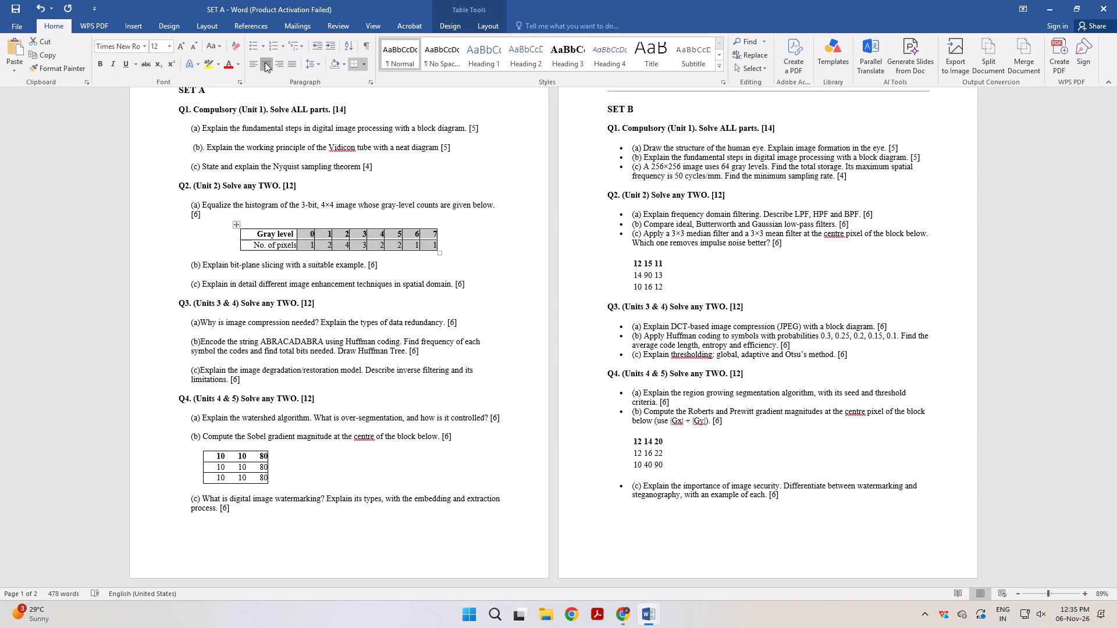
right_click(304, 235)
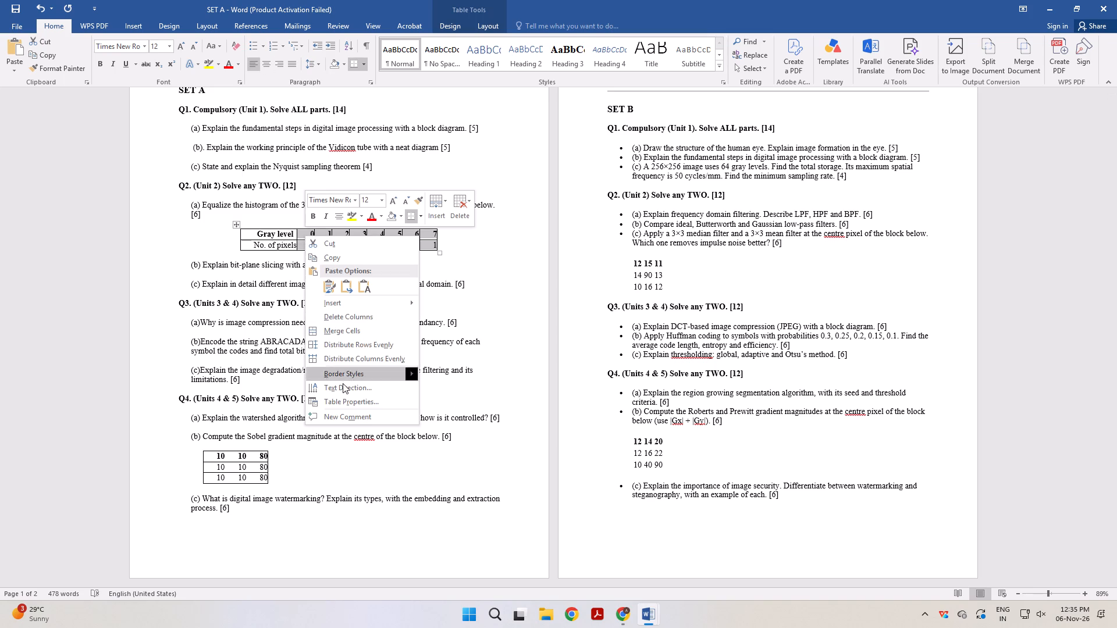
click(348, 401)
click(557, 190)
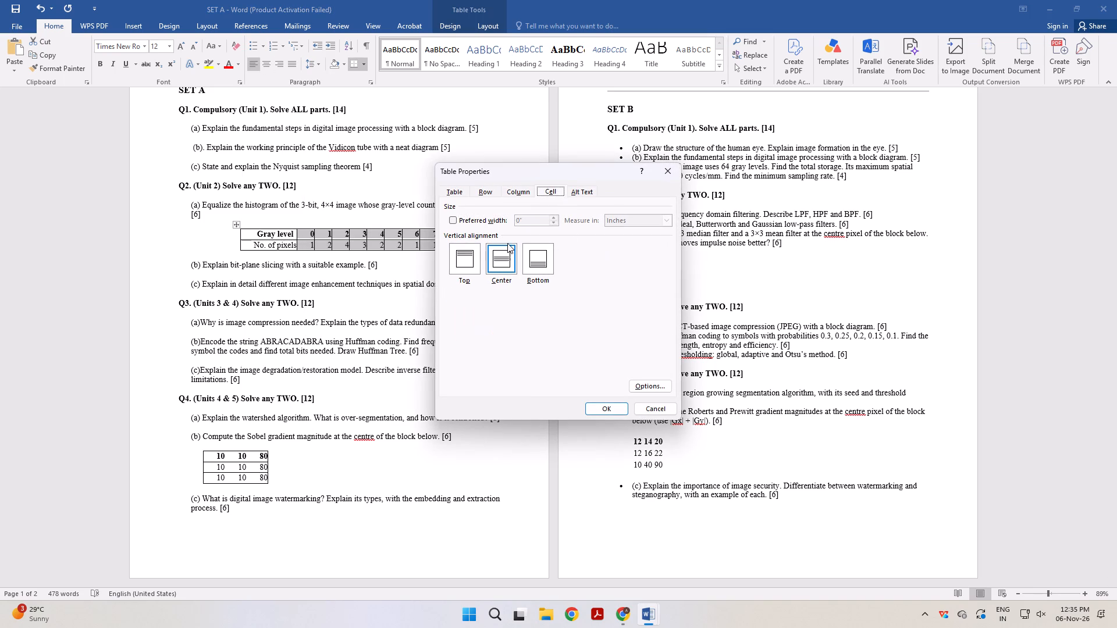
click(499, 258)
click(602, 406)
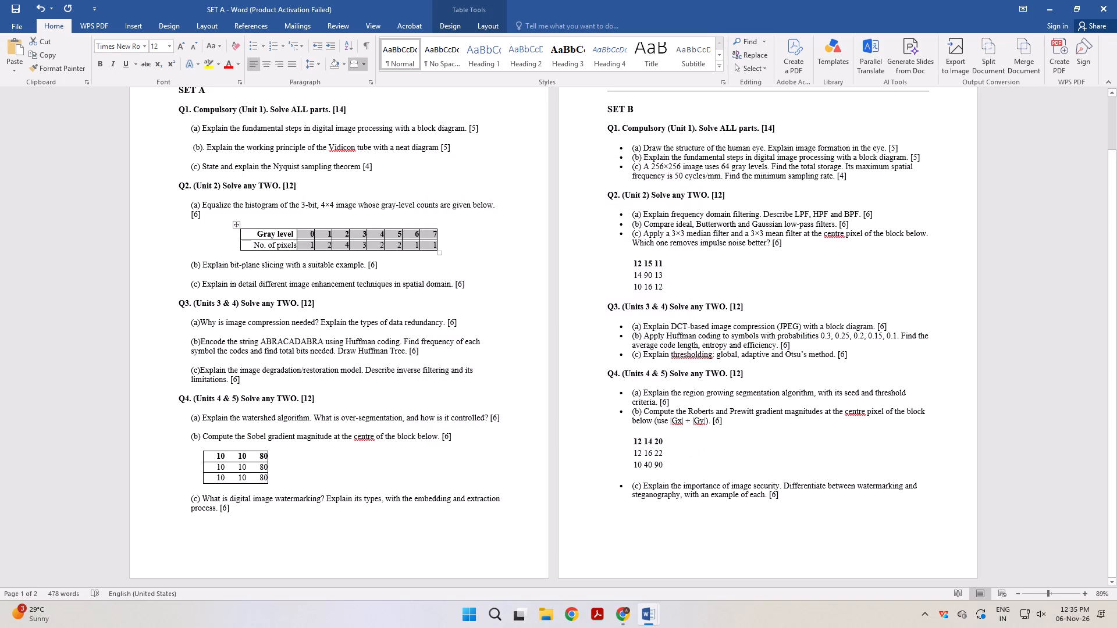
click(362, 256)
Remove the indent before each number from 0 to 7 in the Gray level row of the SET A Q2(a) table.
click(309, 234)
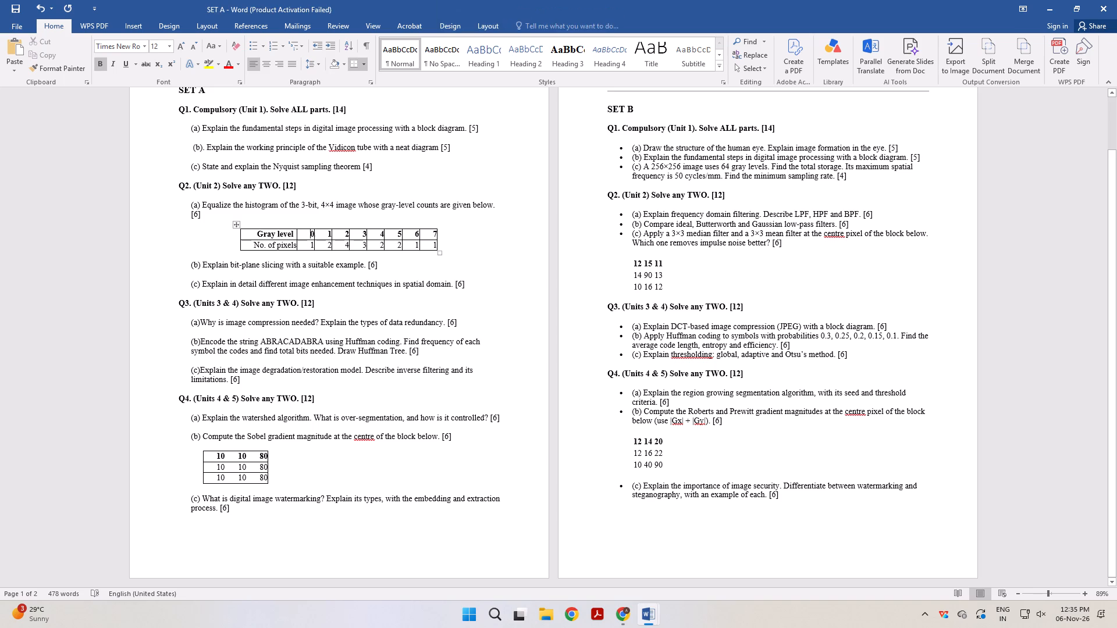
key(BackSpace)
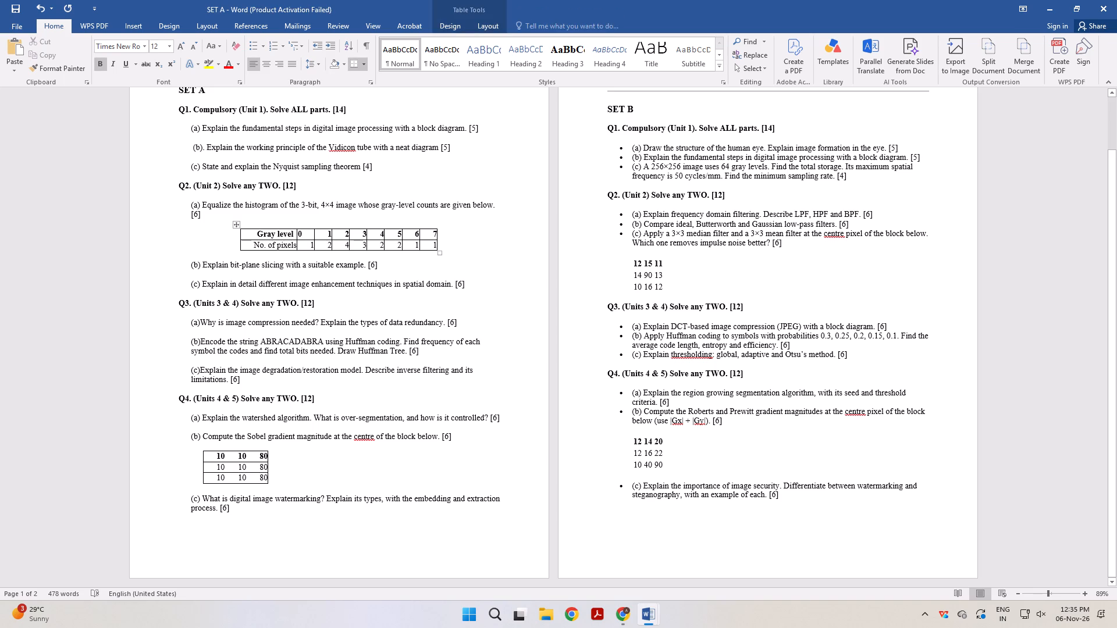
click(325, 232)
key(BackSpace)
click(343, 233)
key(BackSpace)
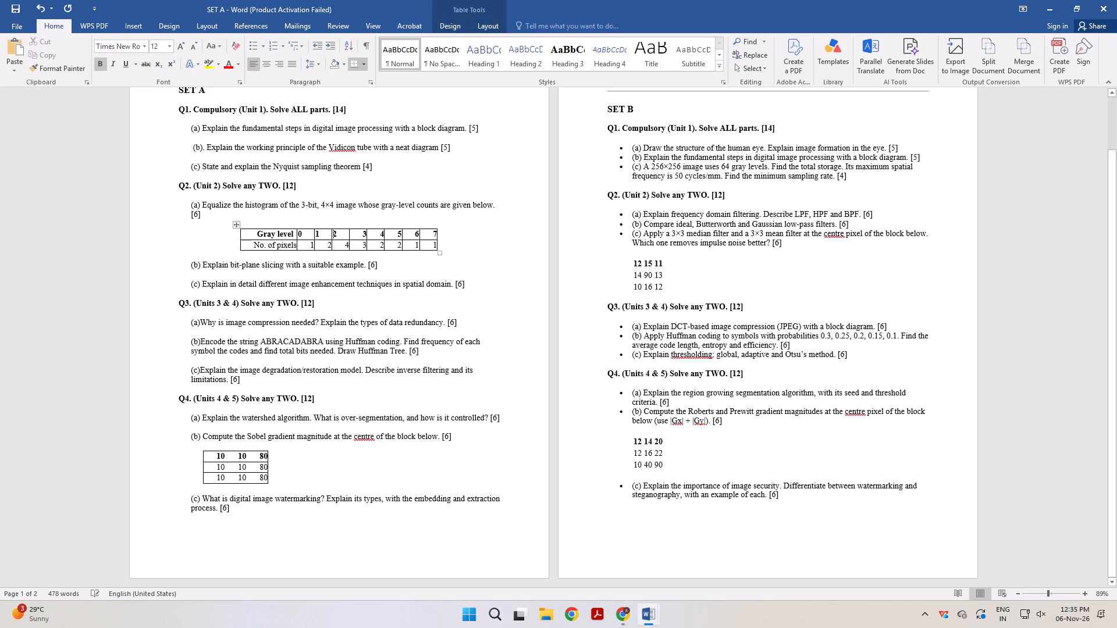
click(364, 236)
key(BackSpace)
click(375, 234)
key(BackSpace)
click(389, 233)
key(BackSpace)
click(417, 235)
click(409, 233)
key(BackSpace)
click(427, 234)
key(BackSpace)
Remove the indent before each number in the No. of pixels row of the SET A Q2(a) table.
click(308, 246)
key(BackSpace)
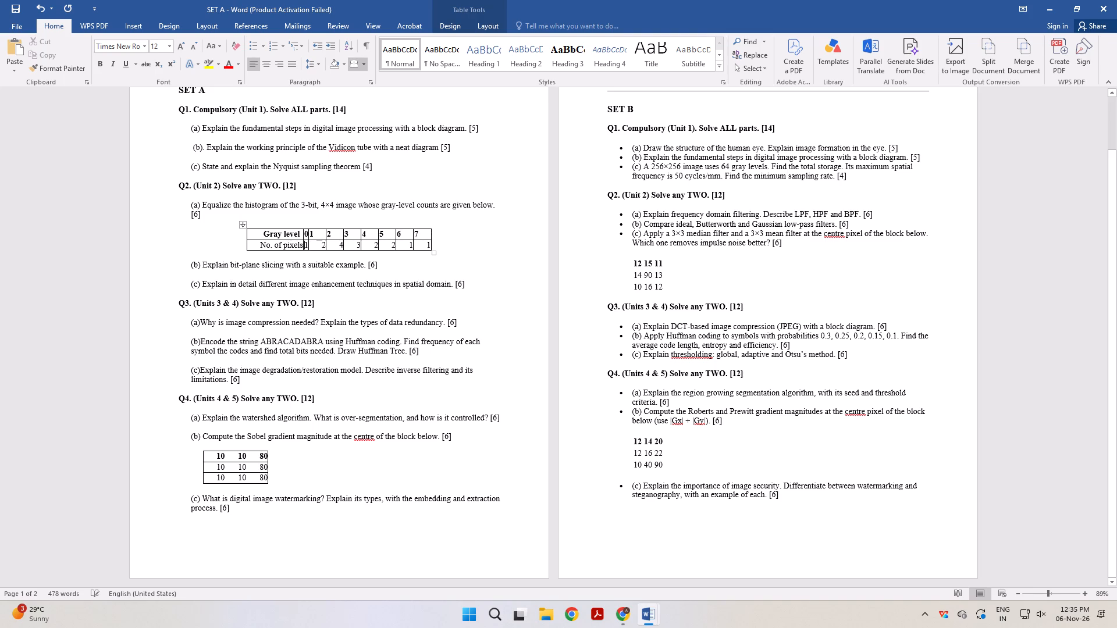
click(320, 245)
key(BackSpace)
click(332, 245)
key(BackSpace)
click(341, 245)
key(BackSpace)
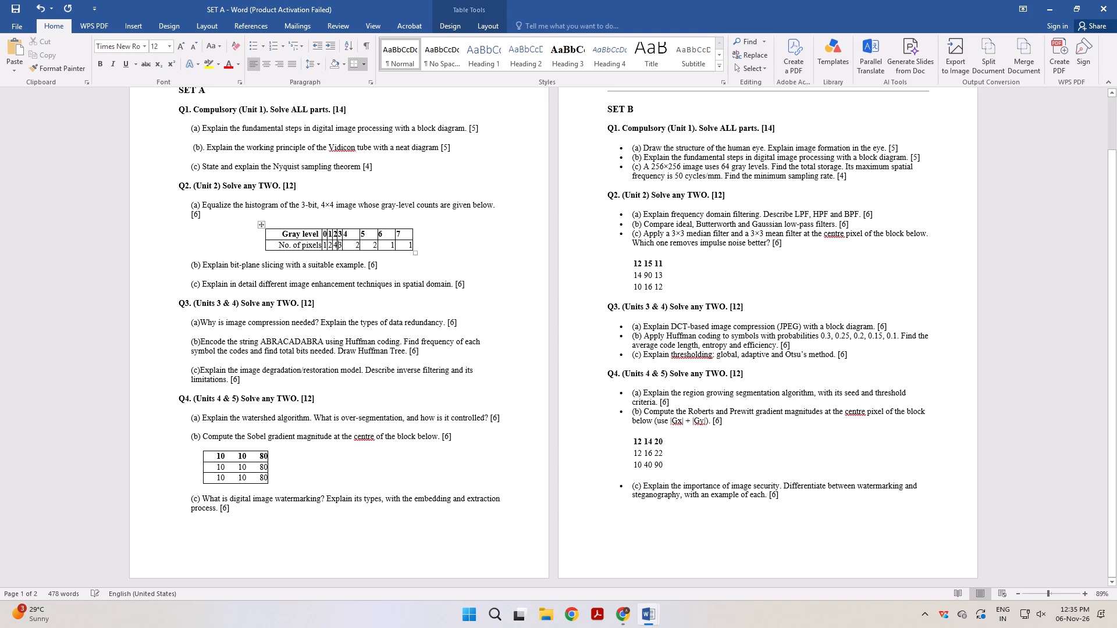
click(350, 245)
key(BackSpace)
click(359, 245)
key(BackSpace)
click(370, 245)
key(BackSpace)
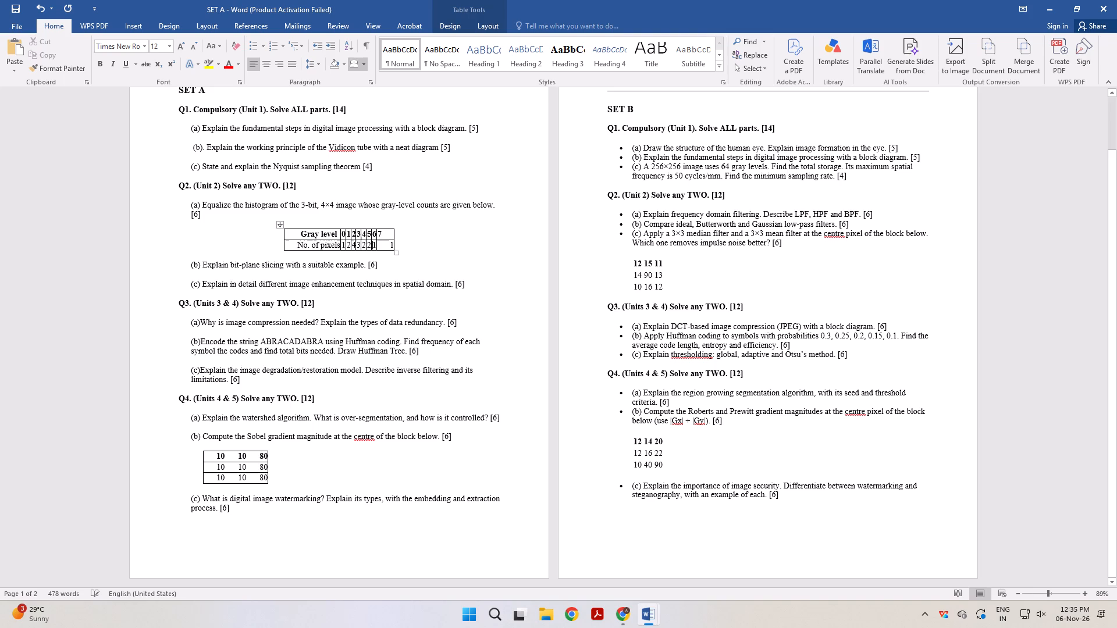
click(380, 245)
key(BackSpace)
click(443, 249)
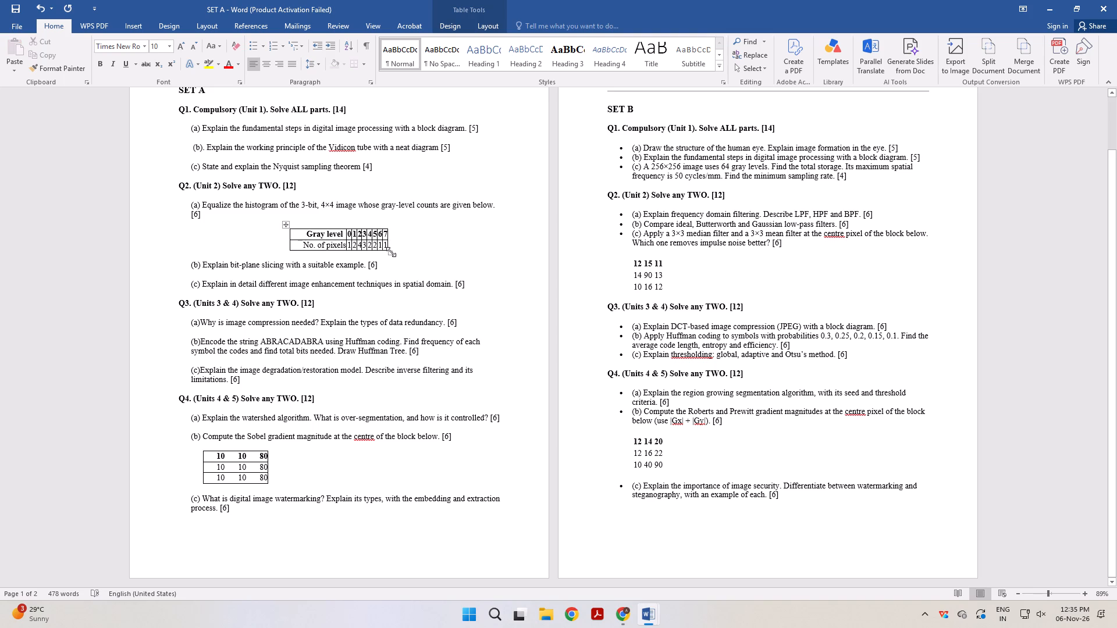
Enlarge the SET A Q2(a) gray-level table proportionally, making its columns wider and its rows taller.
drag(390, 252, 482, 256)
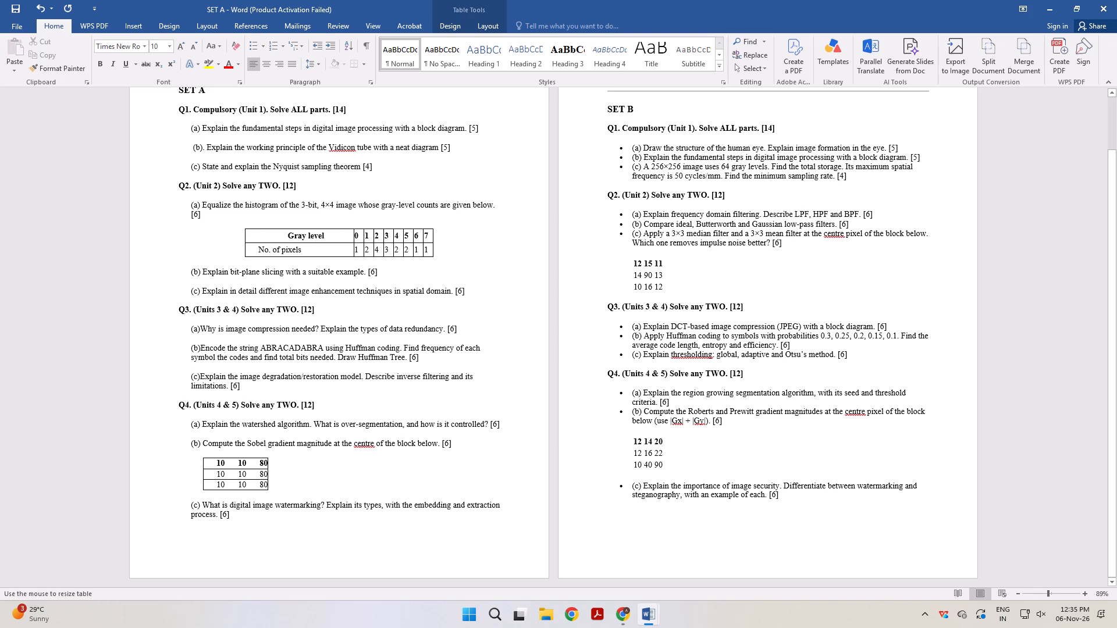
drag(482, 256, 521, 261)
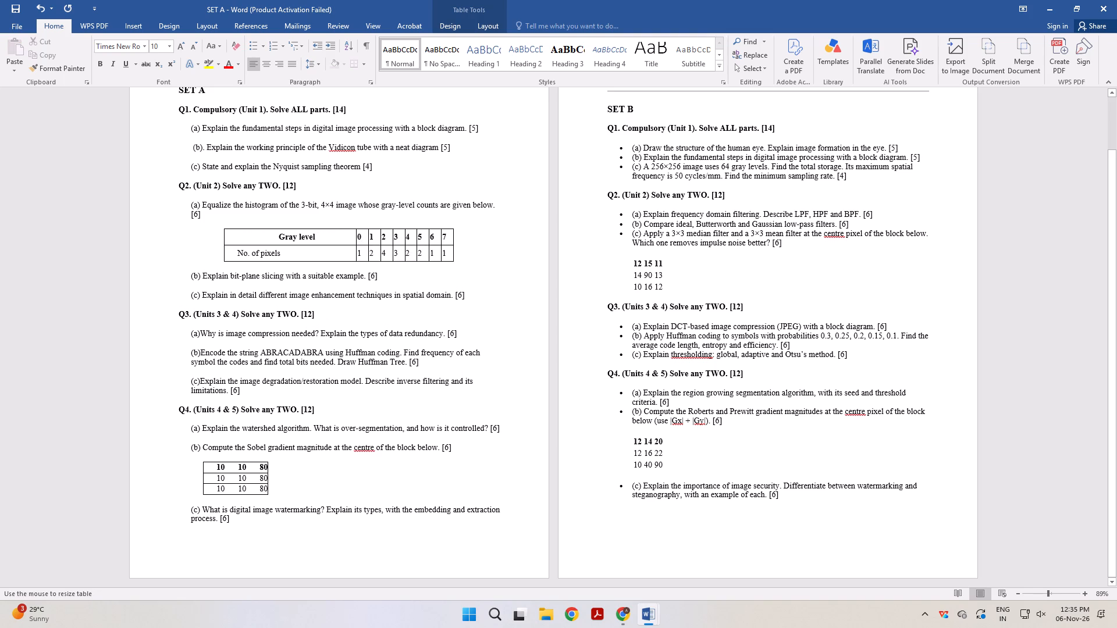
drag(521, 261, 530, 259)
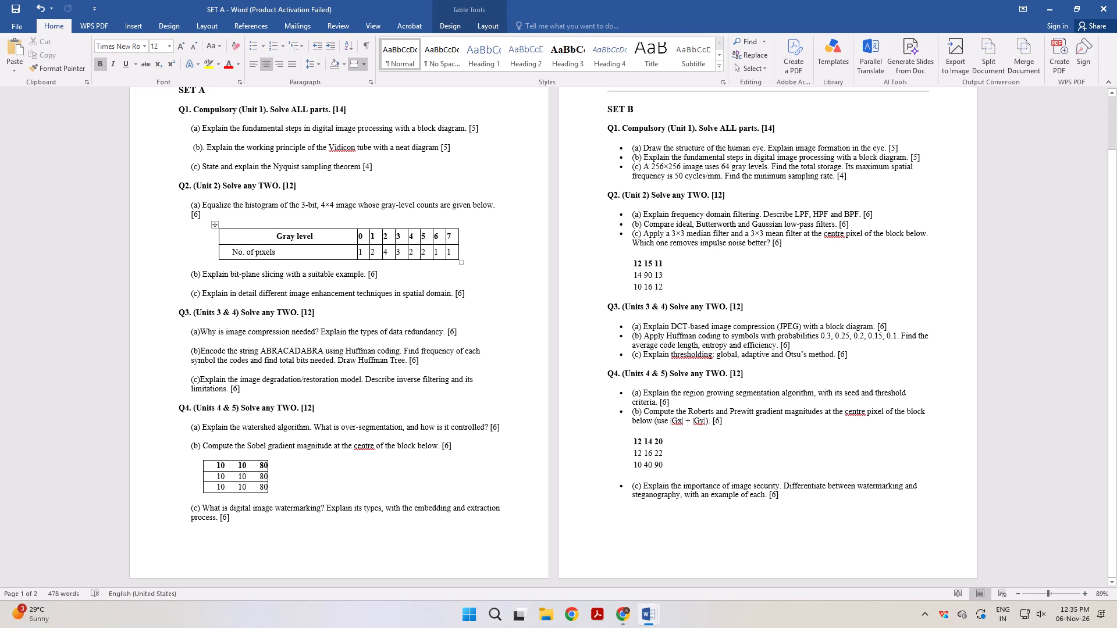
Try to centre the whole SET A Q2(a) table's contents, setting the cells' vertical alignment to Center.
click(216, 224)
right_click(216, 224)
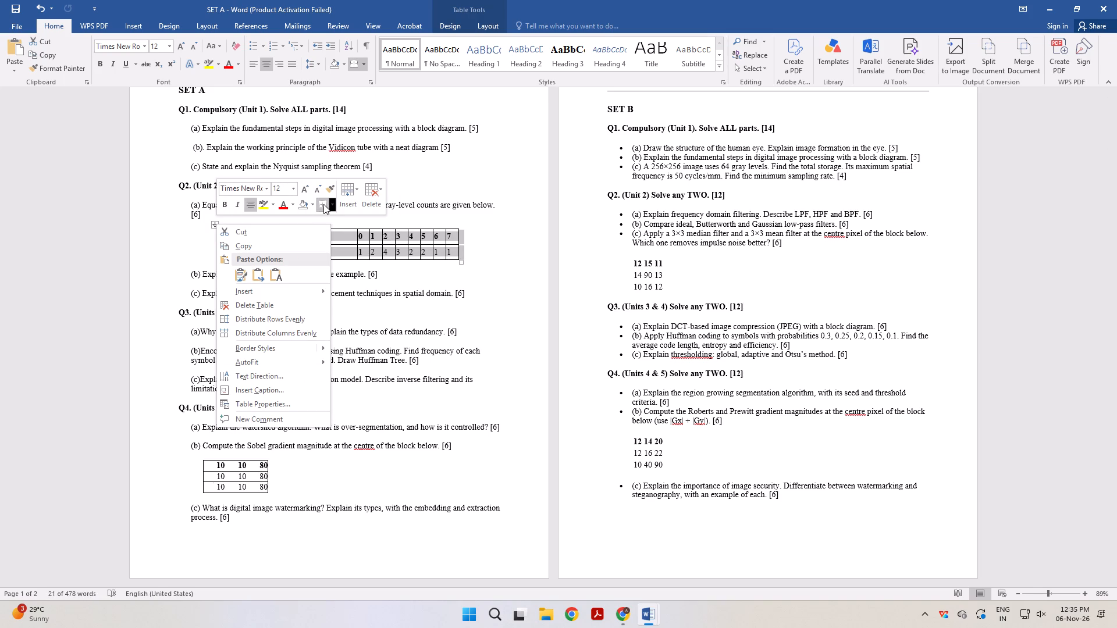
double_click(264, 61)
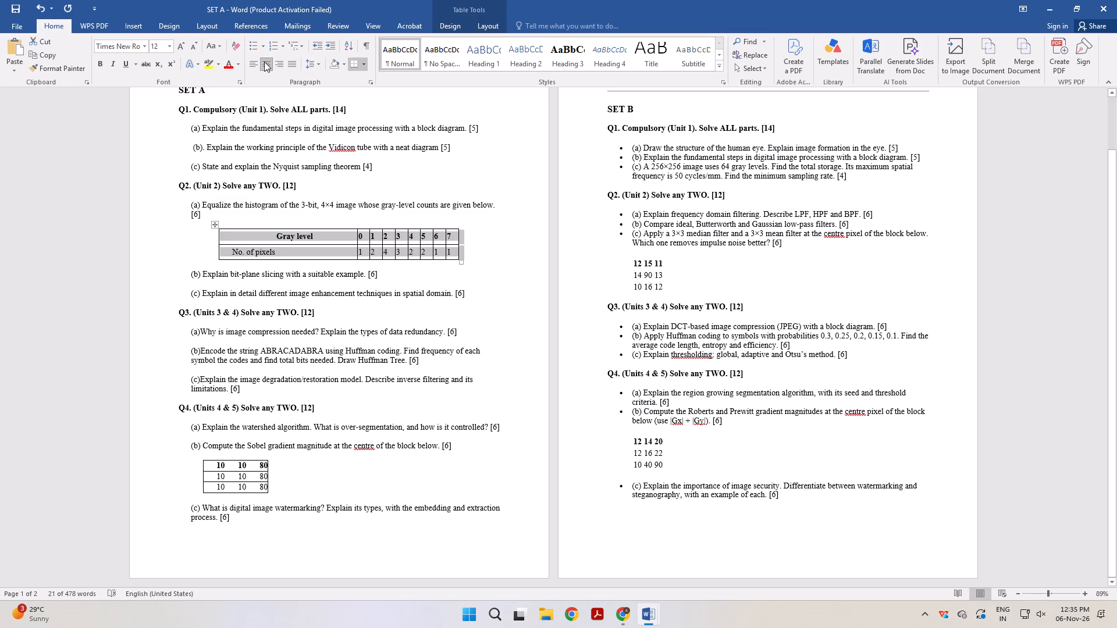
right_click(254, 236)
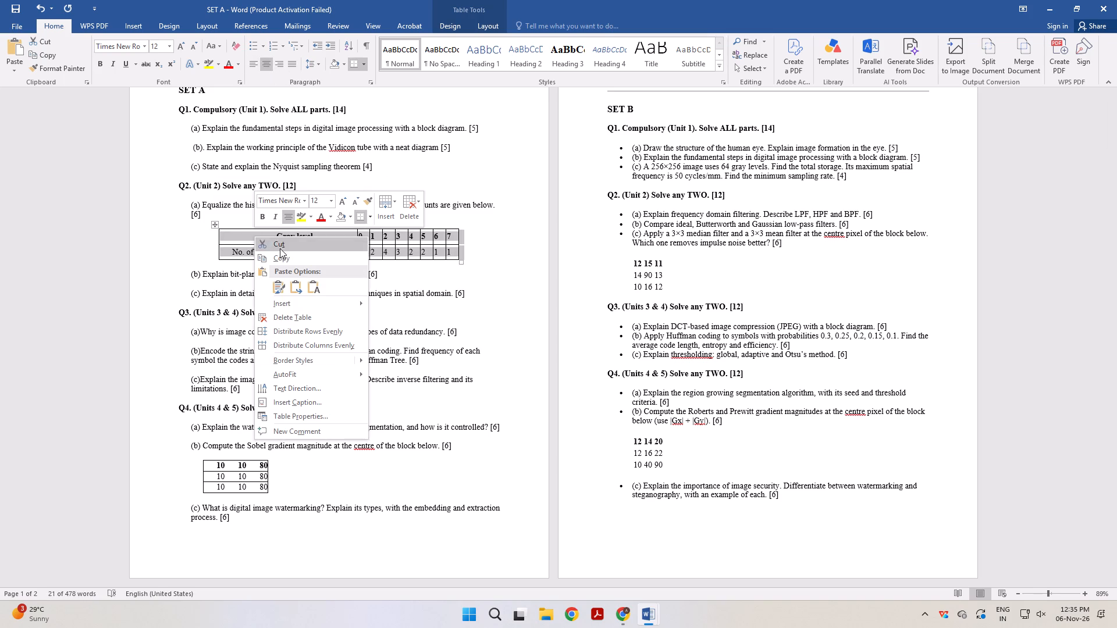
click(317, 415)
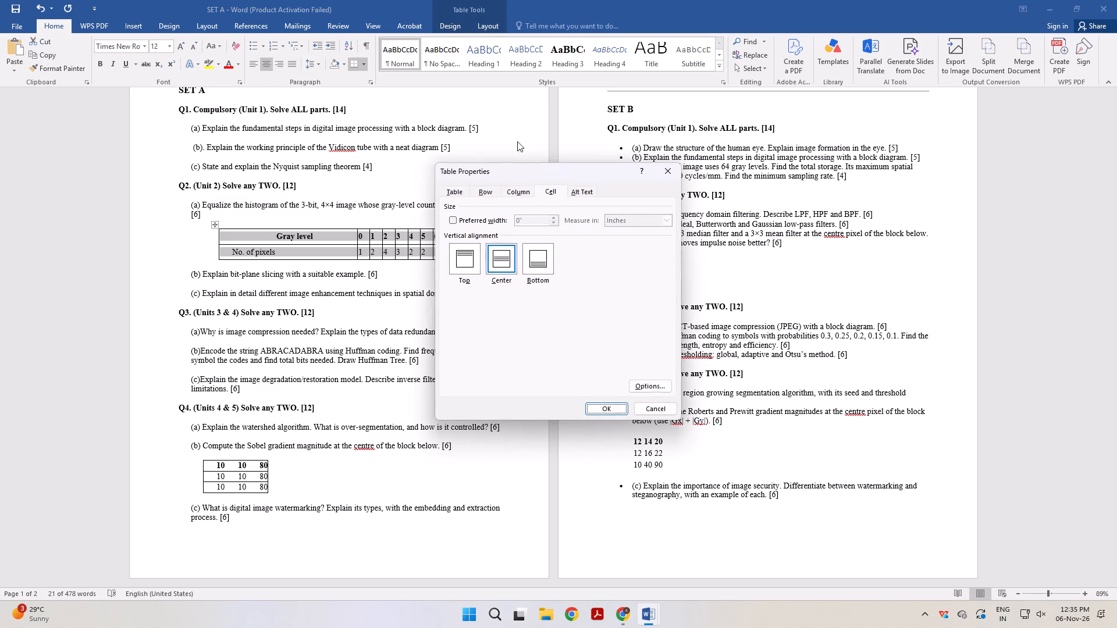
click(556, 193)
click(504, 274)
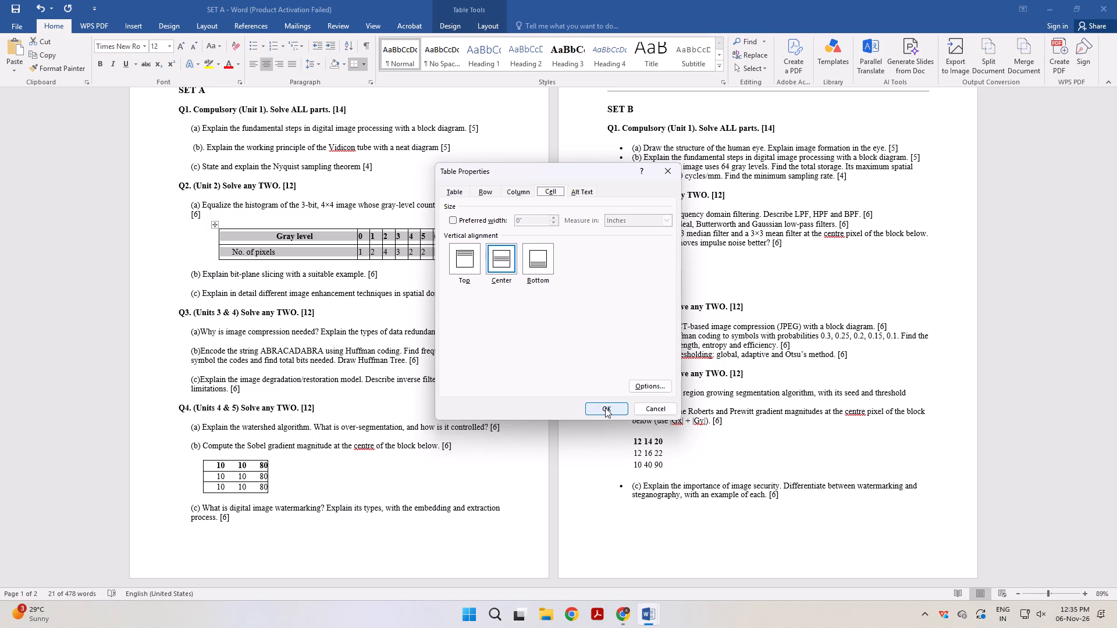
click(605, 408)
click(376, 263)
Remove the centring of the "Gray level" label in the SET A Q2(a) table.
drag(266, 233, 271, 240)
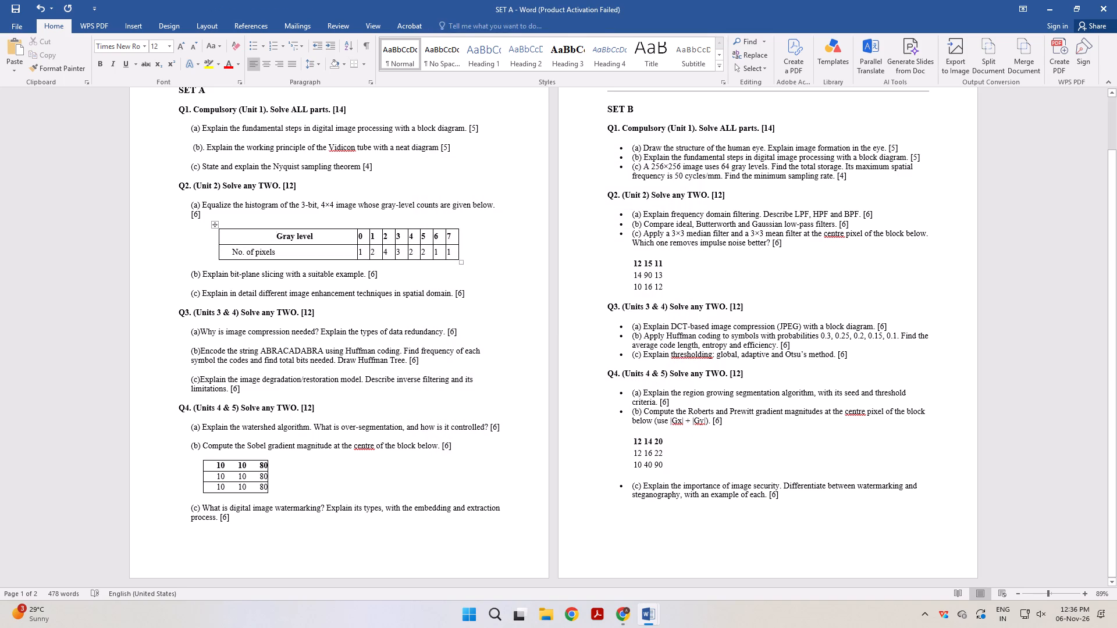
drag(271, 240, 276, 249)
click(276, 238)
key(BackSpace)
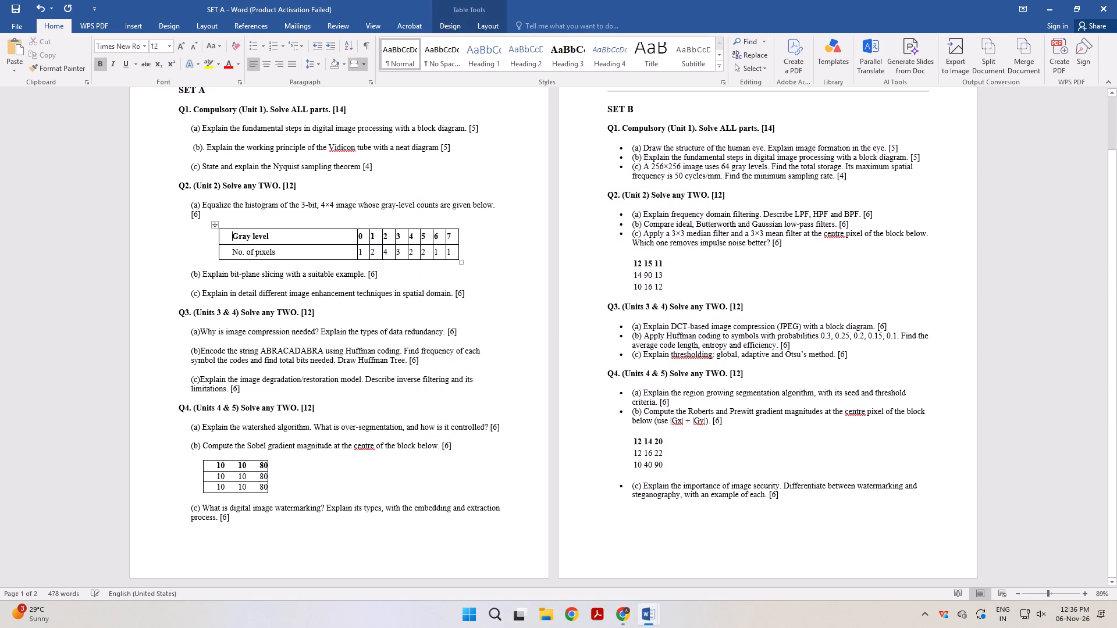
Narrow the SET A Q2(a) table's label column to suit its text, fit the 0 column to its contents, and save the document.
drag(356, 237, 296, 242)
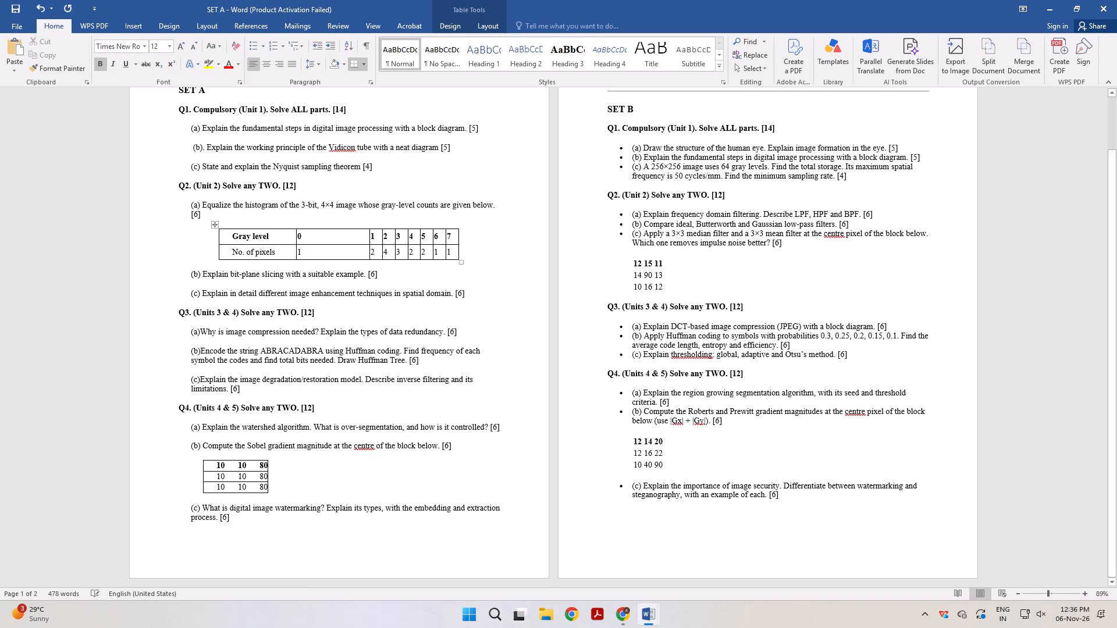
double_click(368, 238)
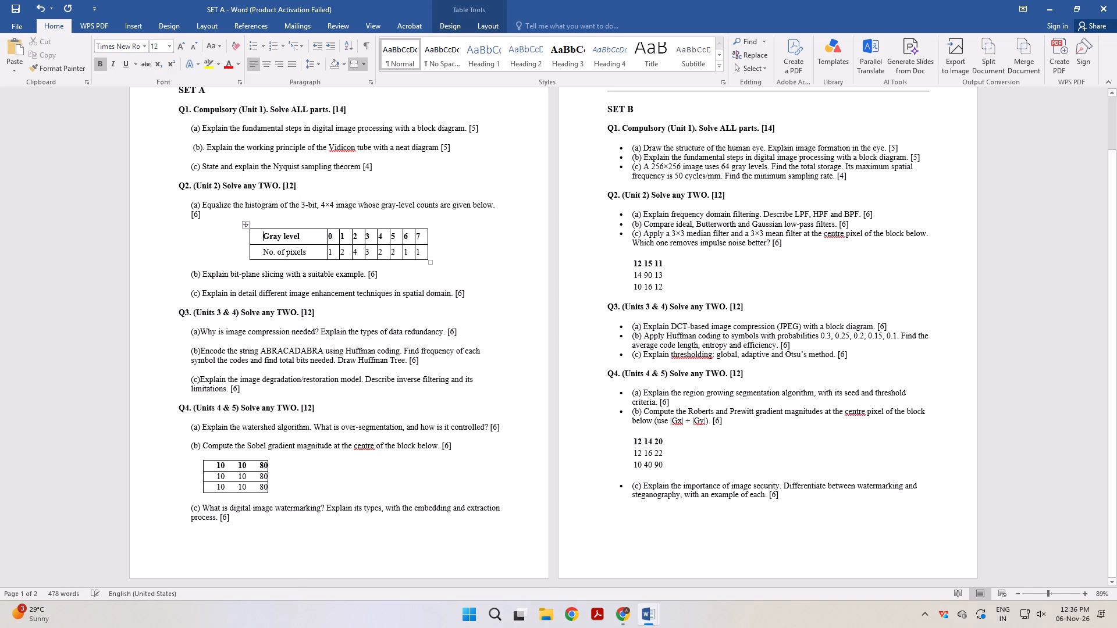
click(475, 269)
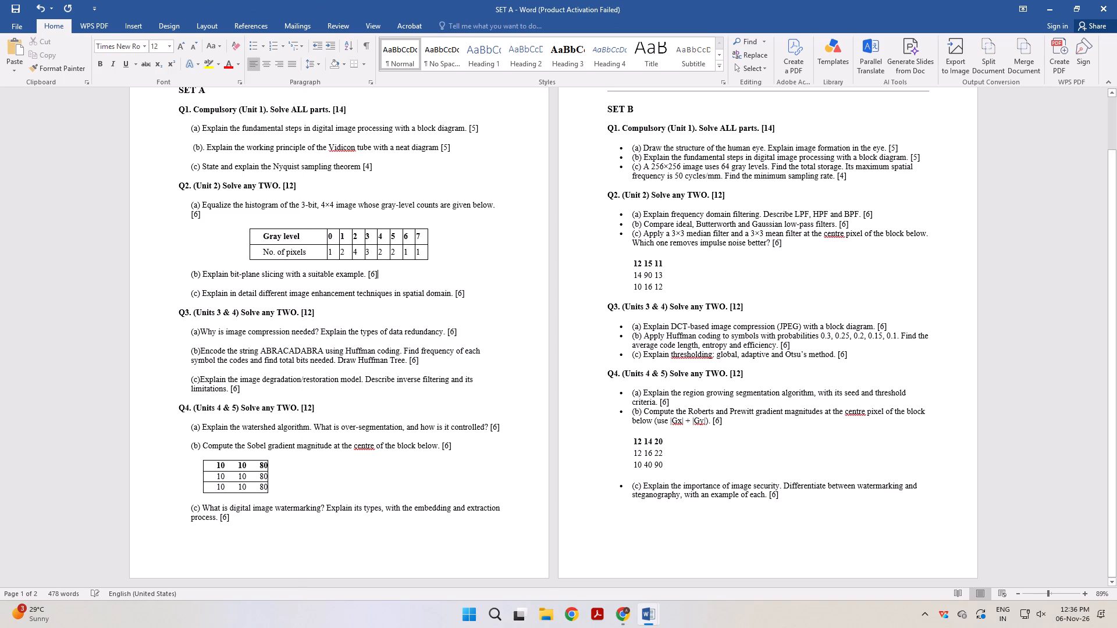
click(15, 7)
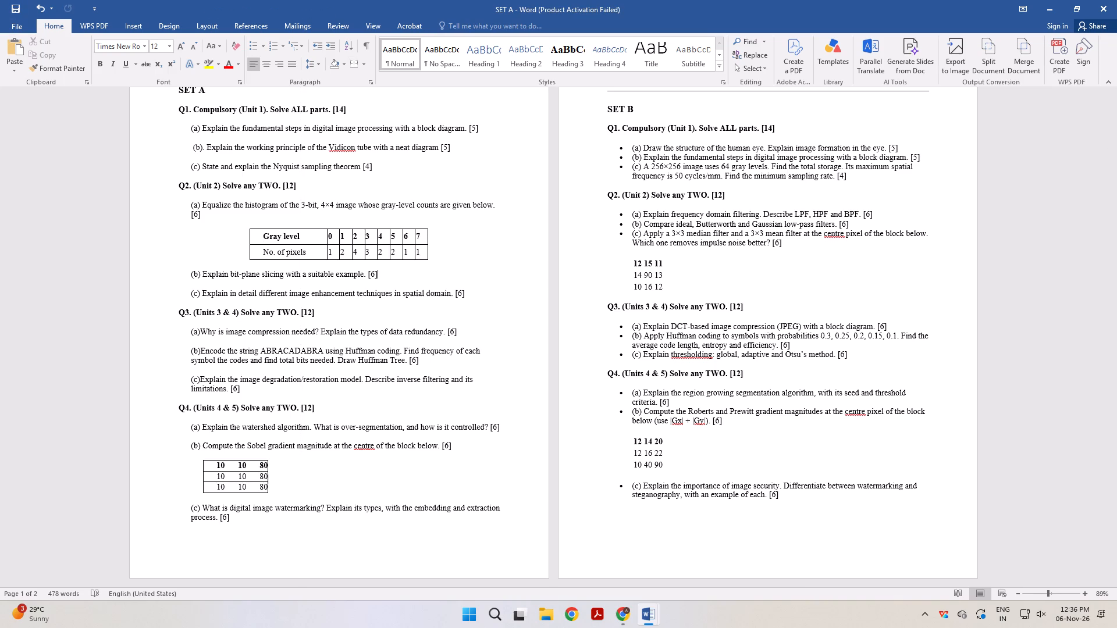
Centre the numbers in both rows of the SET A Q2(a) table and save the document.
drag(329, 240, 419, 248)
right_click(418, 248)
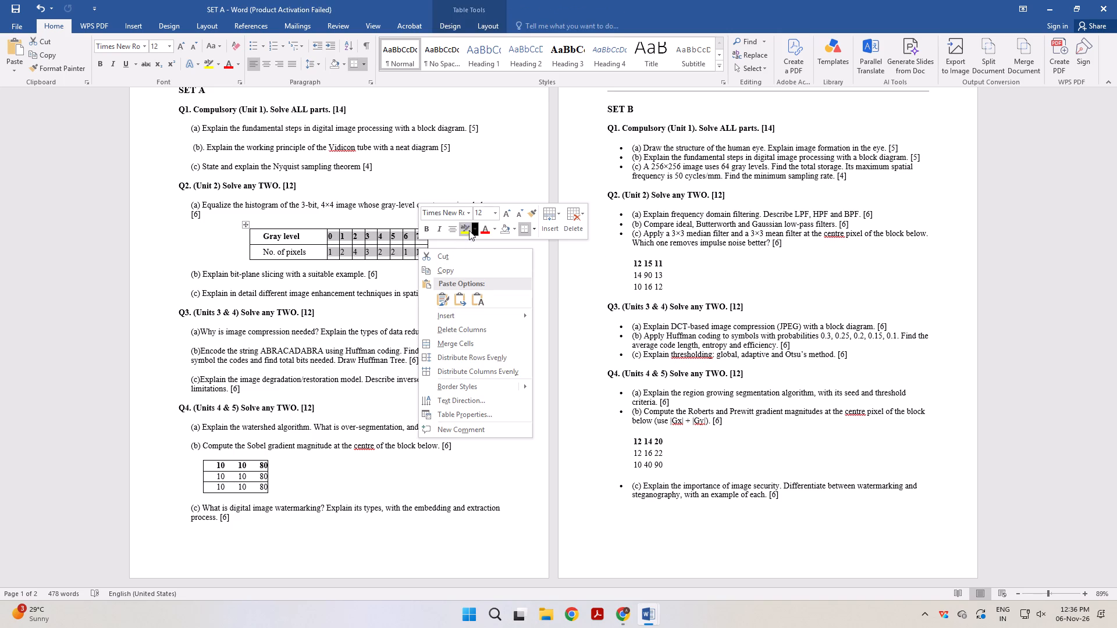
click(453, 227)
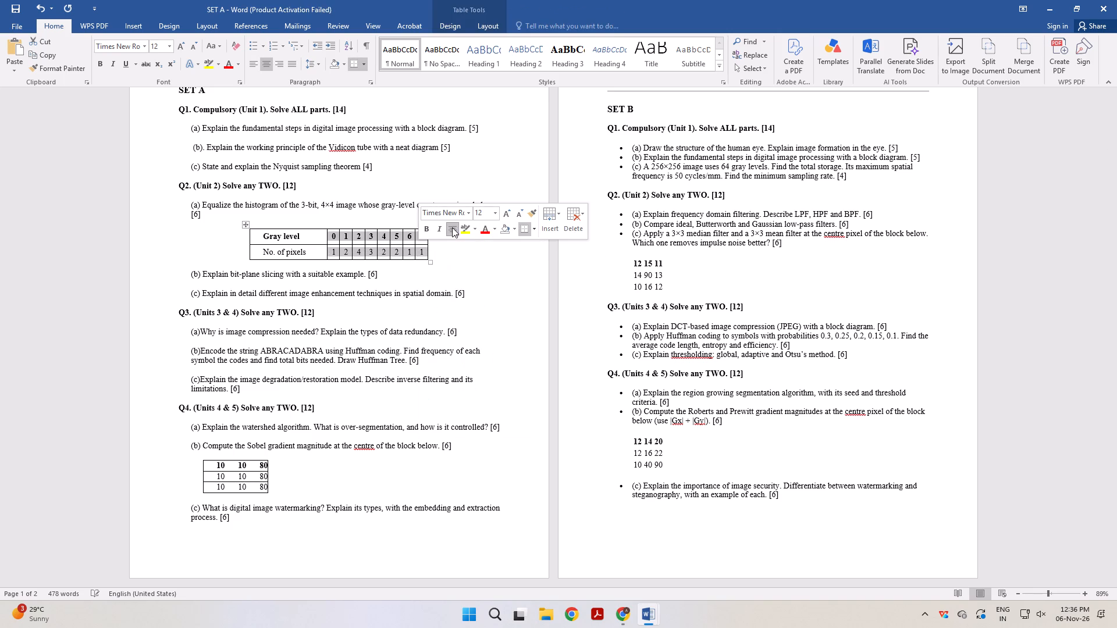
click(498, 297)
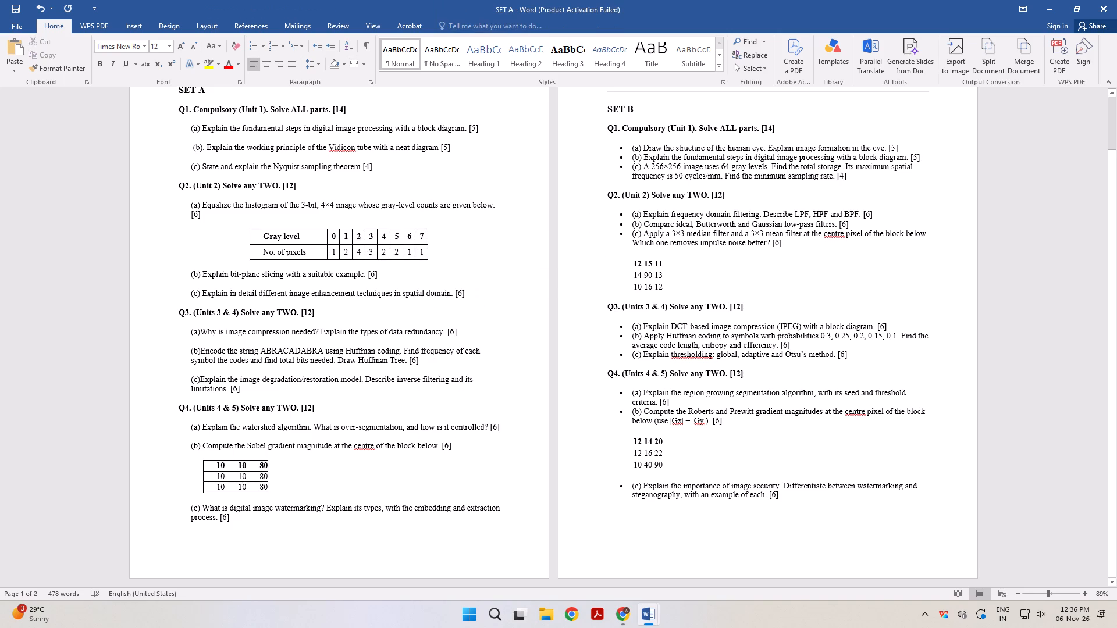
click(17, 6)
Apply All Borders to the 3×3 pixel block table in SET A Q4(b).
click(244, 483)
right_click(200, 455)
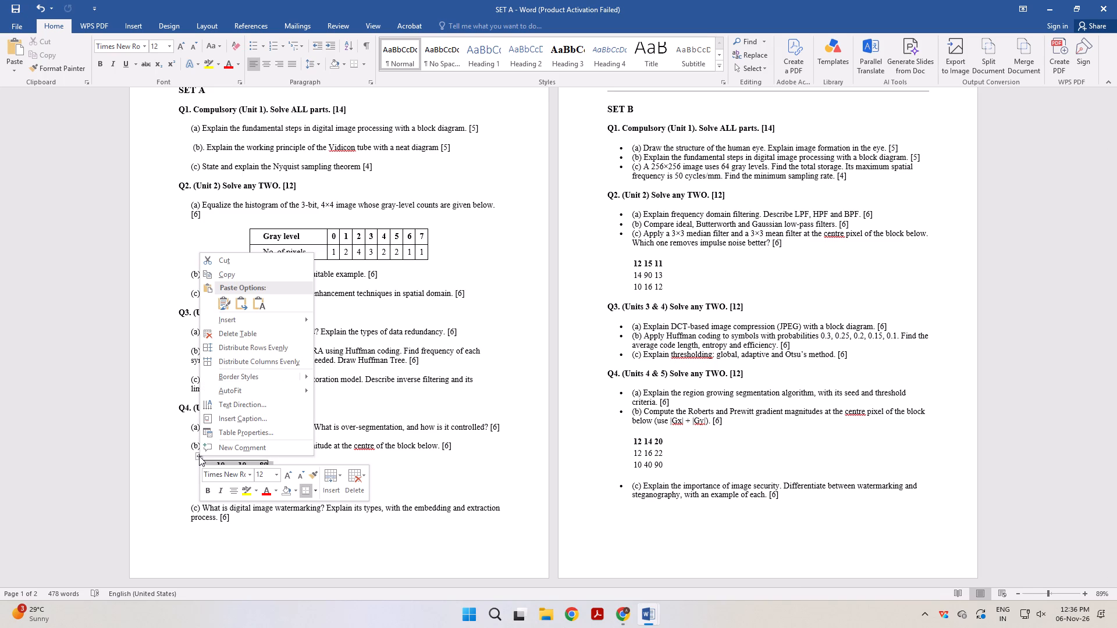
click(313, 490)
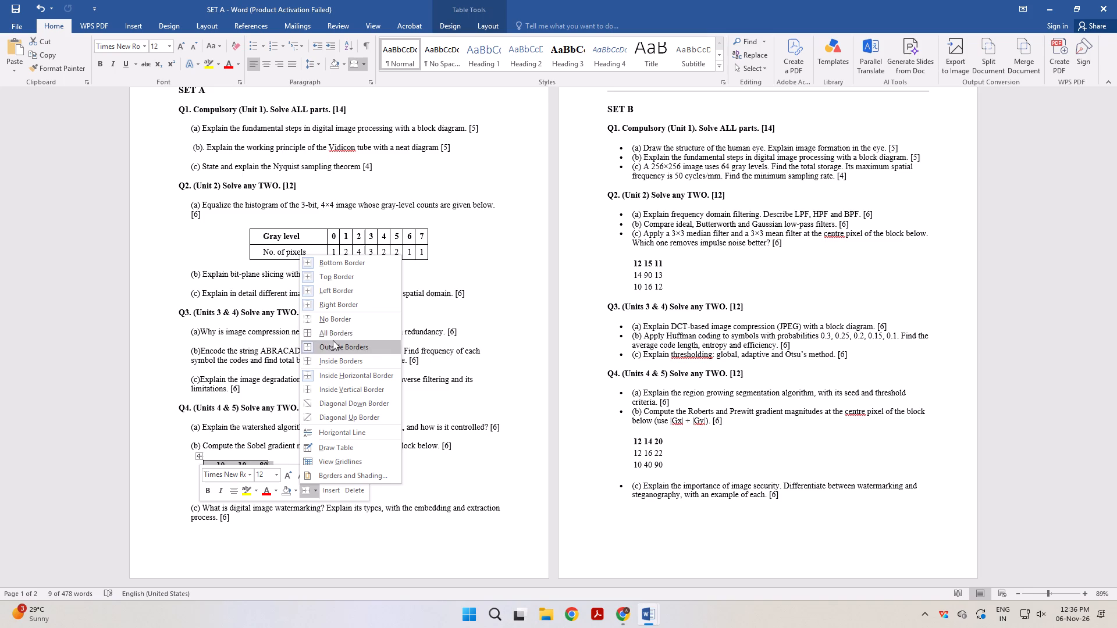
click(333, 335)
click(430, 488)
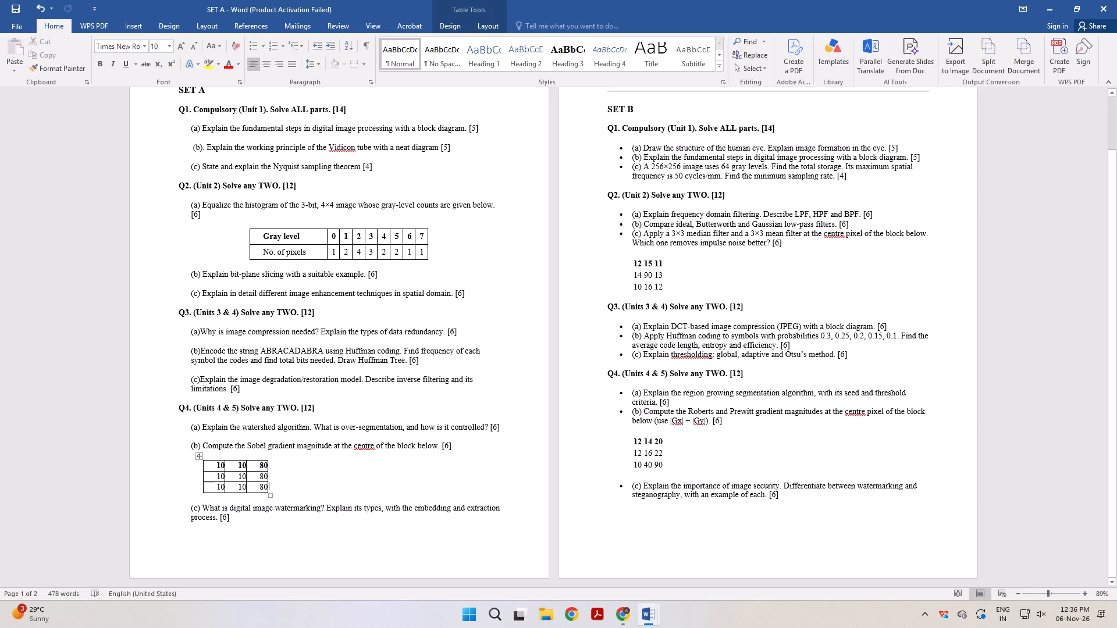
Centre the SET A Q4(b) pixel block table between the page margins.
click(198, 458)
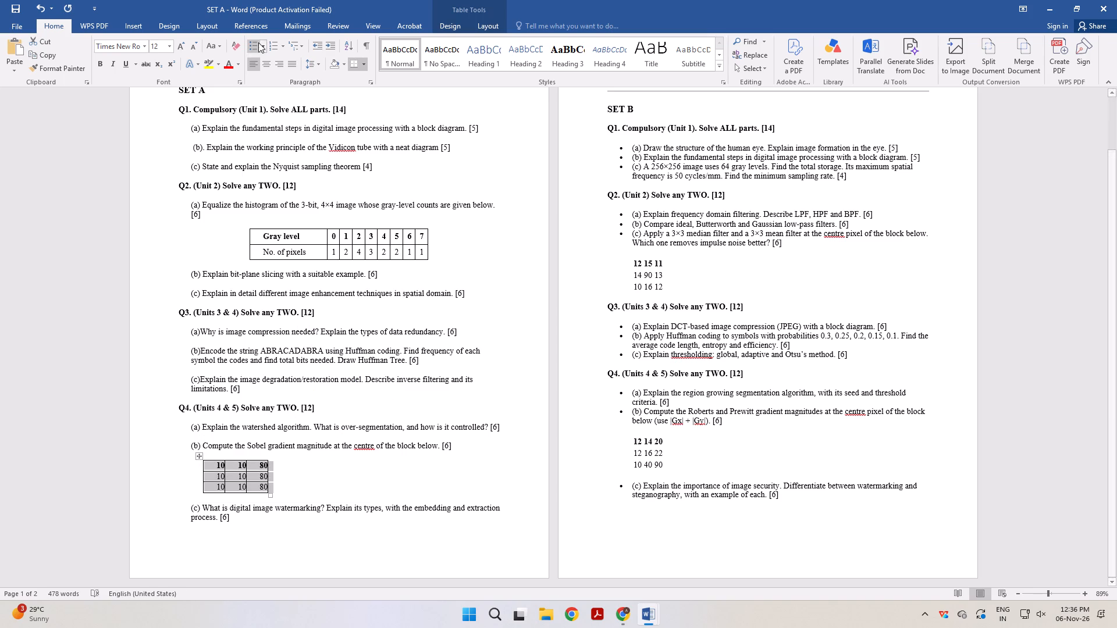
click(265, 66)
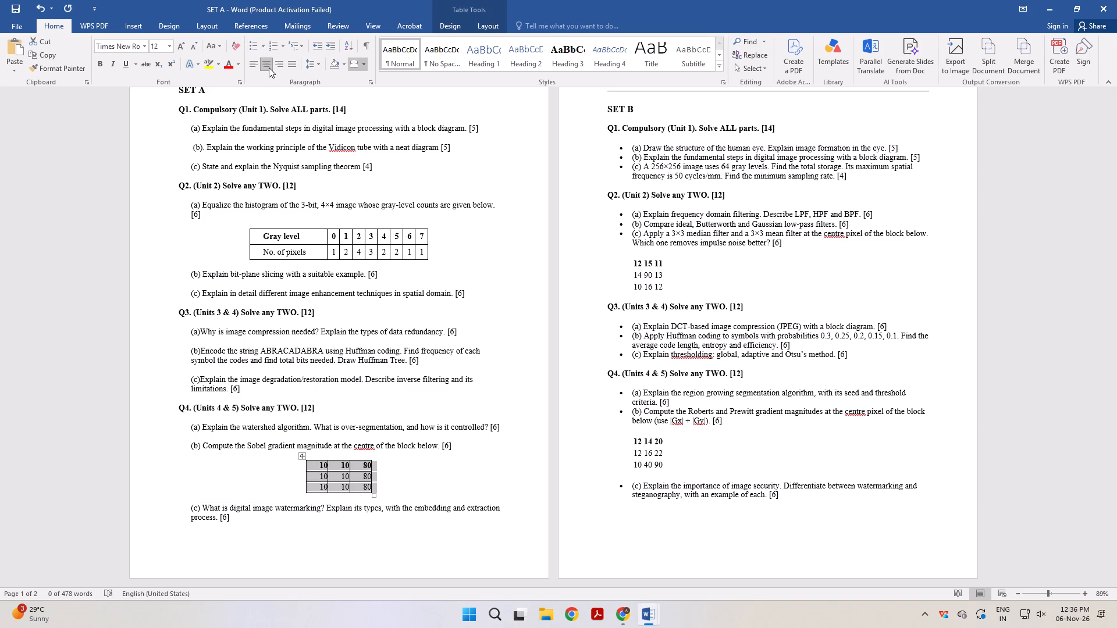
Remove the indent before each number in the first row of the SET A Q4(b) table.
click(323, 470)
click(319, 465)
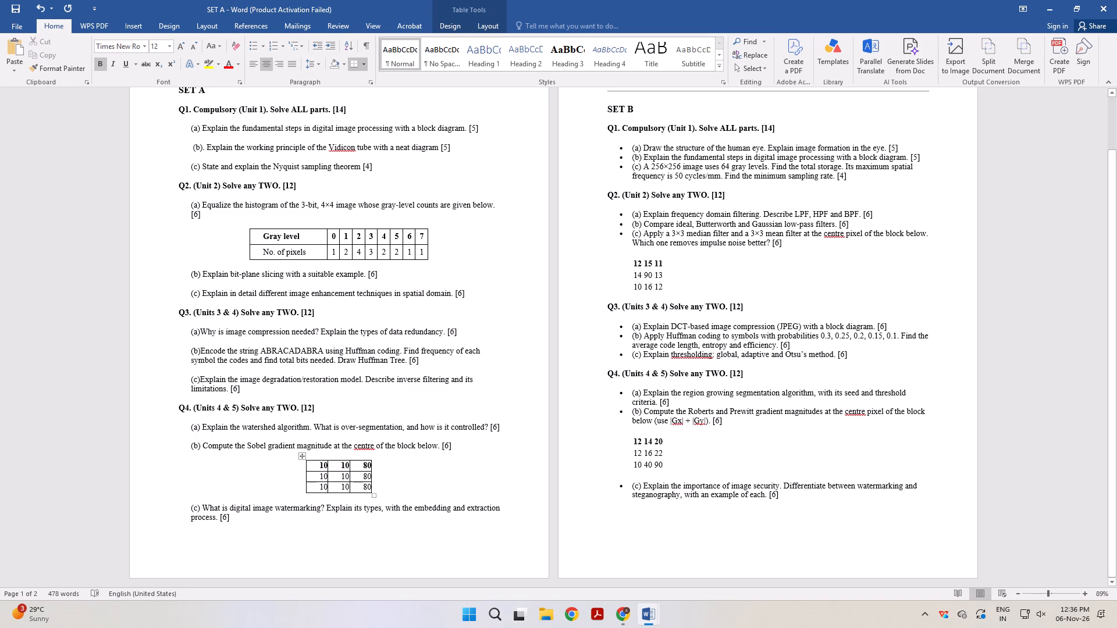
key(BackSpace)
key(BackSpace)
click(341, 468)
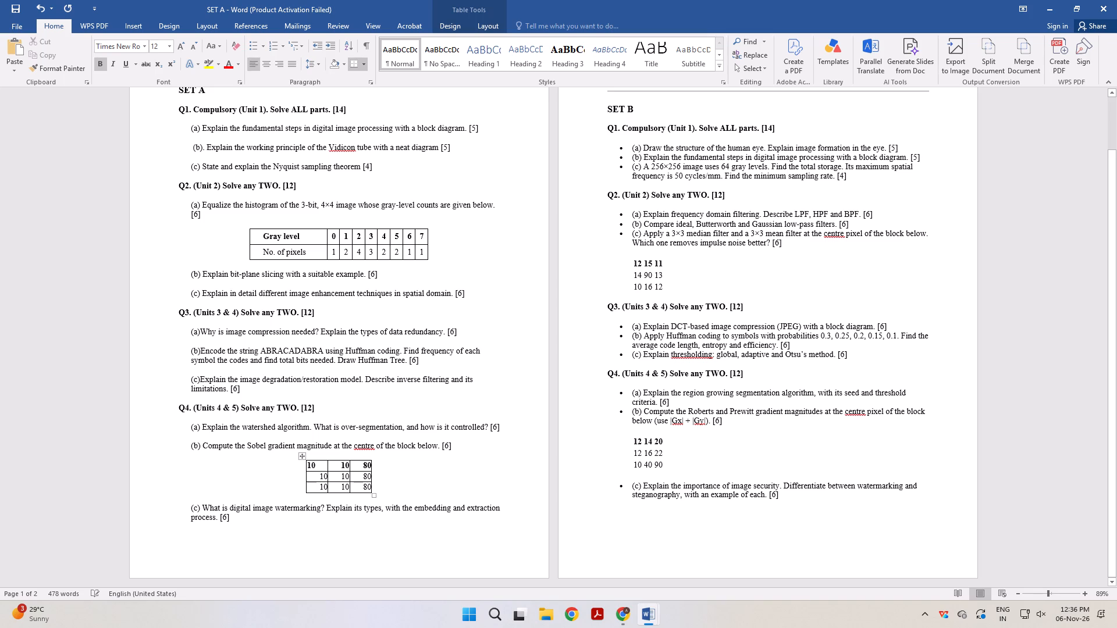
key(BackSpace)
key(BackSpace)
click(362, 465)
key(BackSpace)
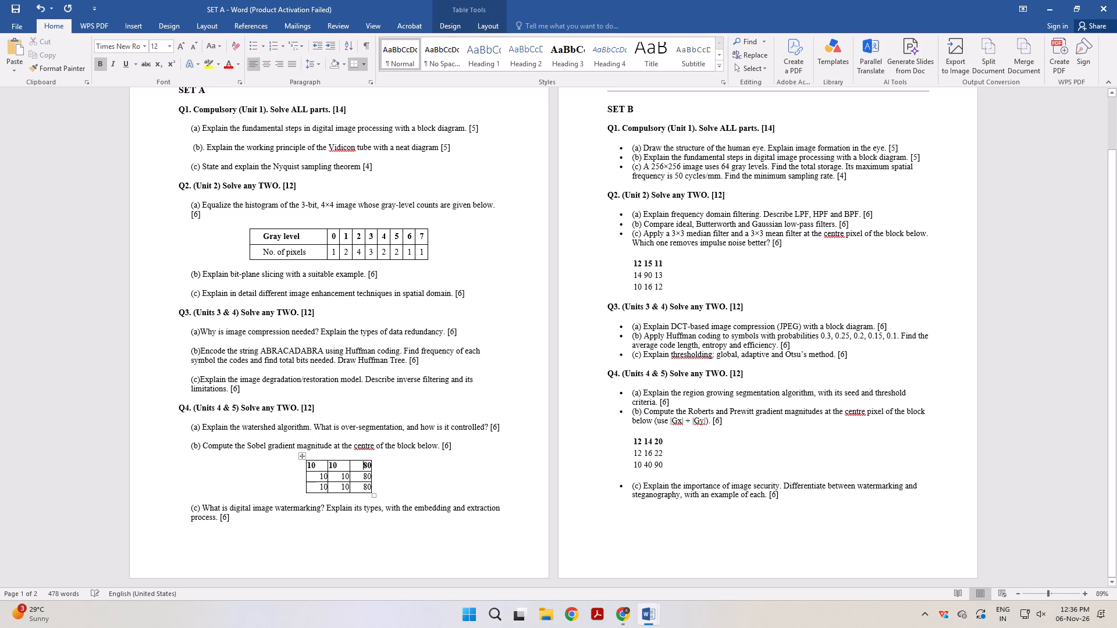
key(BackSpace)
Remove the indent before the 80s in the second and third rows of the SET A Q4(b) table.
click(364, 477)
key(BackSpace)
key(BackSpace)
click(362, 485)
key(BackSpace)
key(BackSpace)
Remove the indent before all the 10s in the second and third rows of the SET A Q4(b) table.
click(346, 477)
key(BackSpace)
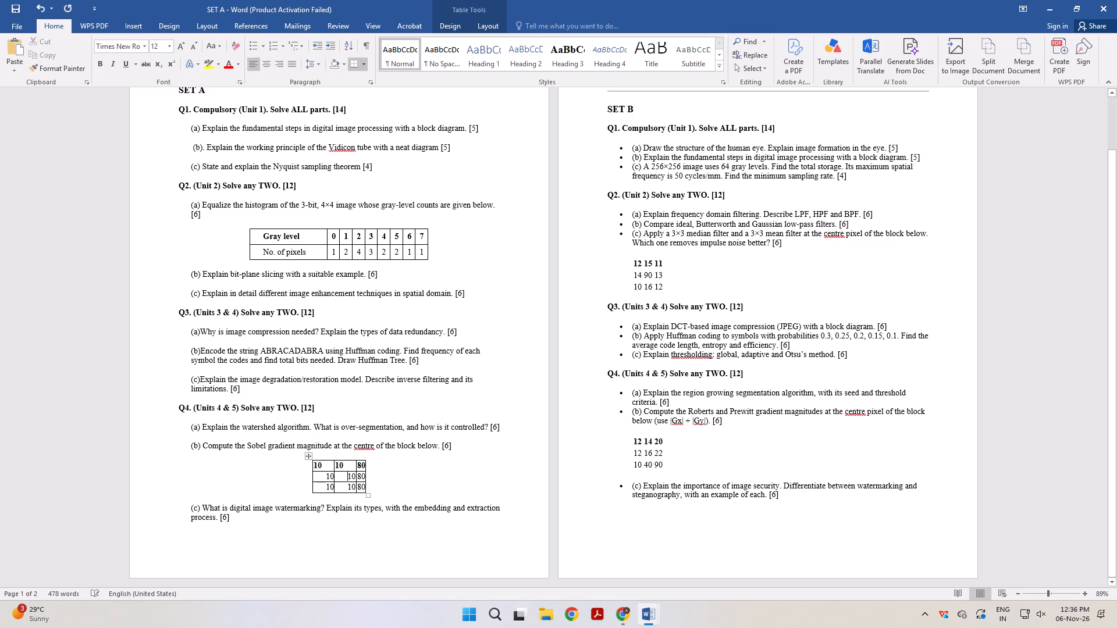
key(BackSpace)
click(348, 485)
key(BackSpace)
key(BackSpace)
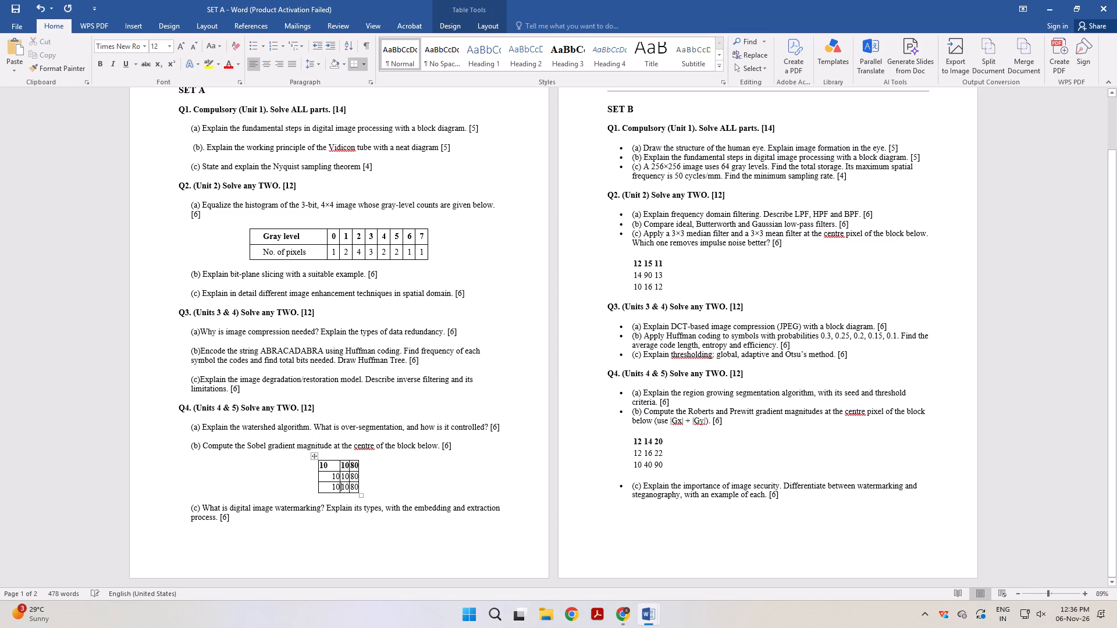
click(330, 477)
key(BackSpace)
key(BackSpace)
click(333, 488)
key(BackSpace)
Widen the SET A Q4(b) table so its three columns grow in proportion.
click(397, 474)
drag(353, 493, 388, 494)
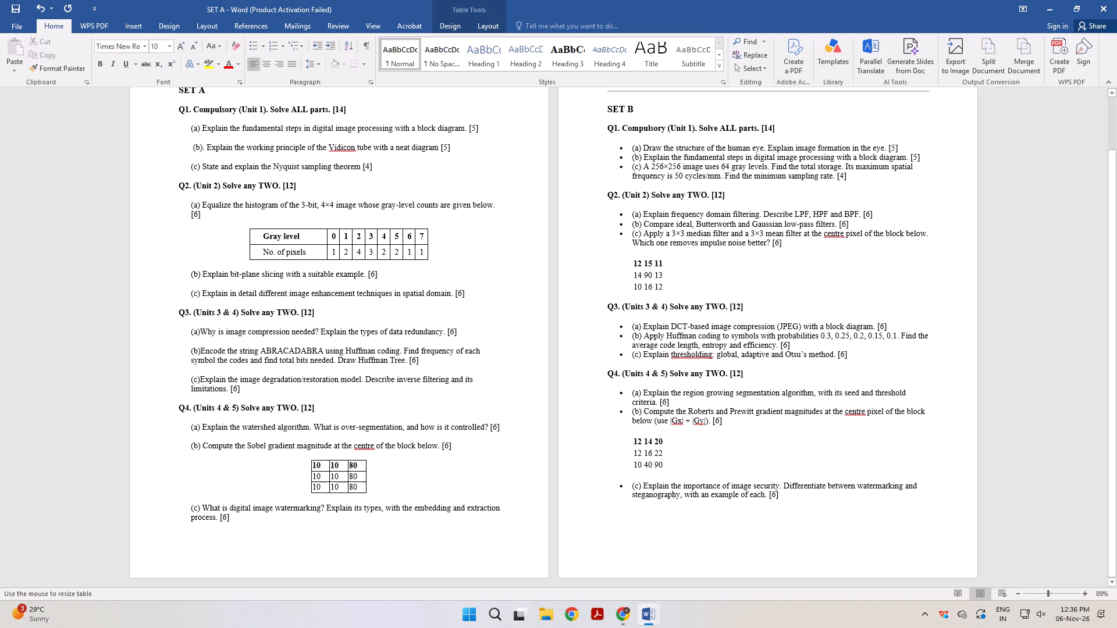
drag(388, 494, 406, 499)
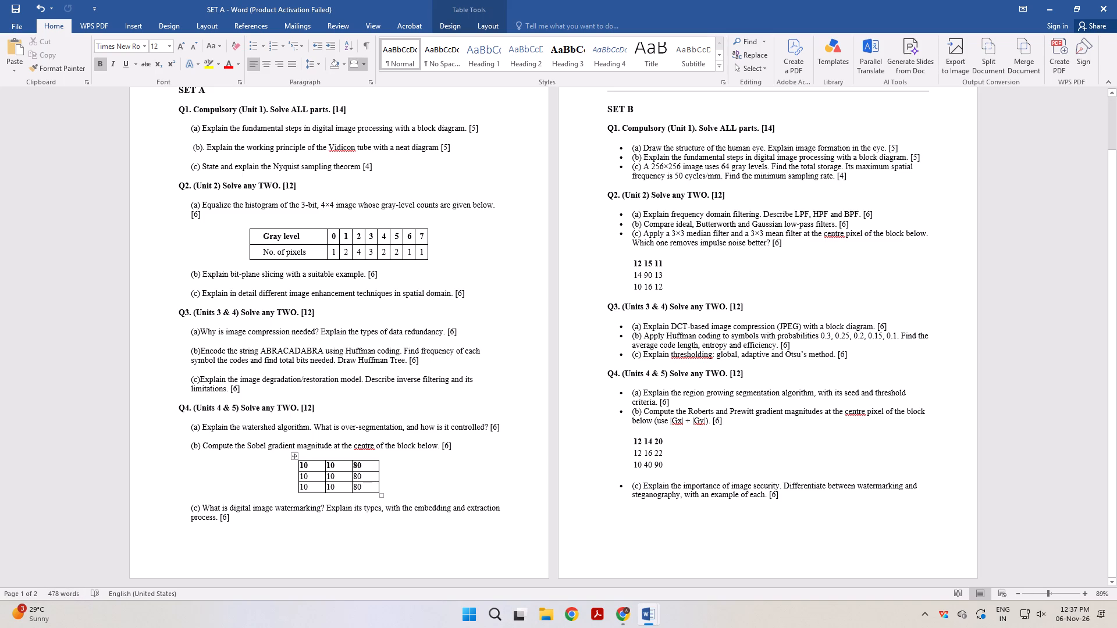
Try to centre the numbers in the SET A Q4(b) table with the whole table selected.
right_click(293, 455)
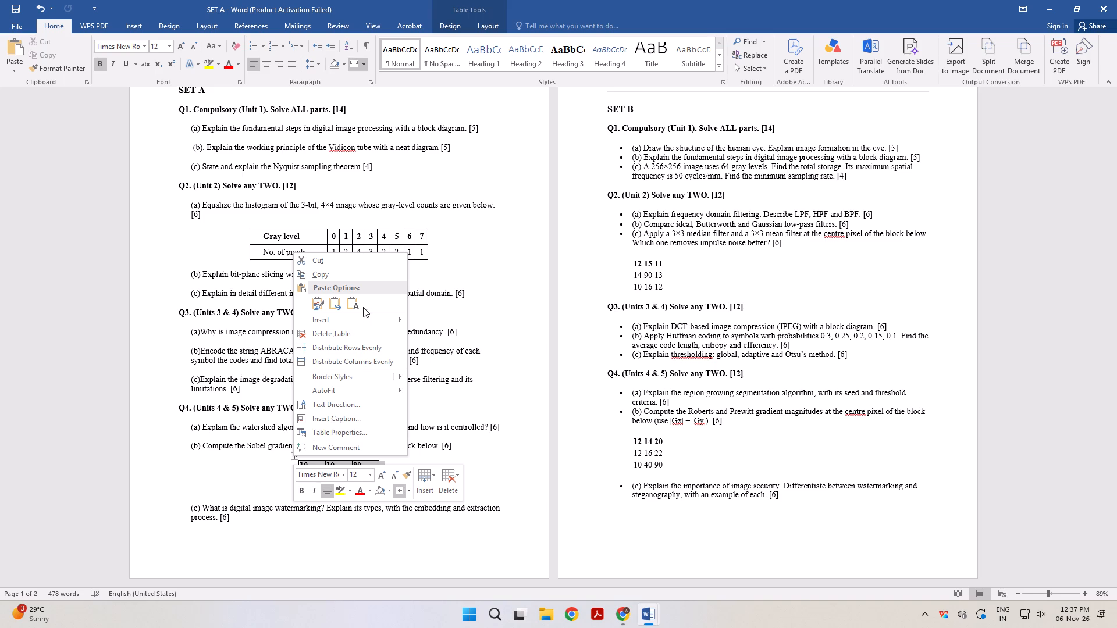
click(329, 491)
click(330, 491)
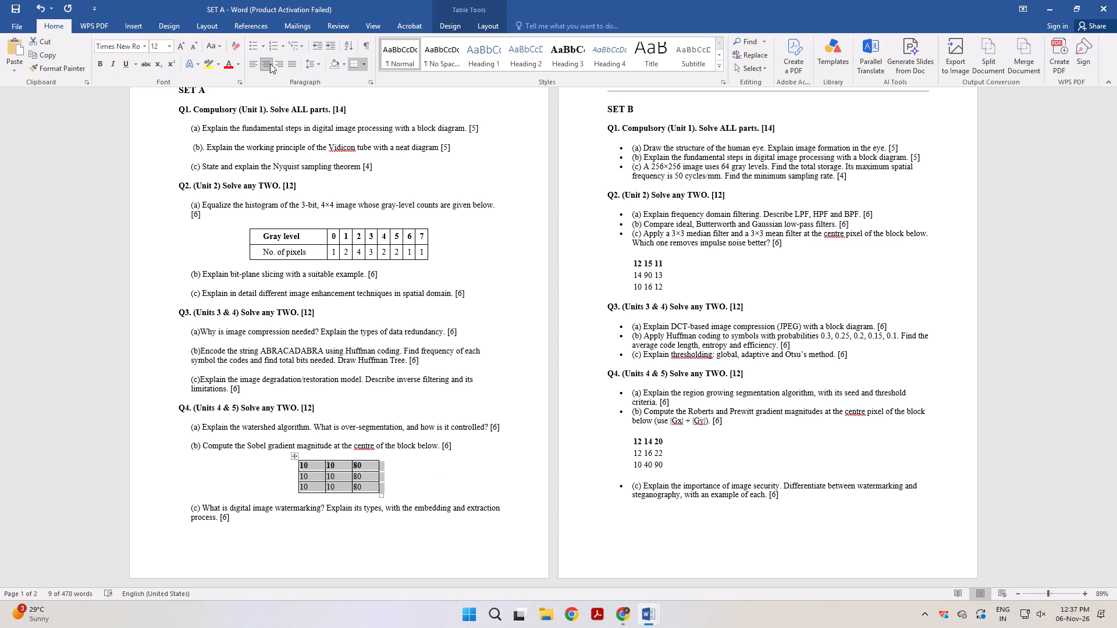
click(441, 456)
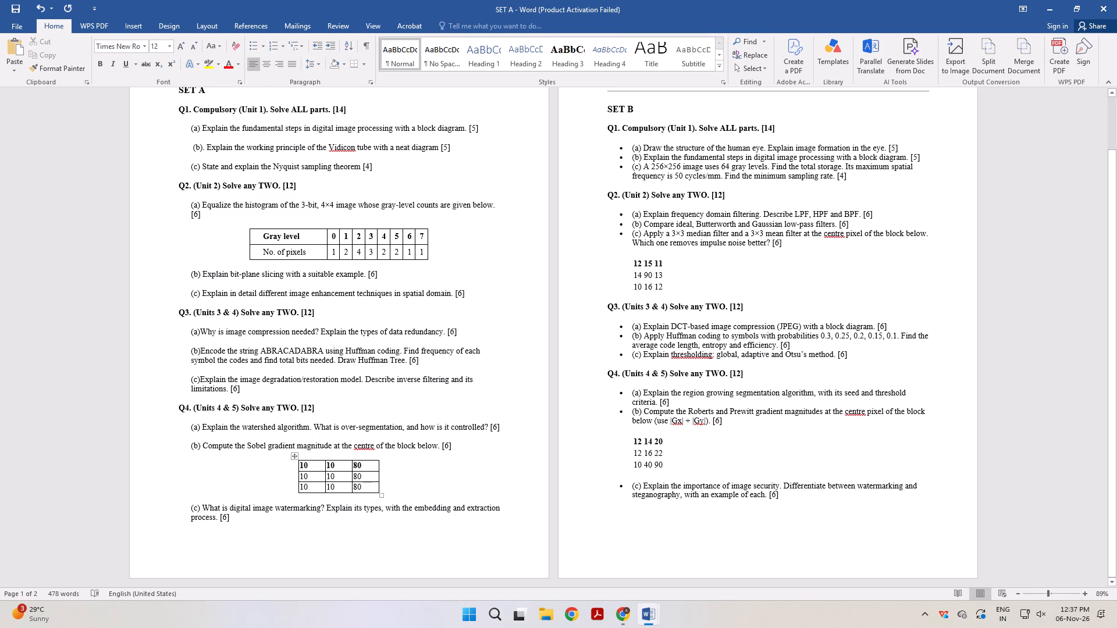
Centre the numbers in all nine cells of the SET A Q4(b) table.
click(303, 465)
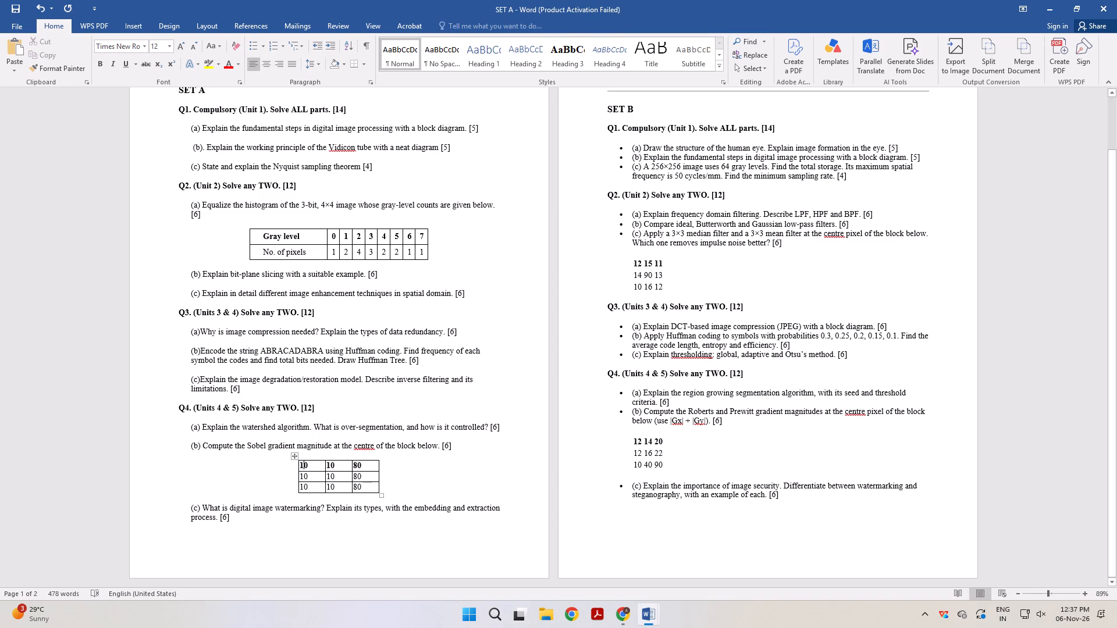
click(315, 466)
key(Delete)
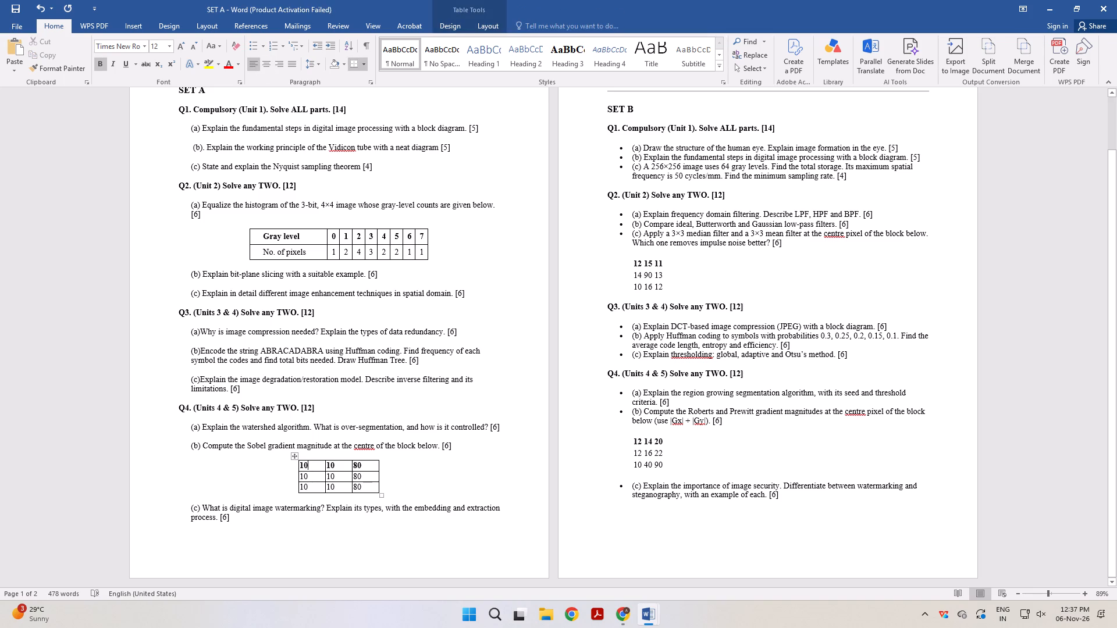
drag(300, 467, 354, 480)
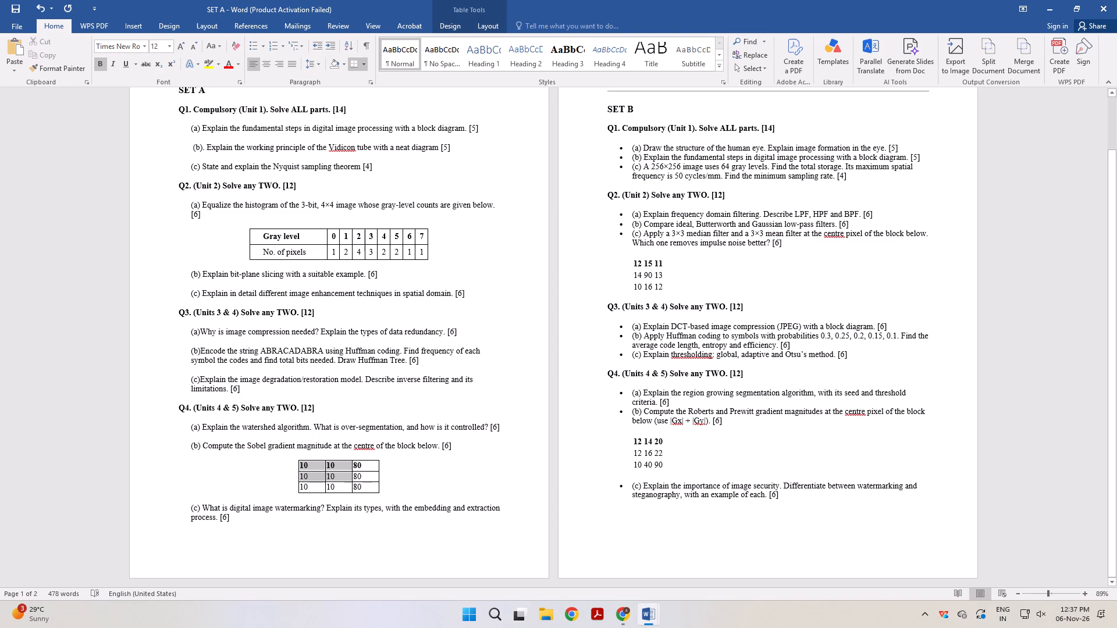
drag(354, 480, 359, 482)
right_click(356, 486)
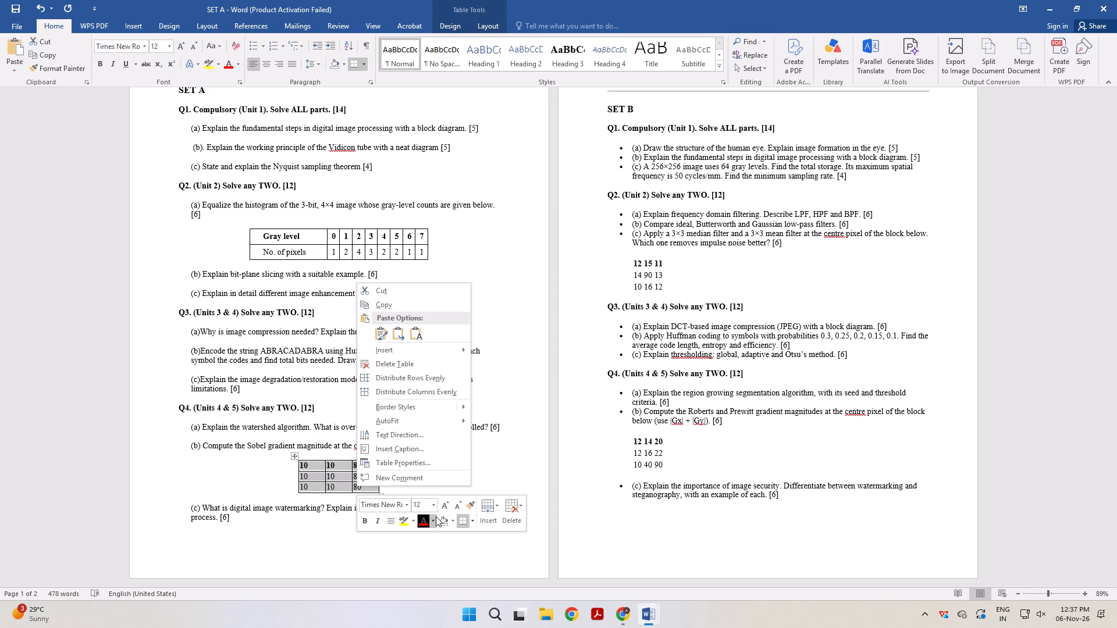
click(472, 522)
click(472, 522)
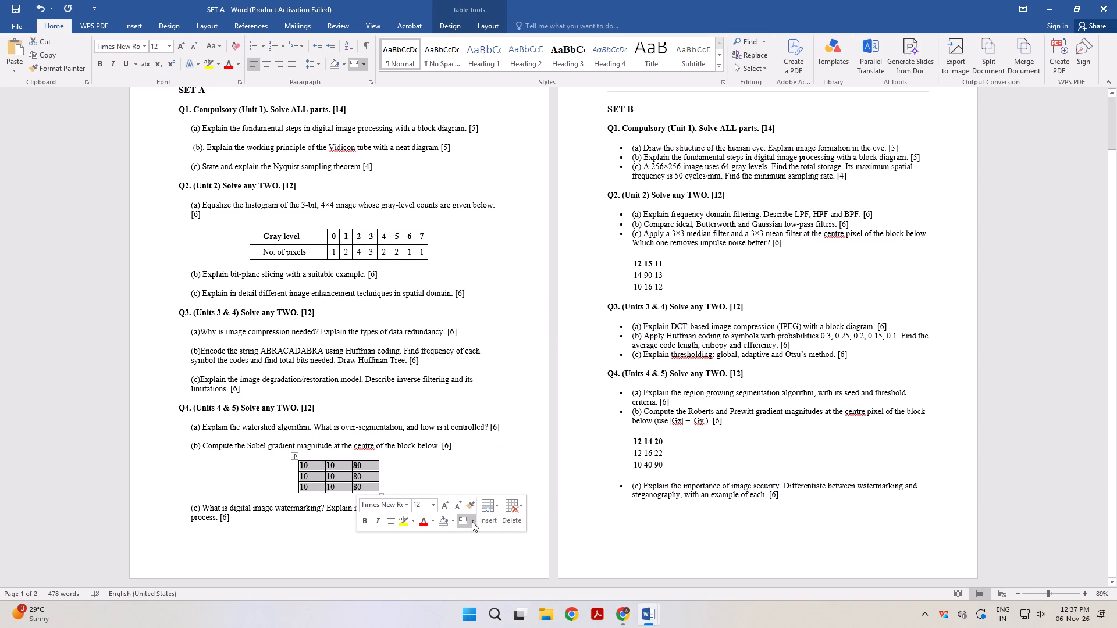
click(391, 521)
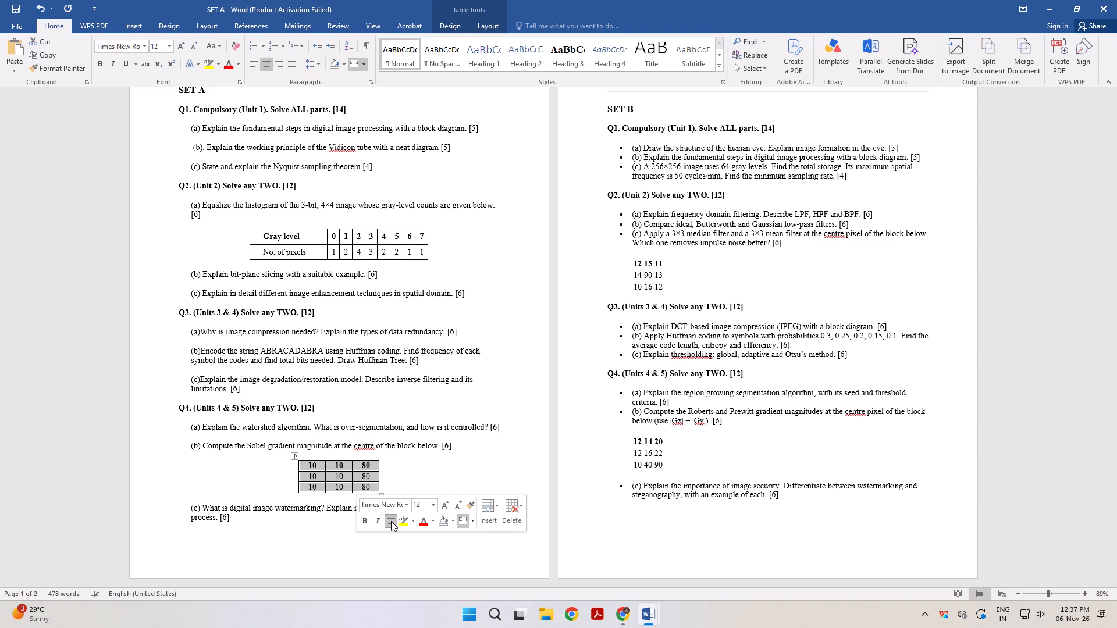
click(482, 471)
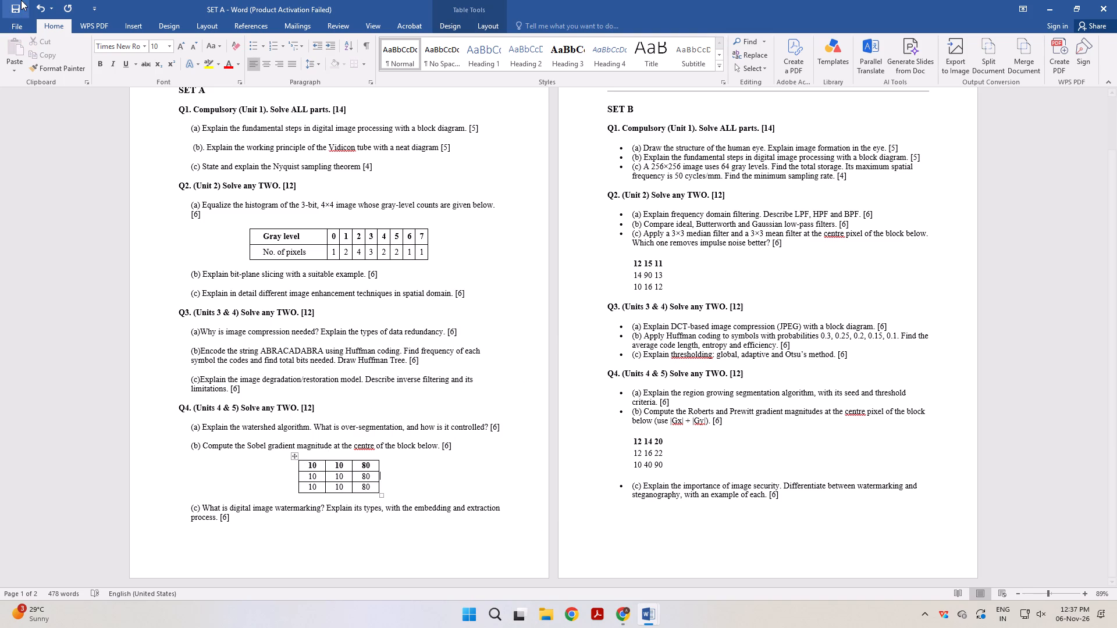
Save the SET A document.
double_click(11, 10)
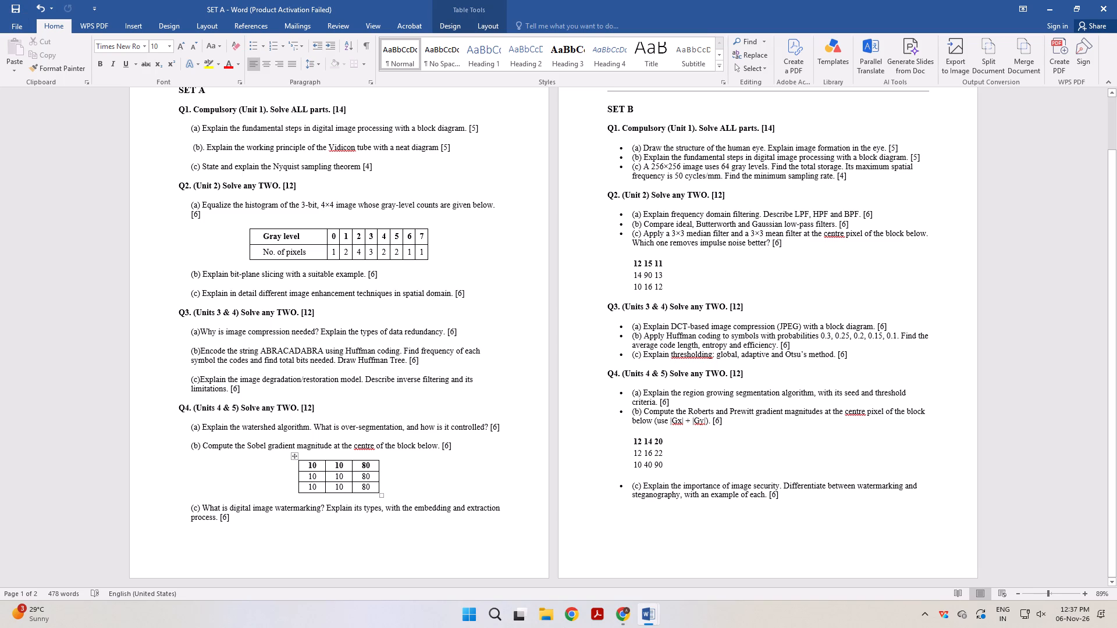
double_click(10, 9)
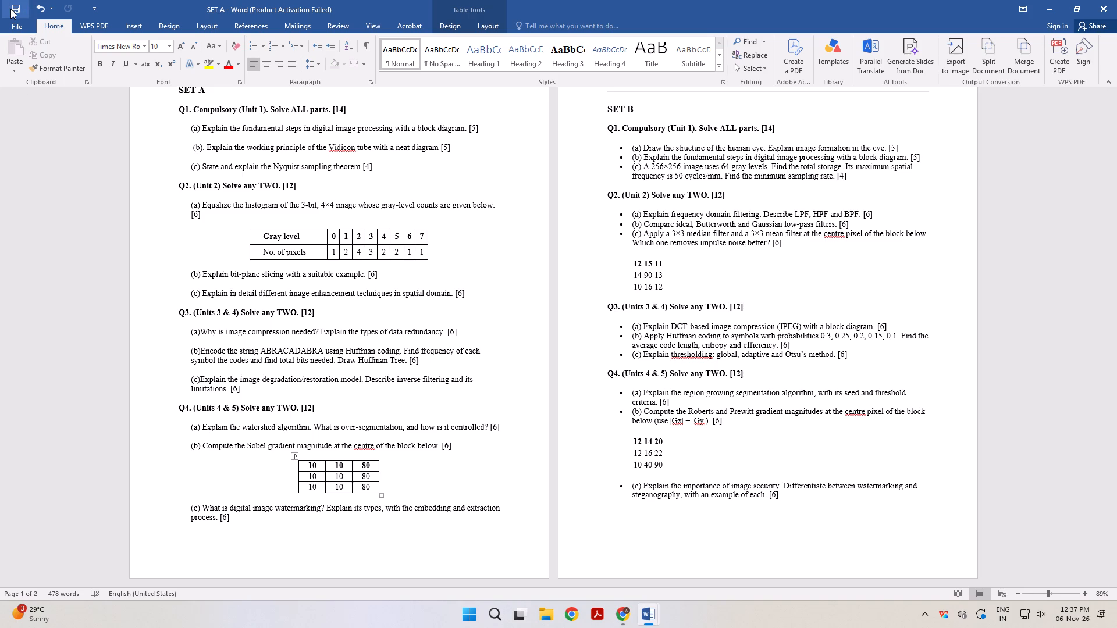
click(10, 9)
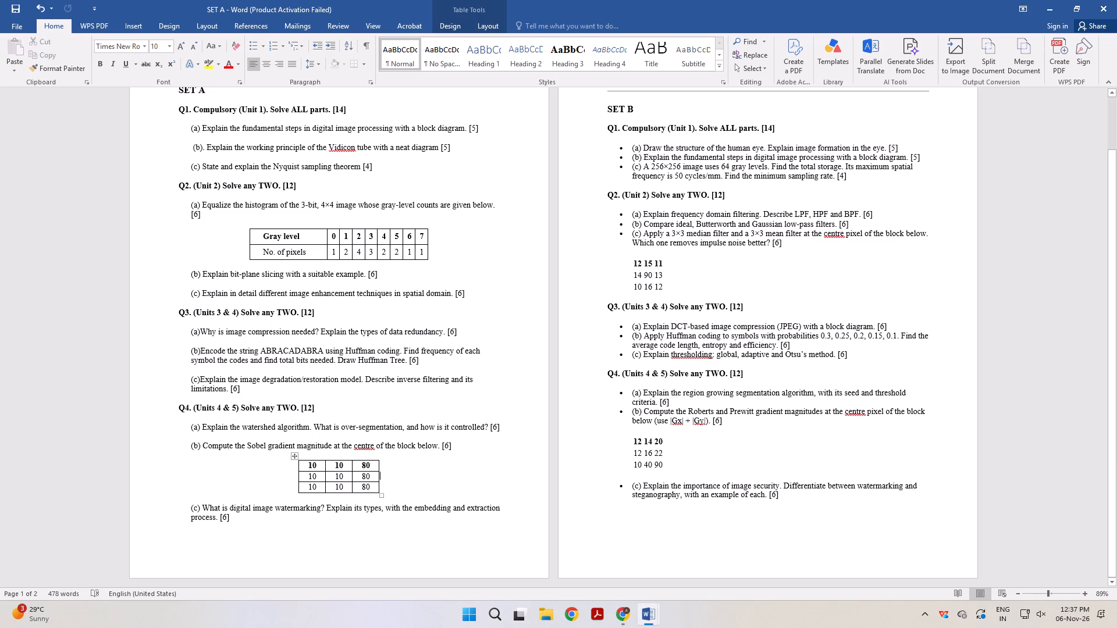
Remove the bullets from the three SET B Q1 questions.
drag(635, 148, 651, 180)
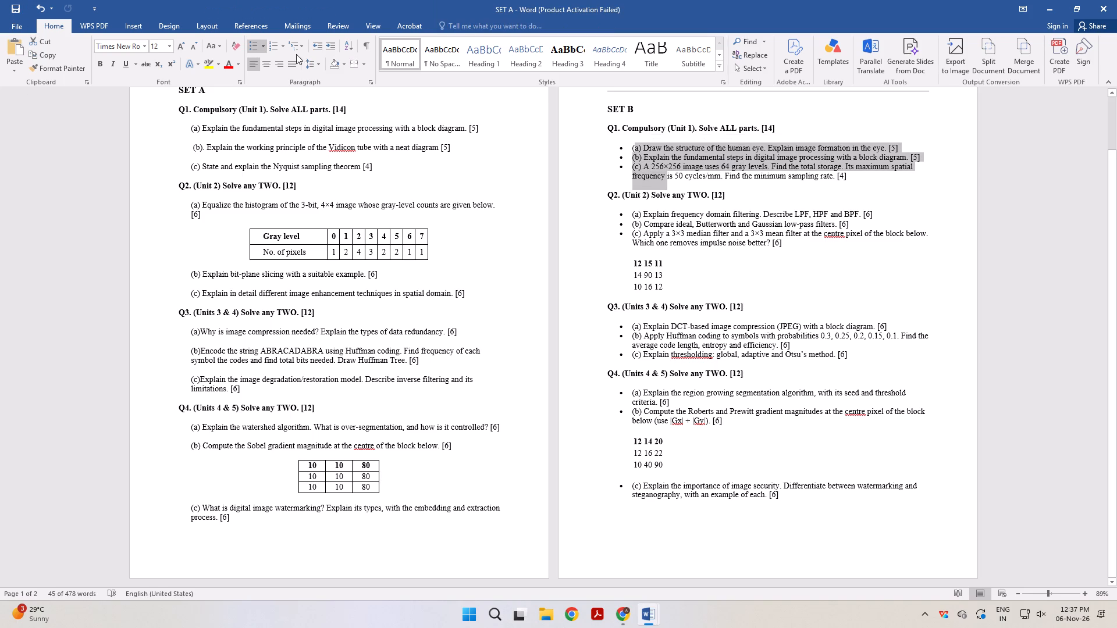
double_click(255, 45)
click(255, 45)
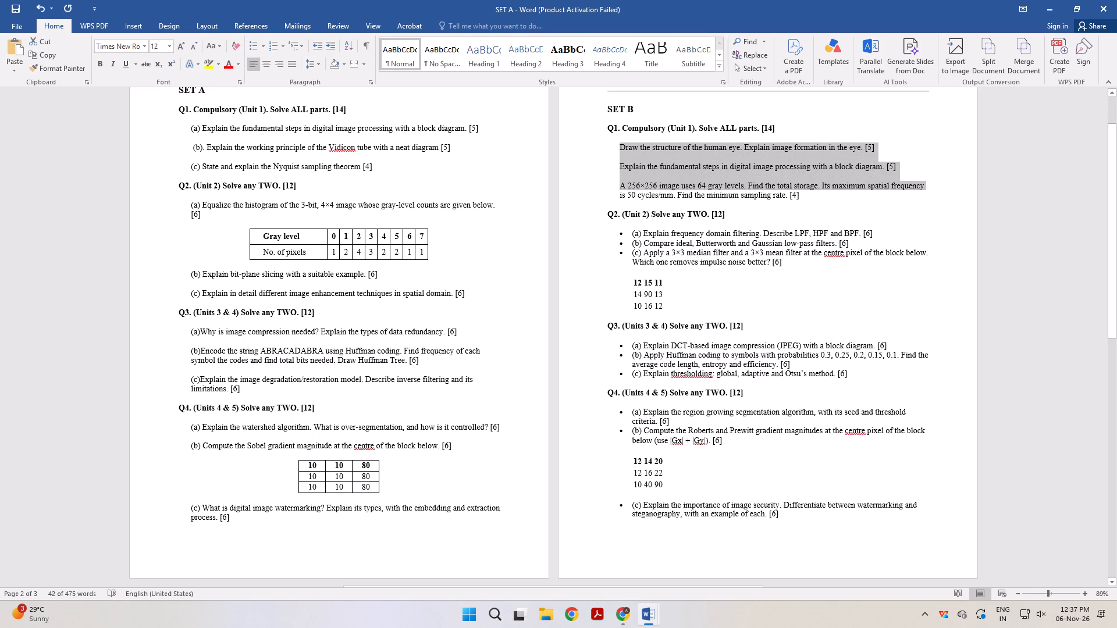
Remove the bullets from the SET B Q2 questions (a) to (c).
drag(634, 235, 671, 265)
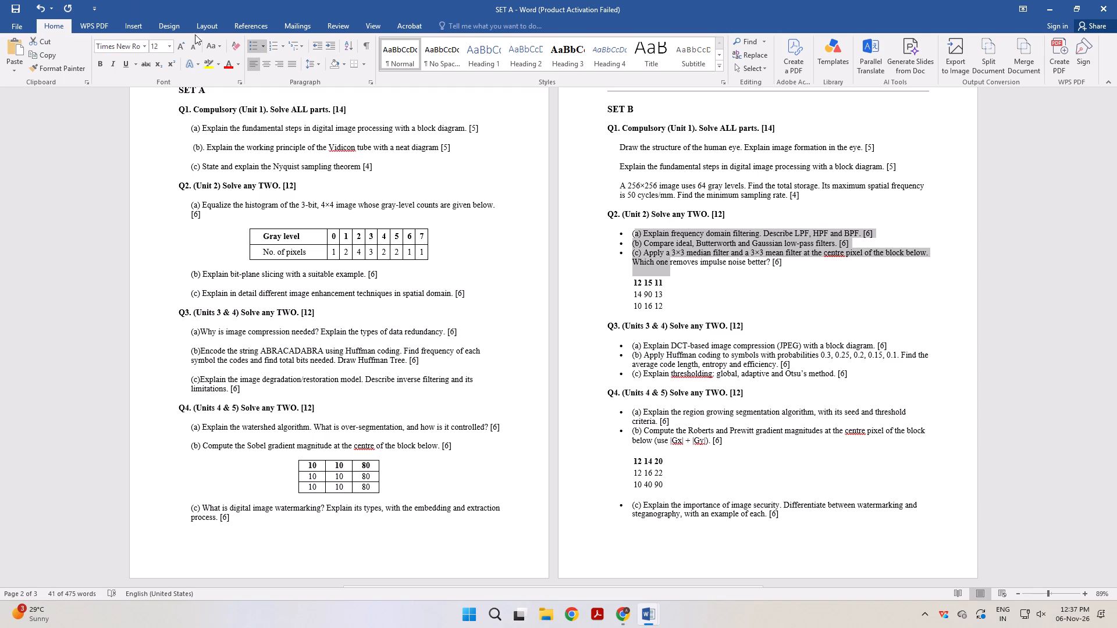
click(250, 45)
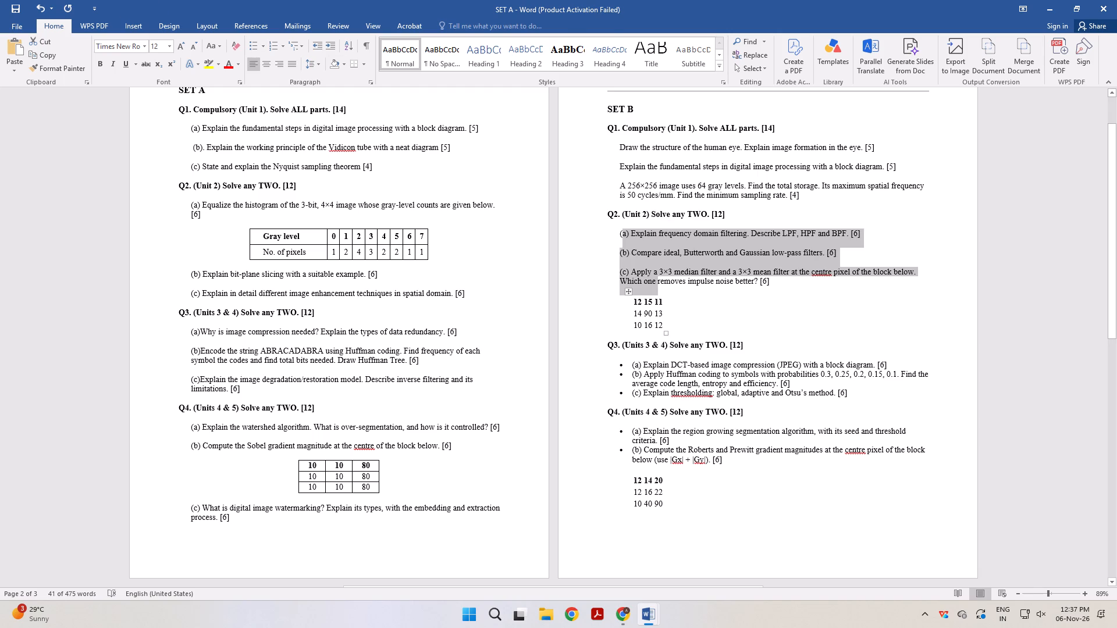
click(714, 312)
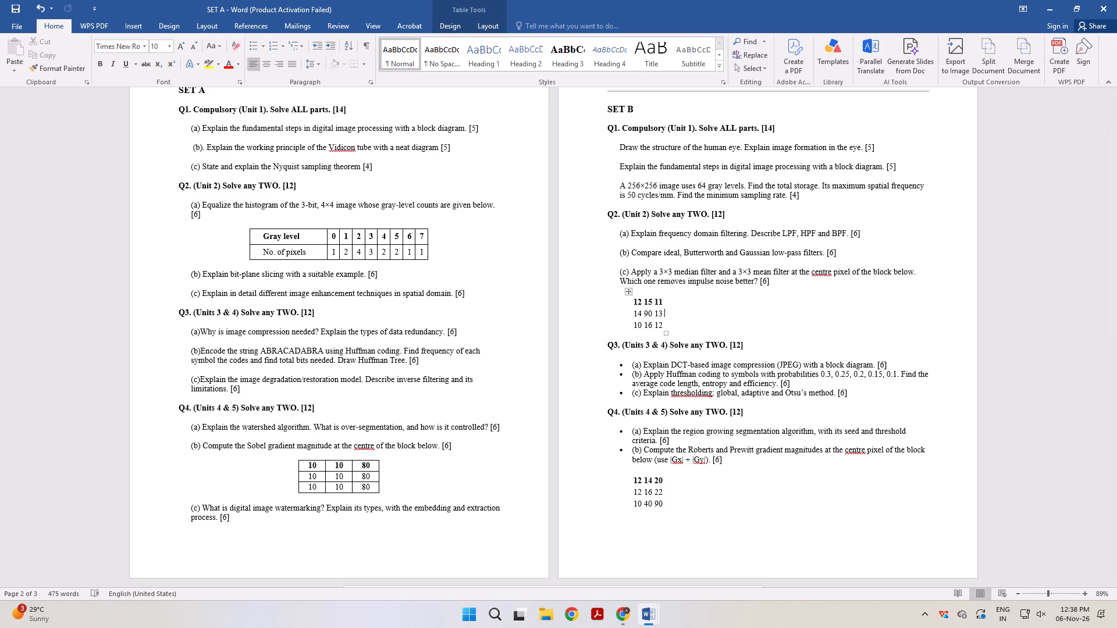
Letter the three SET B Q1 questions with the a), b), c) numbering format, after trying A., B., C.
drag(621, 147, 637, 192)
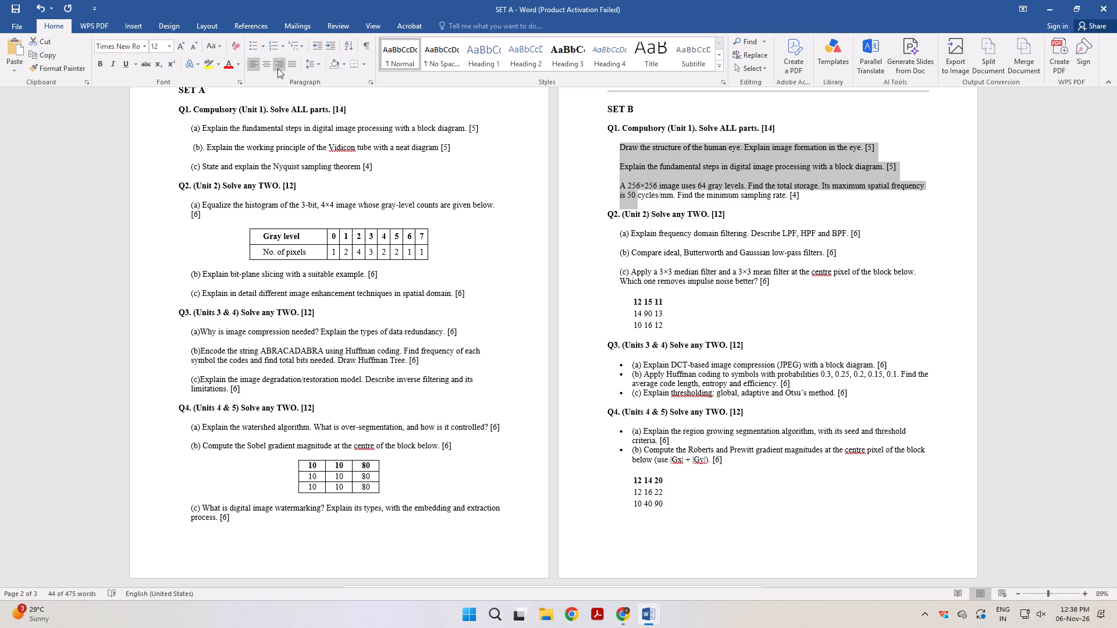
click(280, 47)
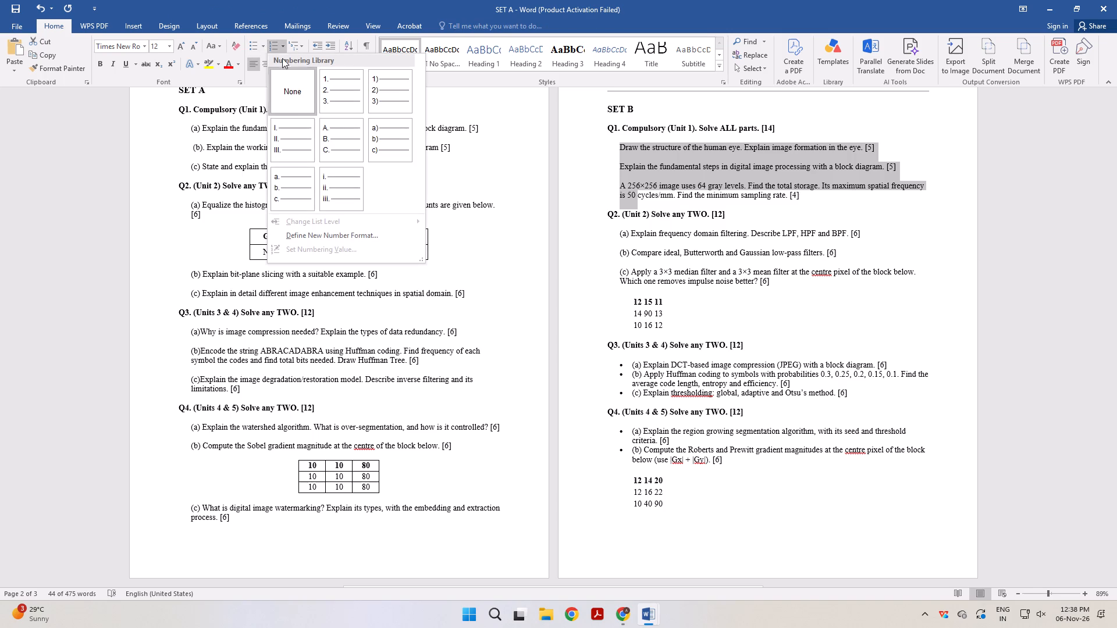
click(340, 132)
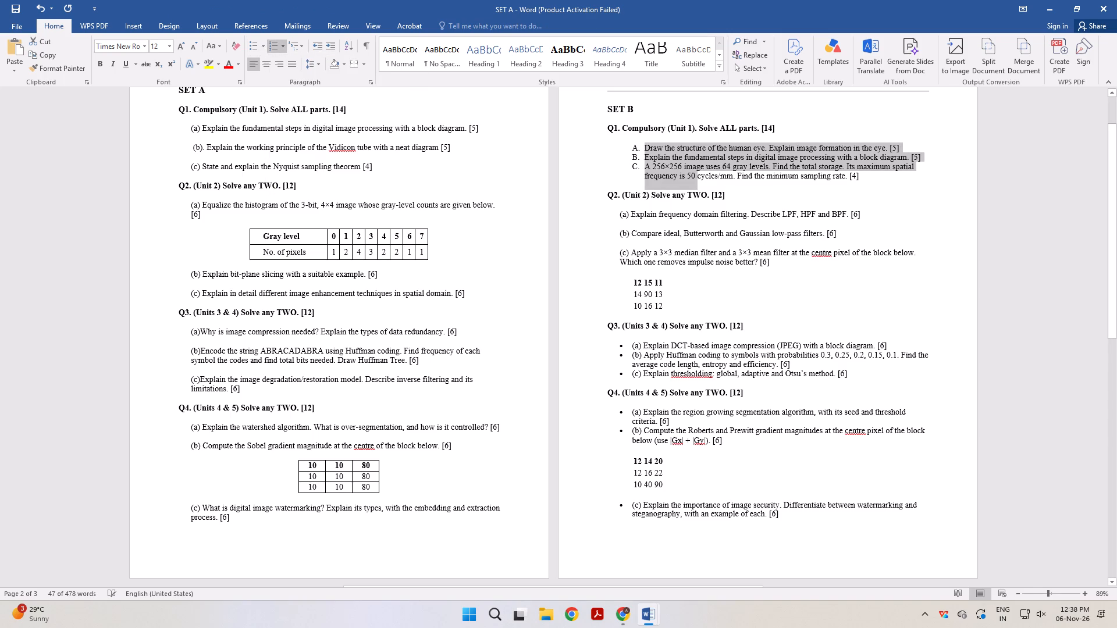
click(283, 45)
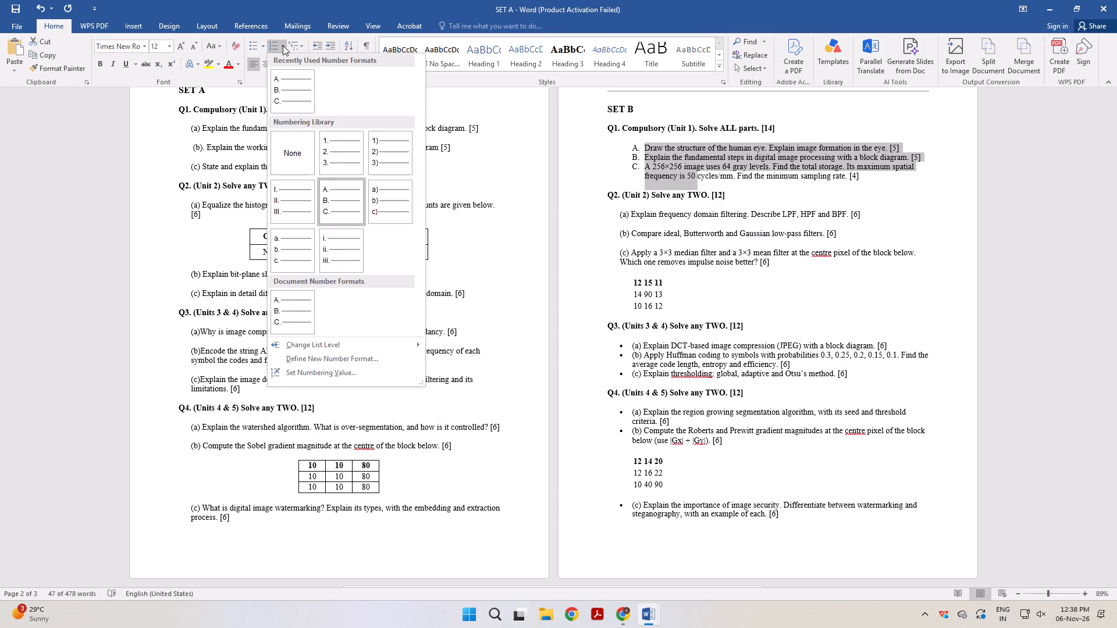
click(378, 199)
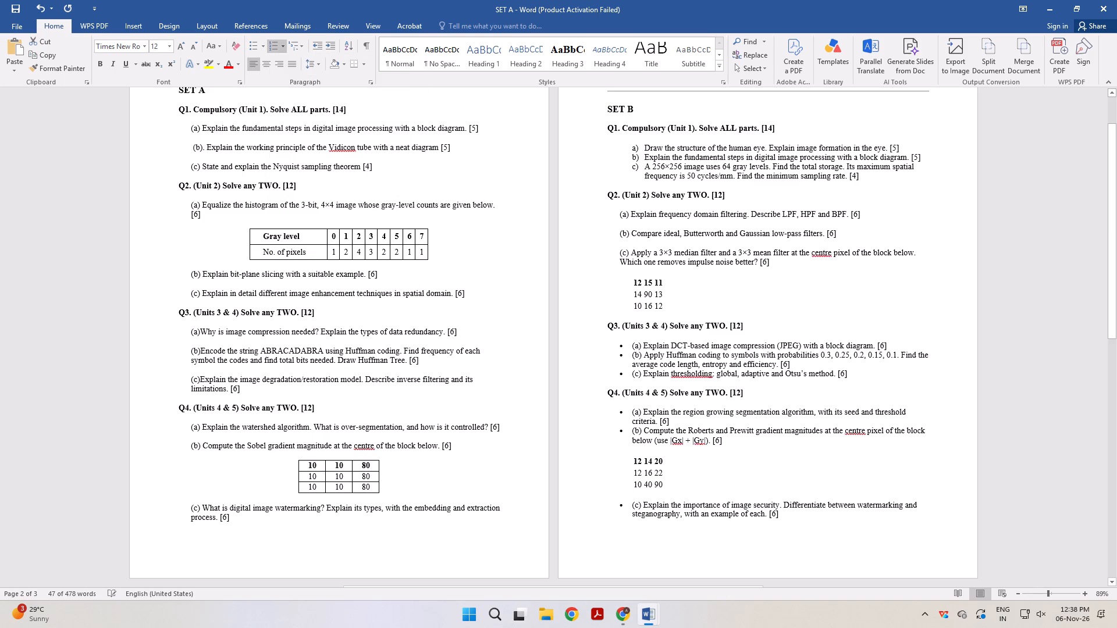
click(738, 211)
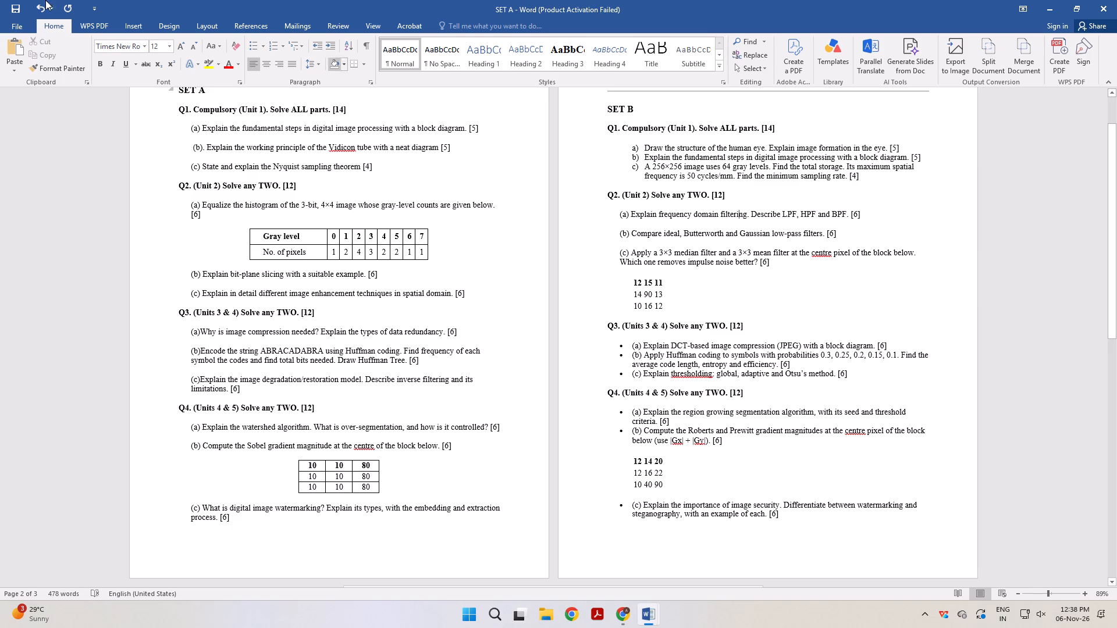
Save the document.
click(17, 8)
click(627, 618)
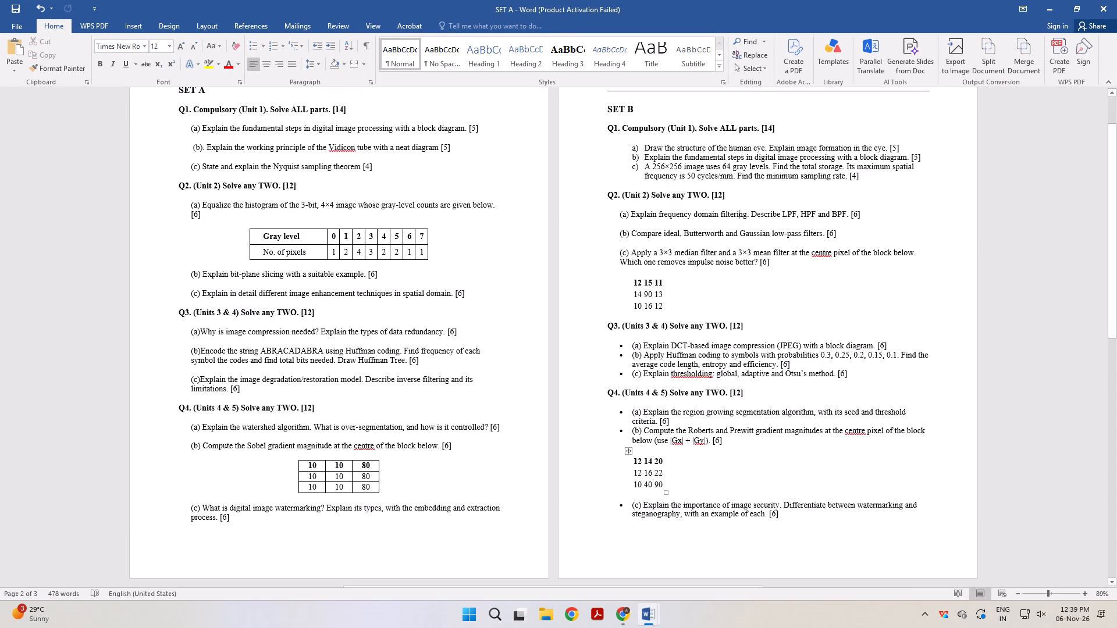
drag(645, 163, 841, 179)
key(ctrl+v)
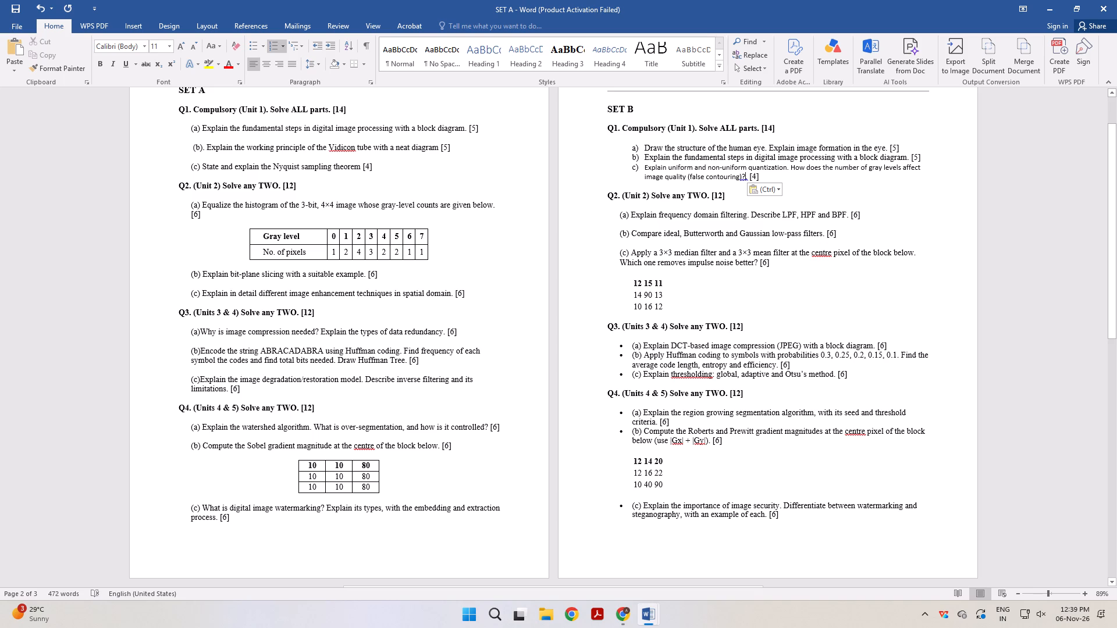
Copy the formatting of SET B Q1 a) onto the pasted quantization question in Q1 c), matching Times New Roman 12.
drag(656, 149, 677, 149)
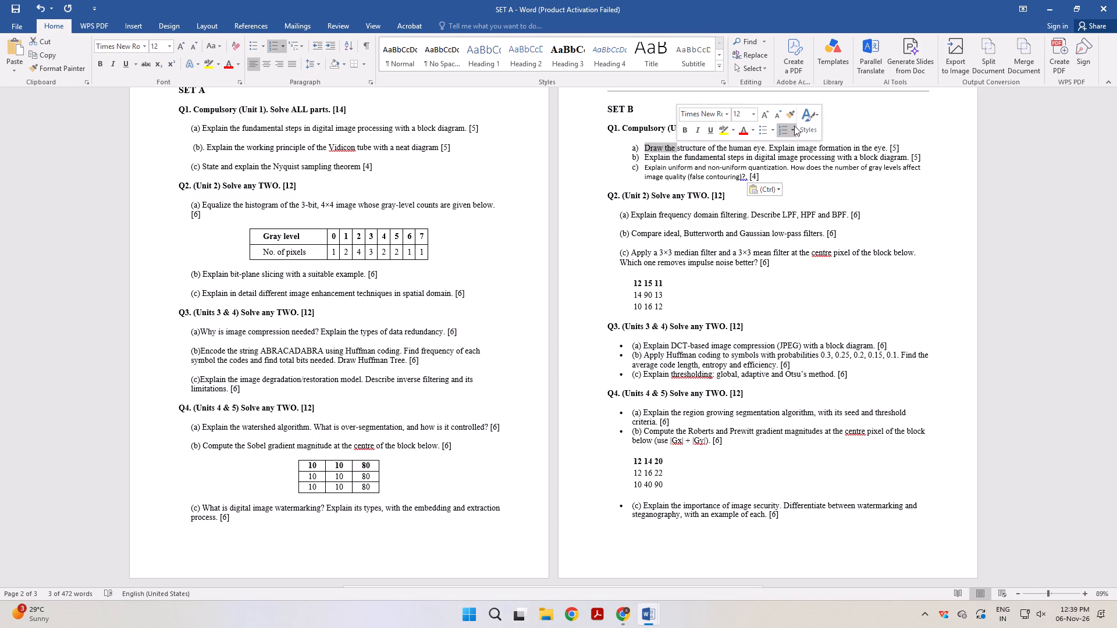
click(792, 112)
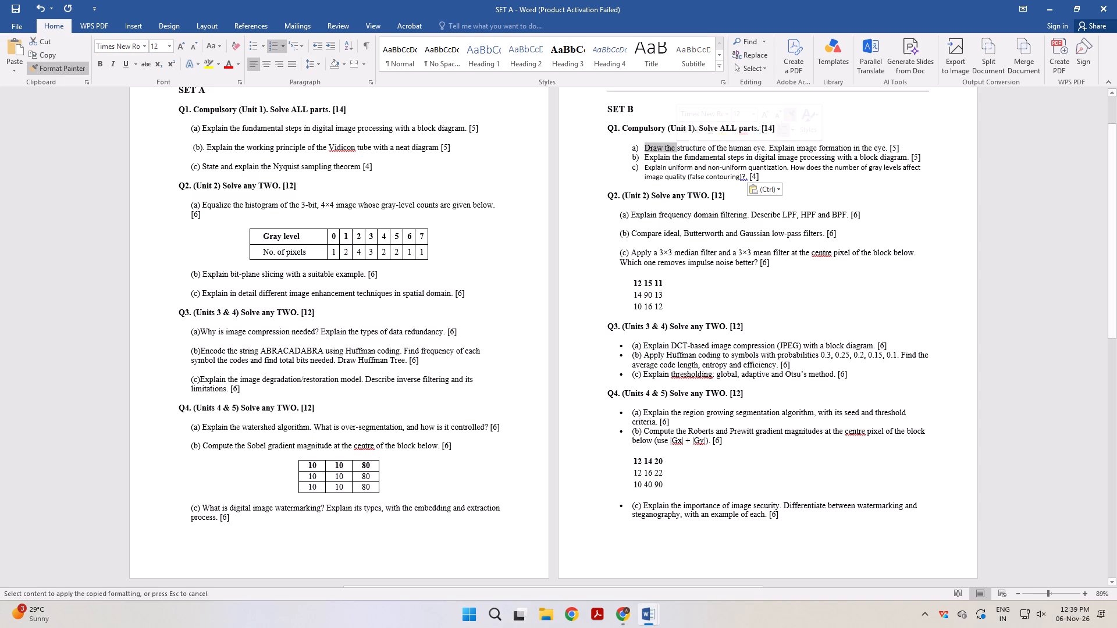
drag(645, 169, 751, 173)
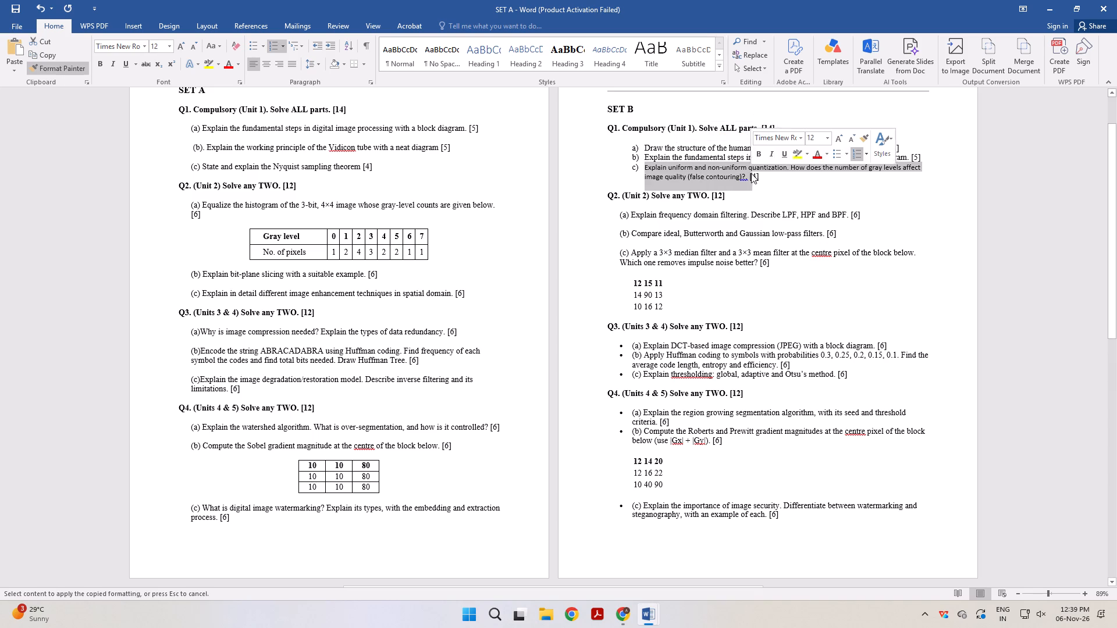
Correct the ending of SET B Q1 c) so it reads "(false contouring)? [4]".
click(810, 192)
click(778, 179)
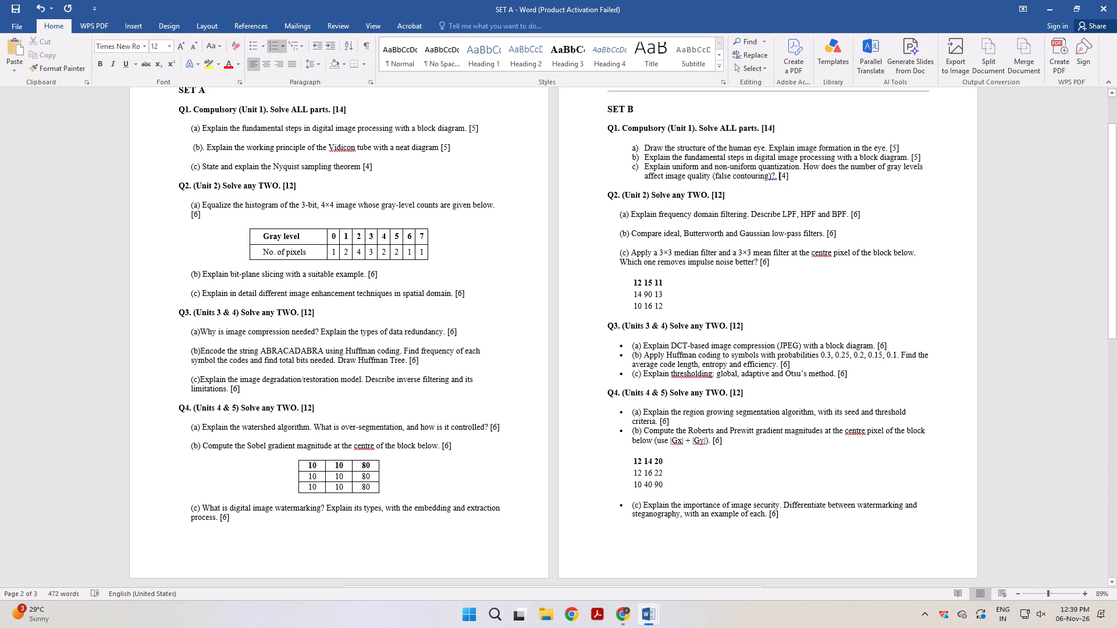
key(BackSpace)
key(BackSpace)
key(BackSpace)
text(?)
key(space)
Replace the opening word "Explain" in SET B Q1 c) with "Differentiate between".
double_click(662, 167)
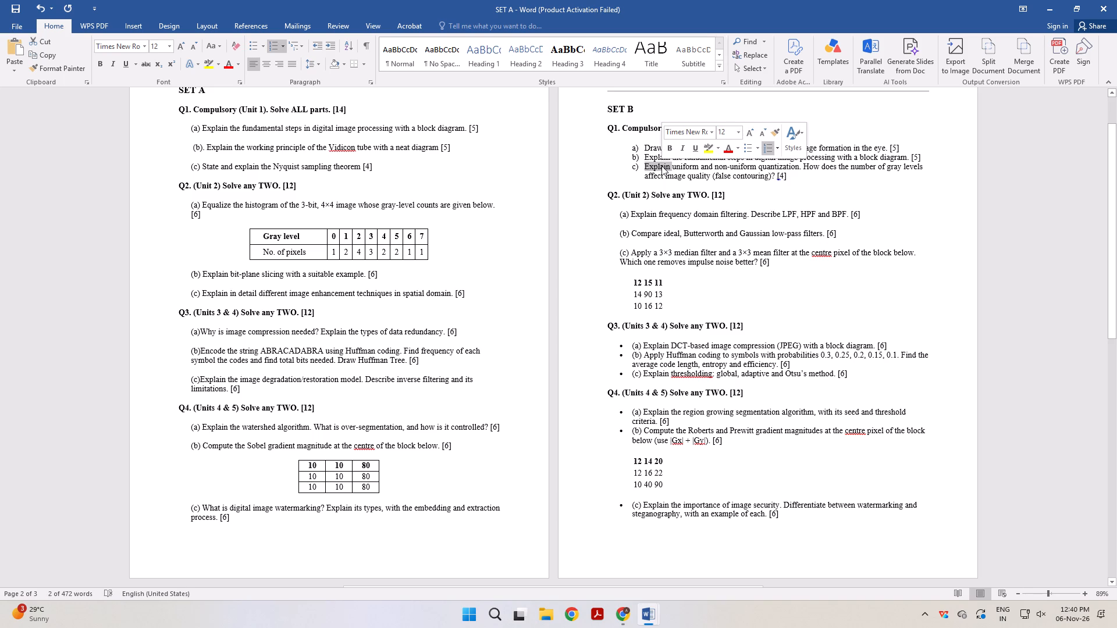
text(Diffr)
key(BackSpace)
text(er)
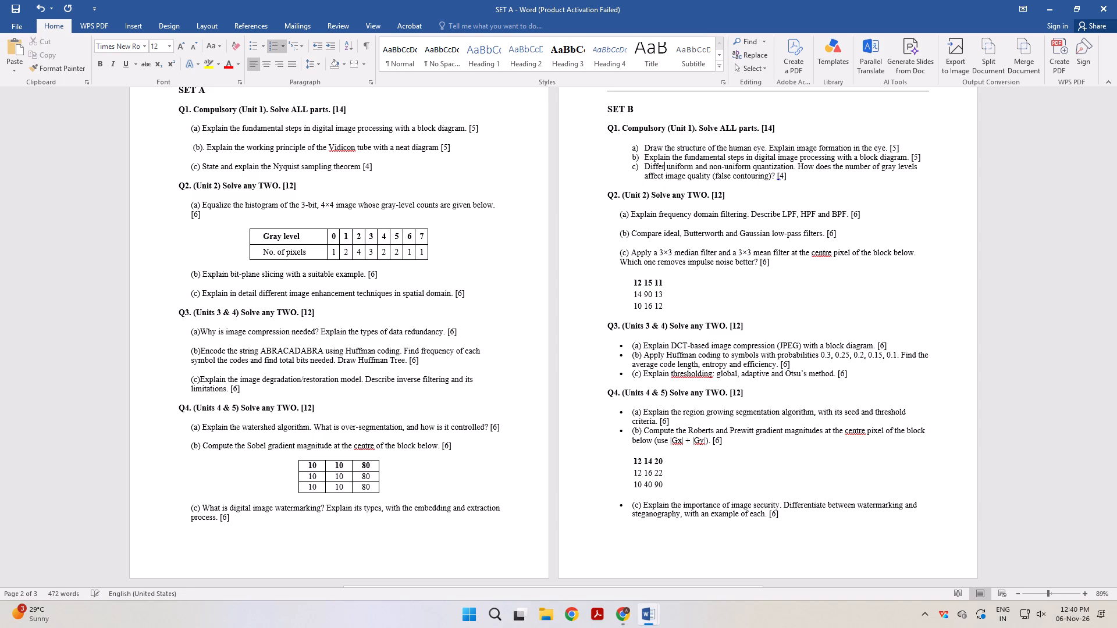
text(entiate)
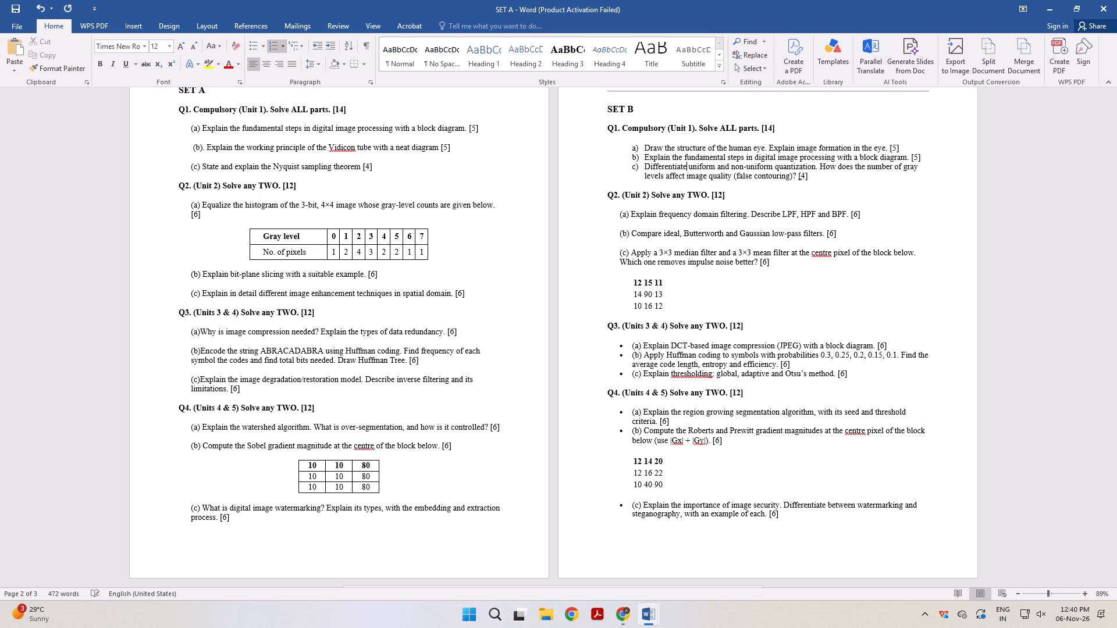
key(space)
text(betwwn)
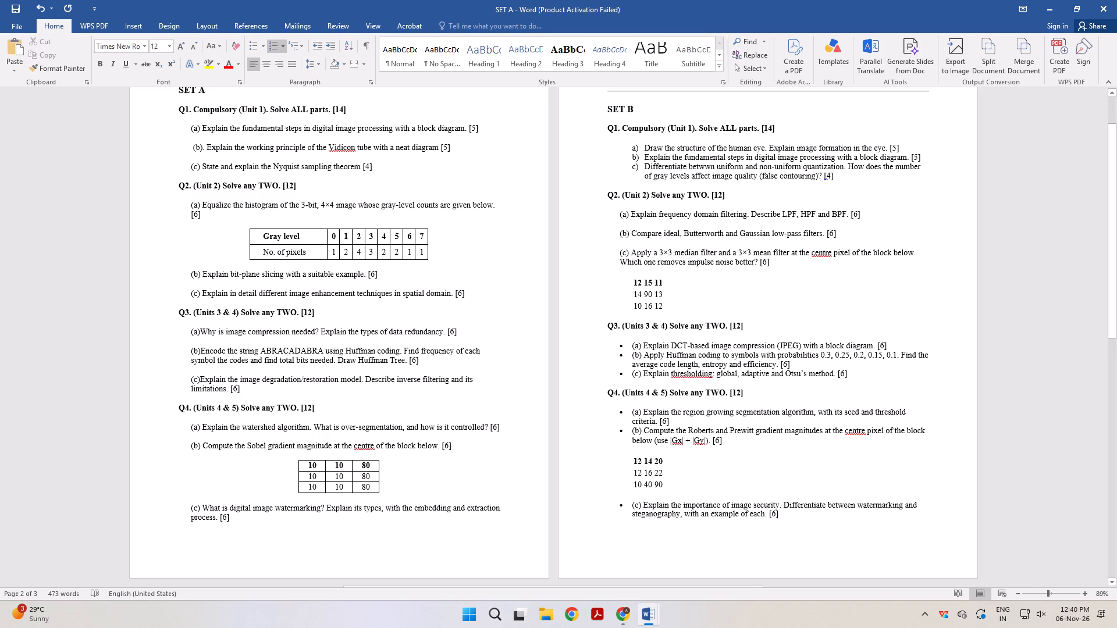
key(BackSpace)
key(BackSpace)
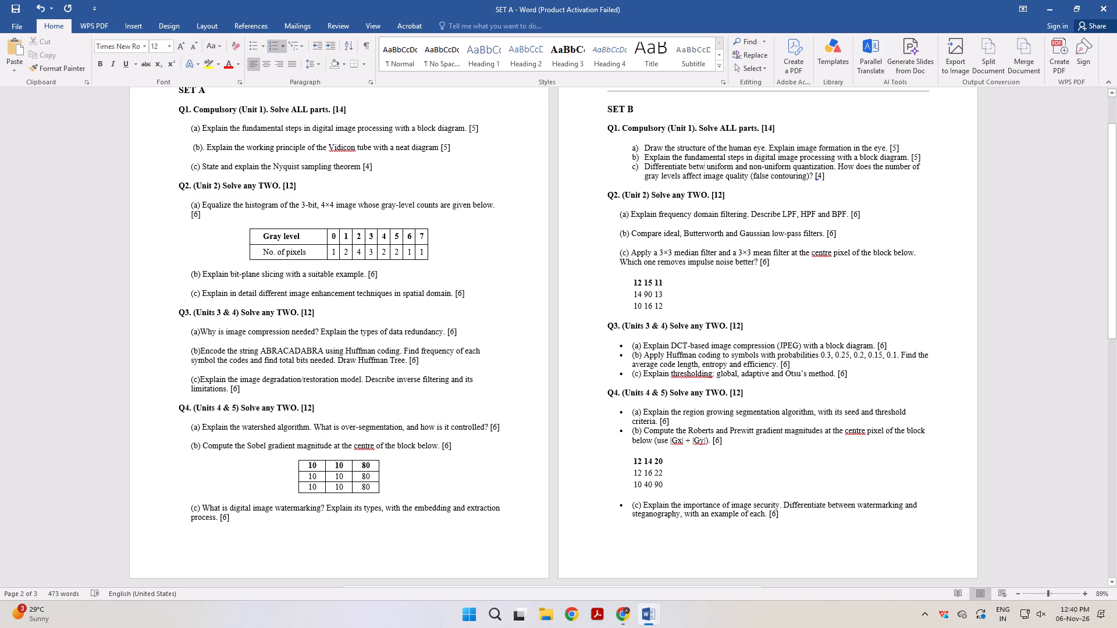
text(een)
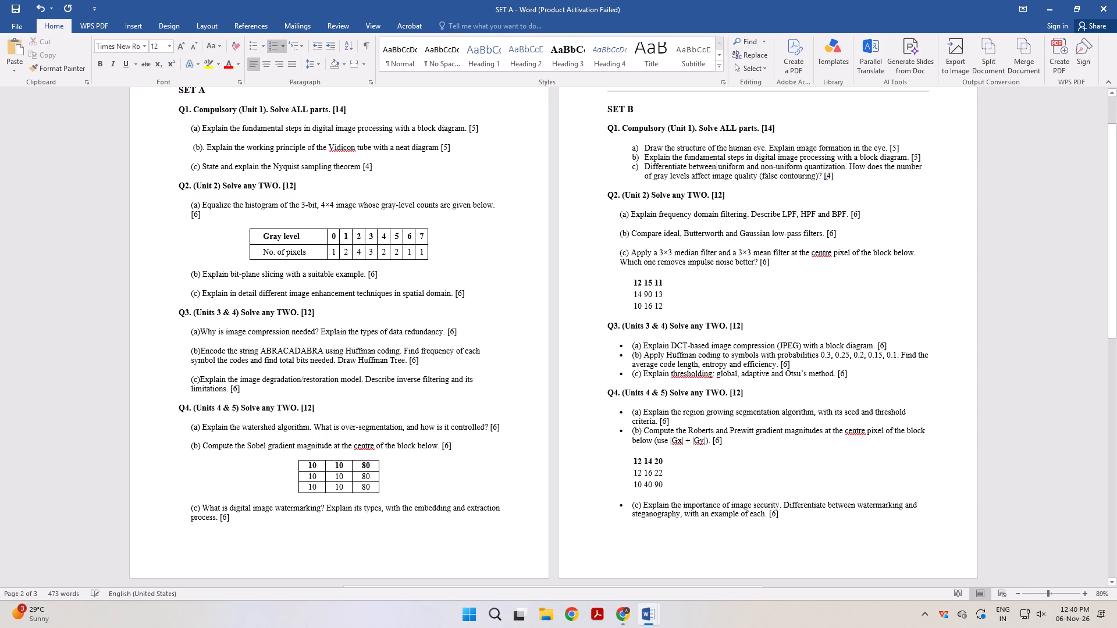
Delete the sentence on gray levels and false contouring from SET B Q1 c), keeping the [4] marks.
drag(850, 167, 827, 180)
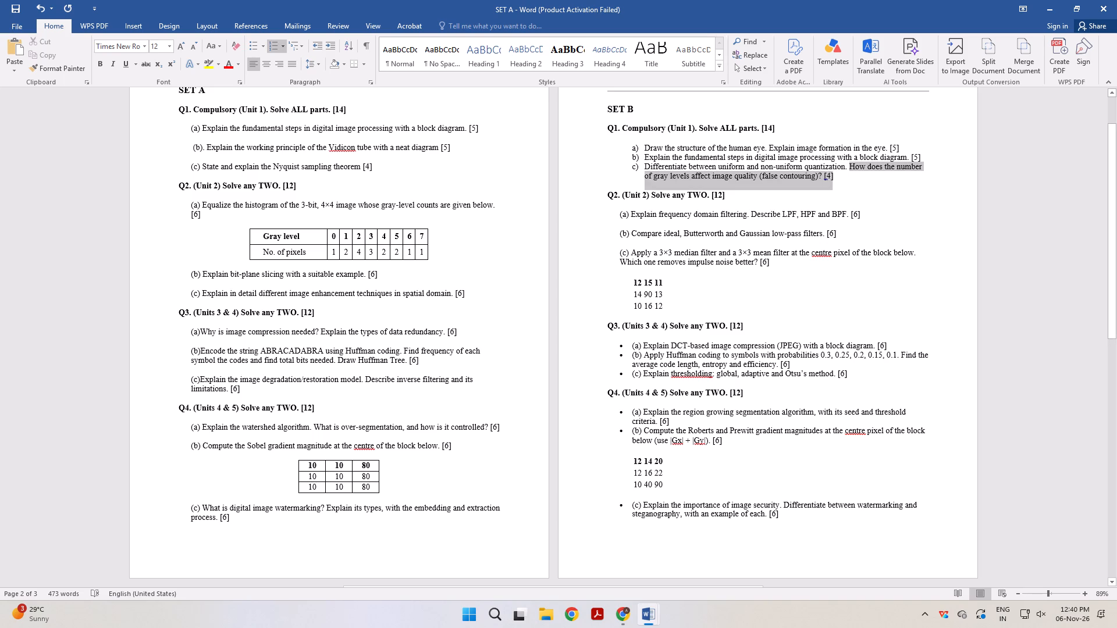
drag(827, 180, 822, 180)
key(Delete)
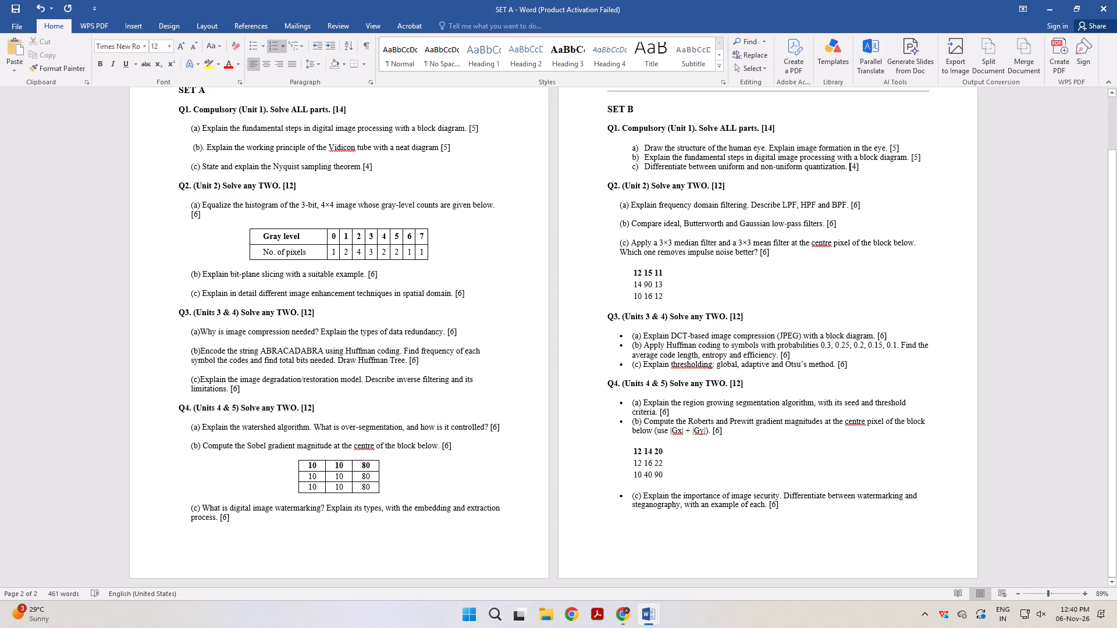
Save the document.
click(20, 9)
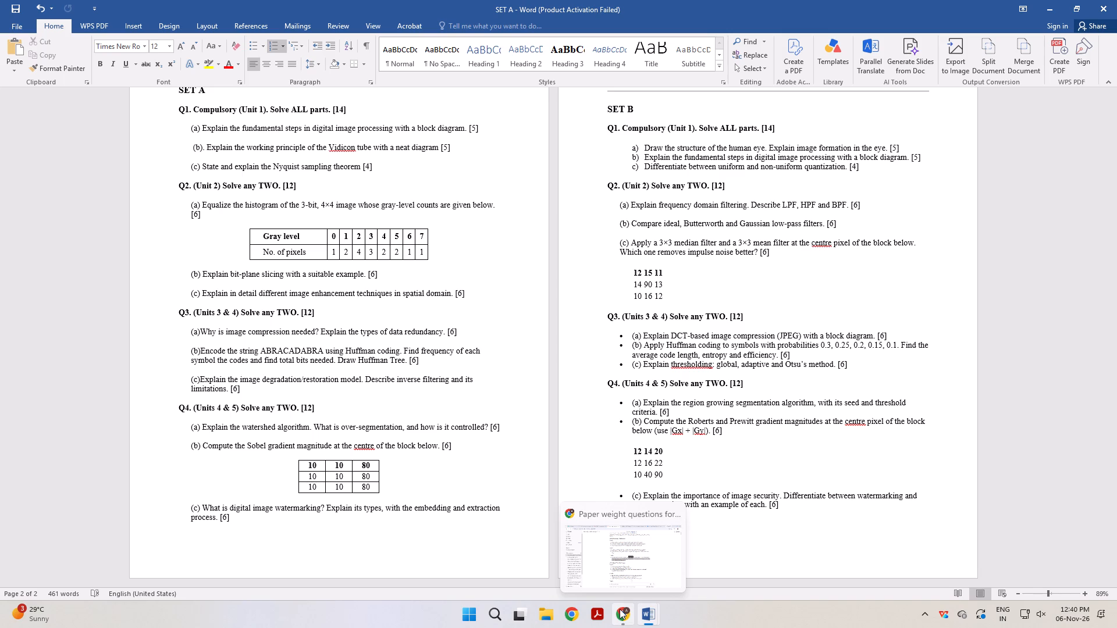
click(624, 613)
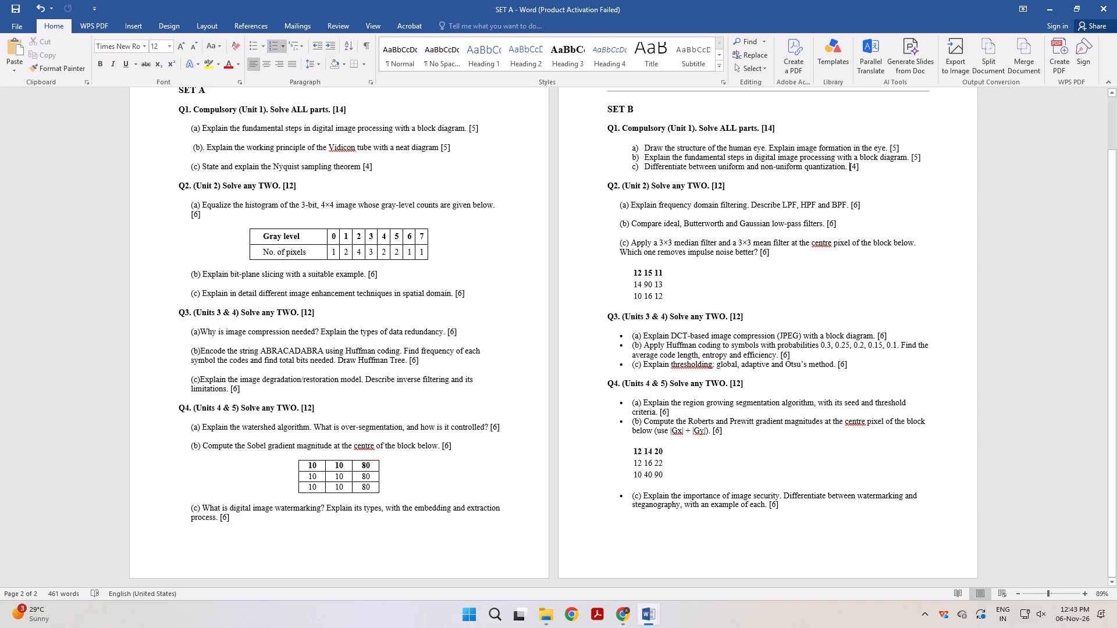
drag(621, 224, 661, 295)
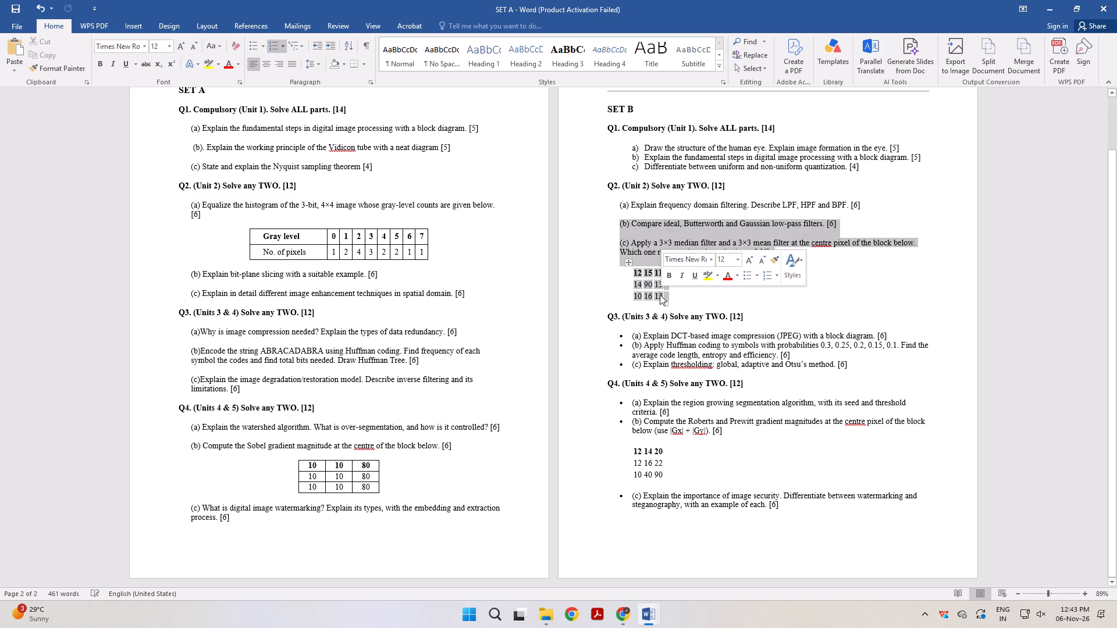
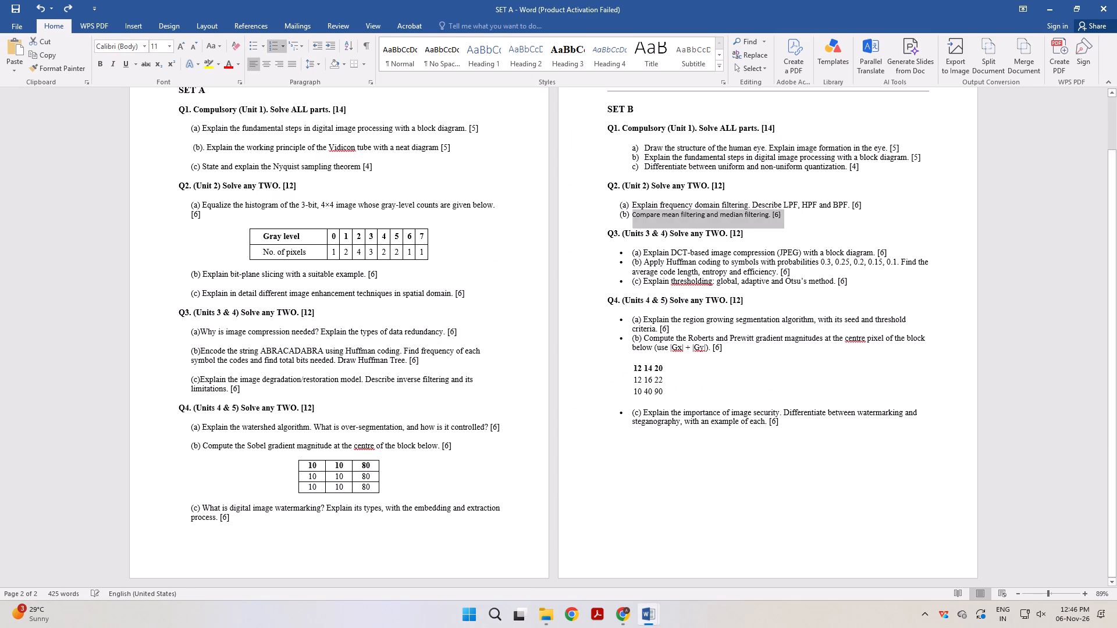
key(ctrl+z)
key(ctrl+z)
key(ctrl+z)
key(ctrl+z)
key(ctrl+z)
key(ctrl+z)
key(ctrl+z)
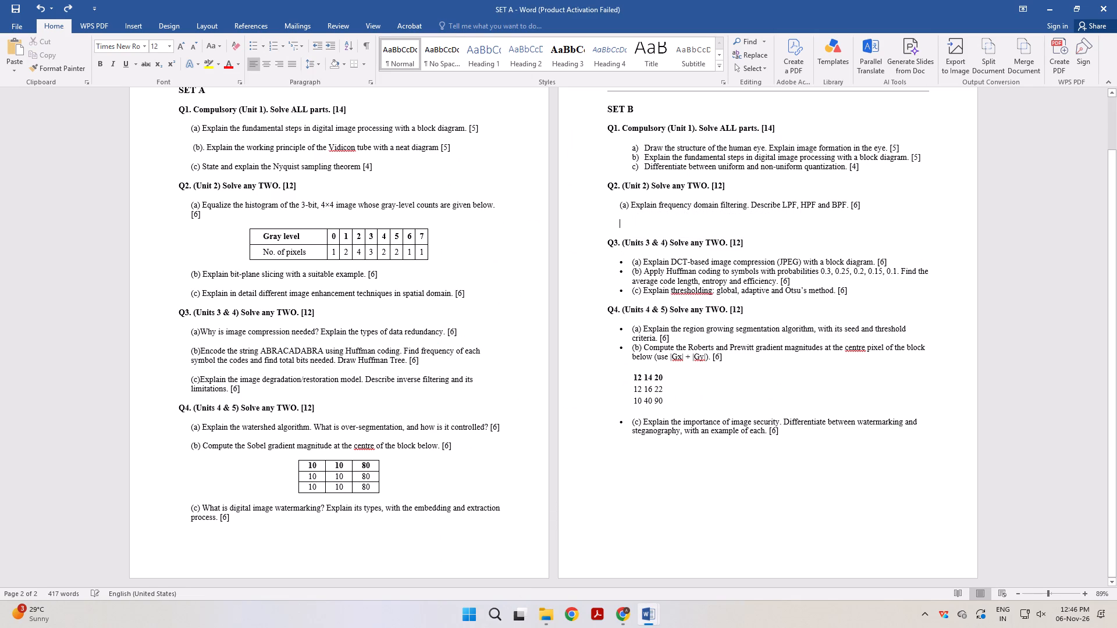
key(ctrl+z)
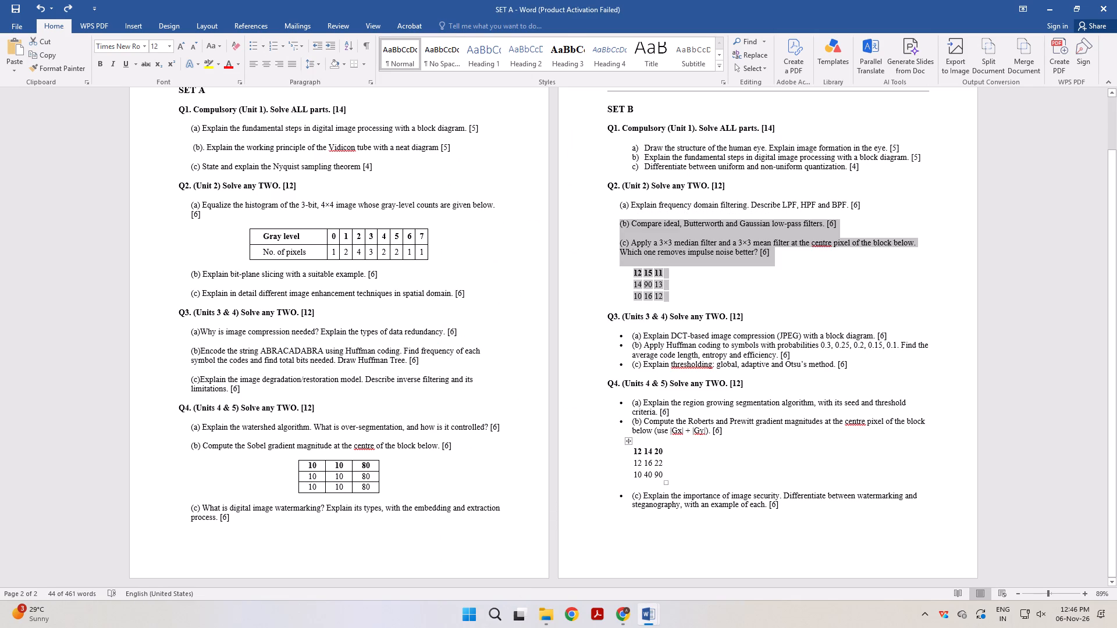
click(768, 296)
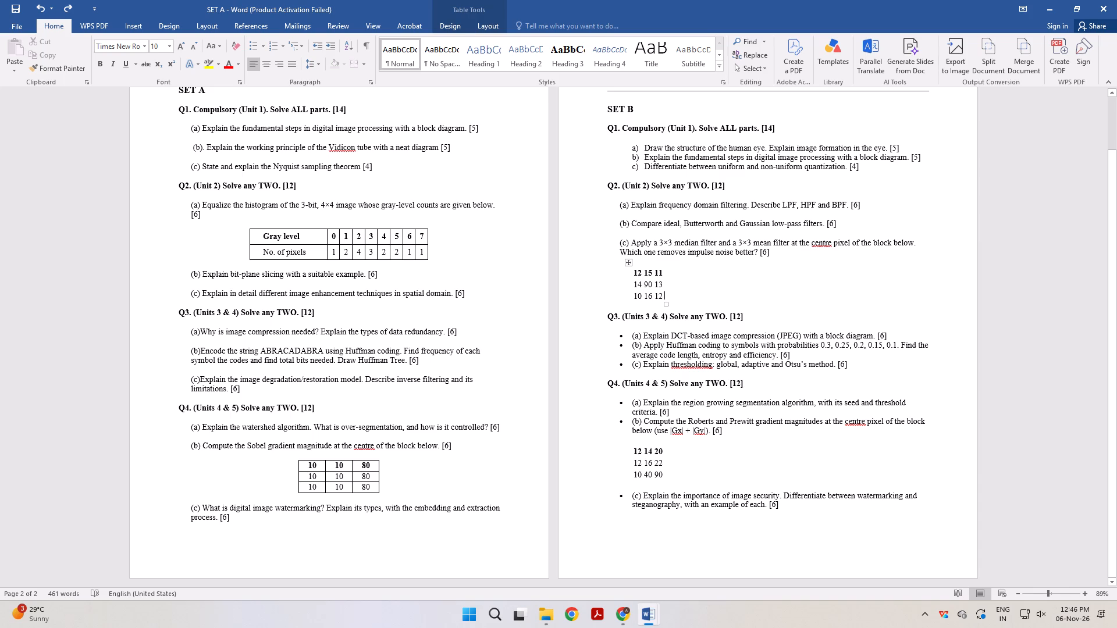
Select the wording "ideal, Butterworth and Gaussian low-pass" in SET B Q2 question (b).
drag(664, 222, 796, 226)
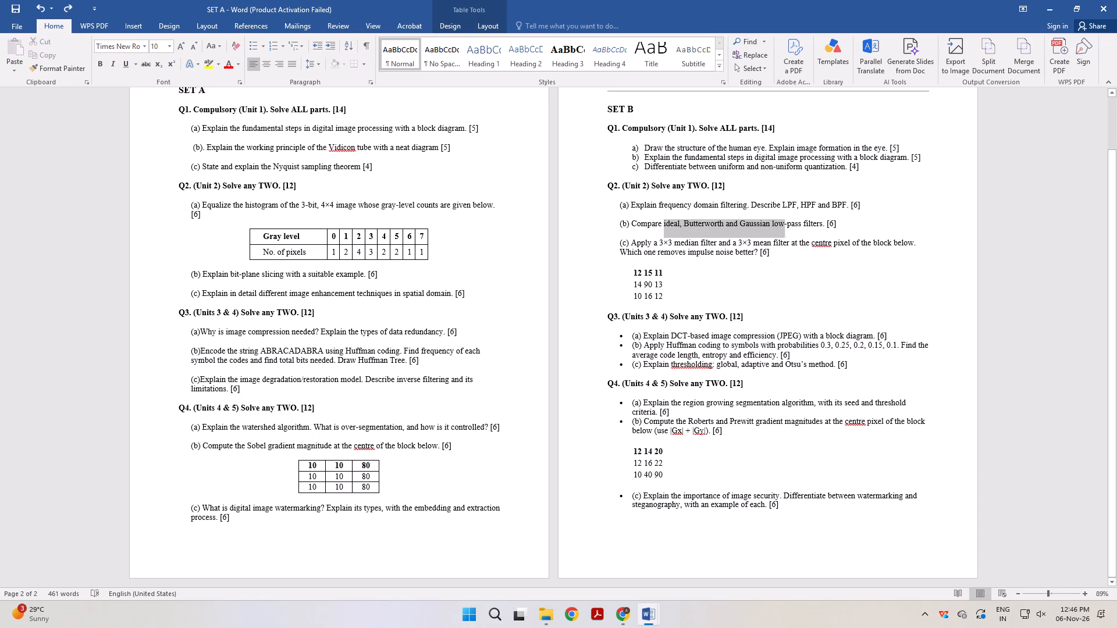
drag(796, 226, 800, 226)
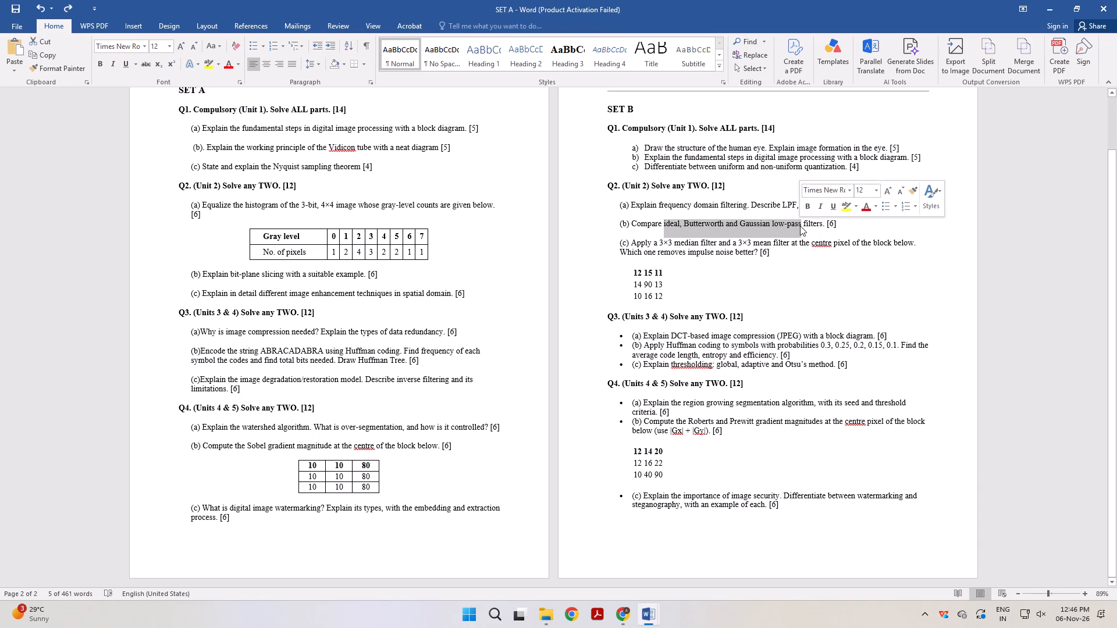
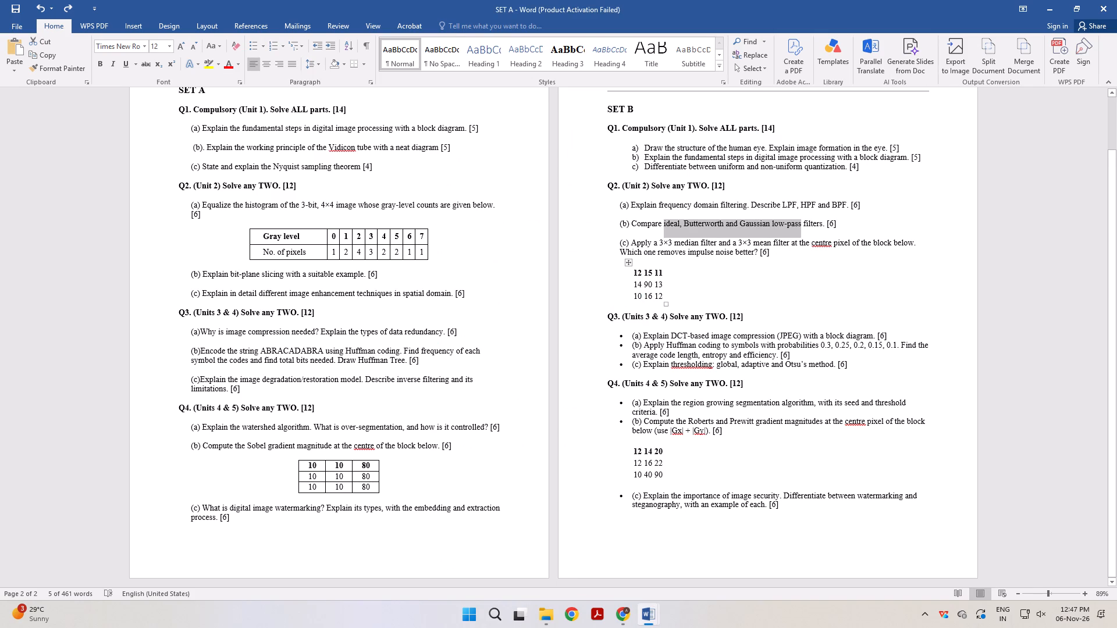
drag(632, 224, 821, 227)
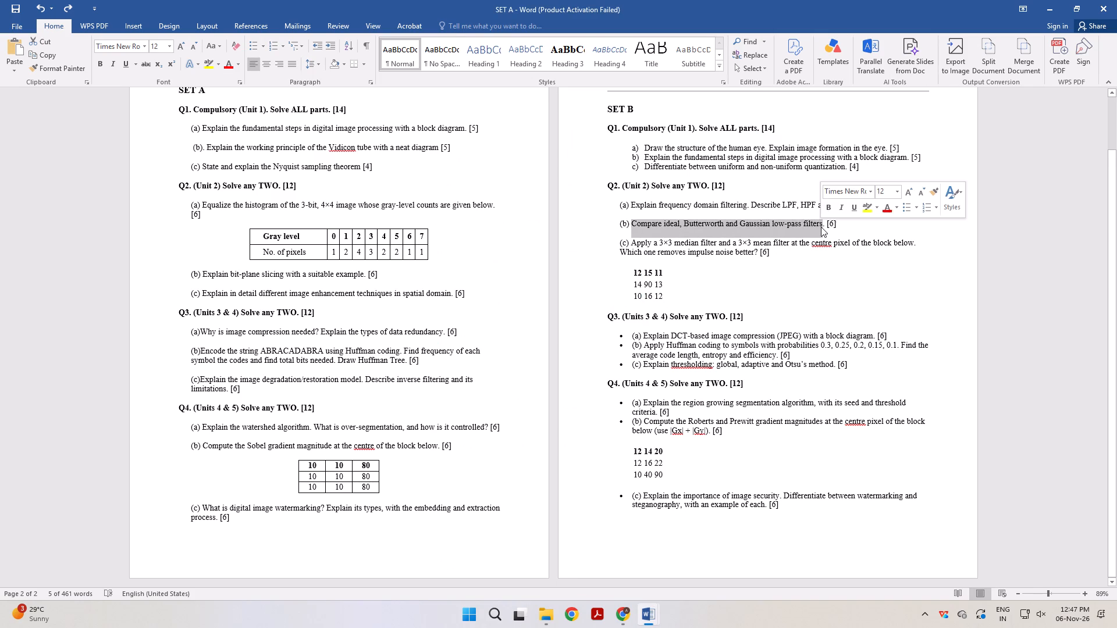
key(ctrl+v)
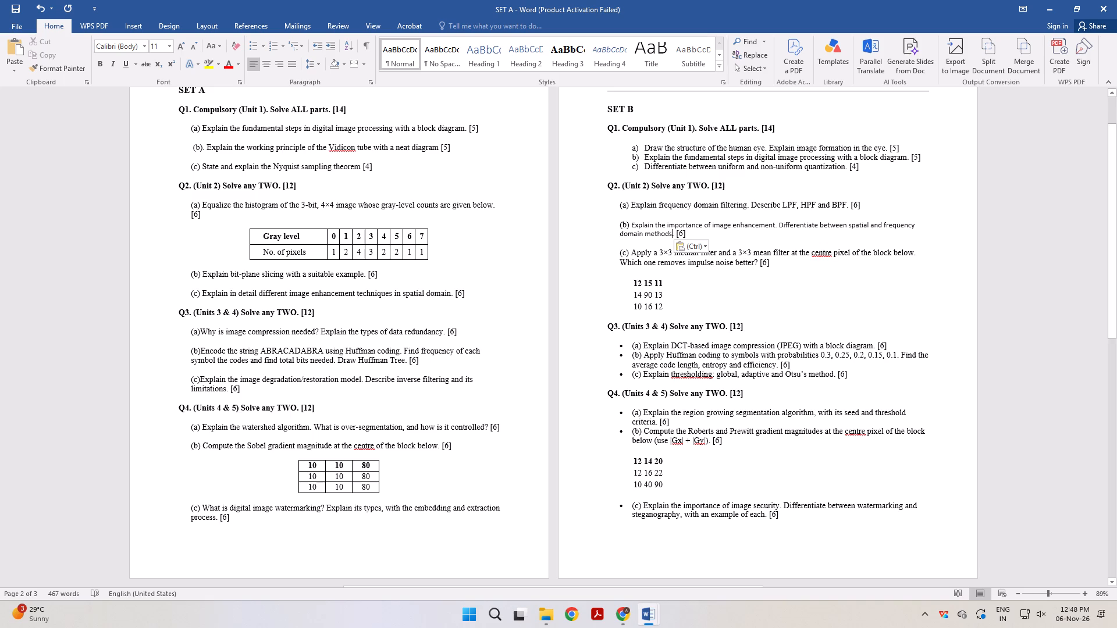
Apply the formatting of SET B Q2 question (a) to the whole new question (b) text with Format Painter.
drag(690, 208, 729, 204)
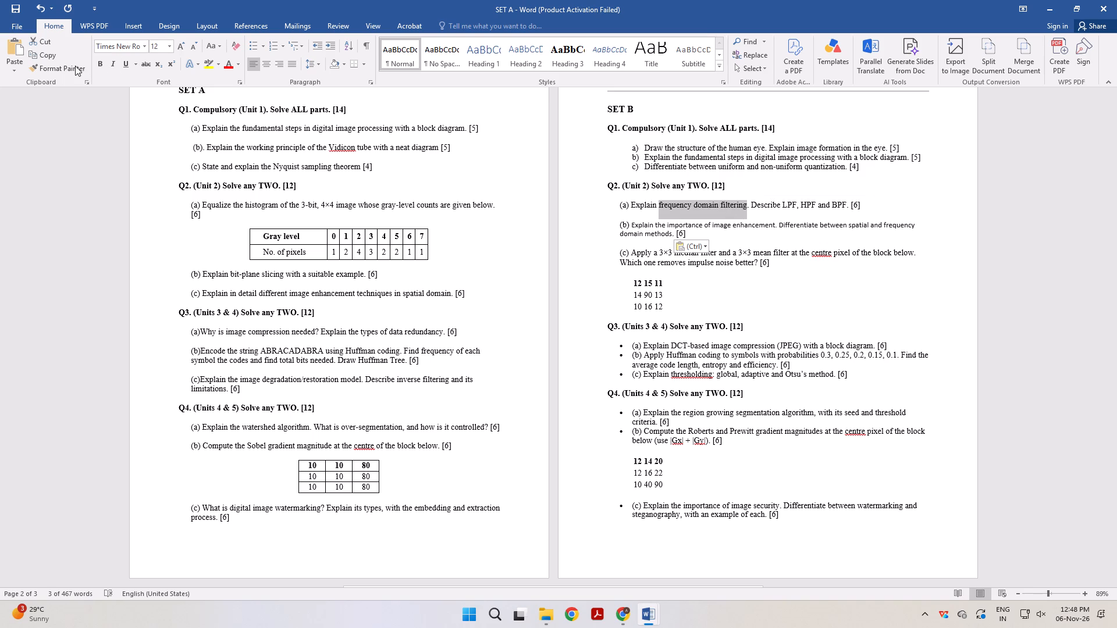
click(75, 66)
drag(629, 225, 666, 233)
click(764, 236)
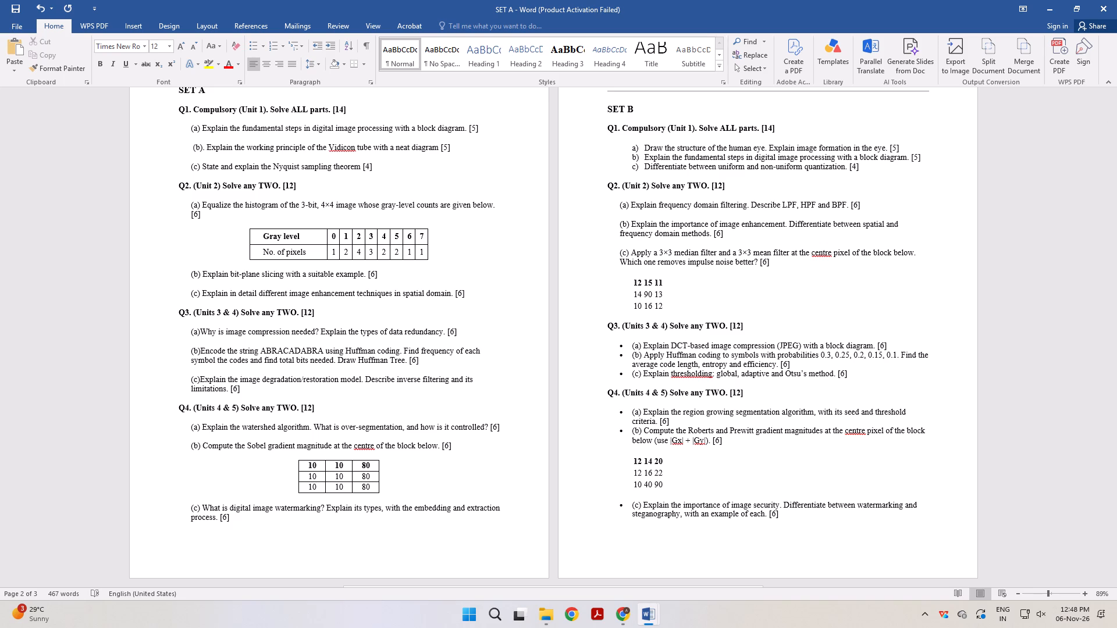
Remove the bold formatting from the whole 3×3 pixel table under SET A Q4 question (b).
drag(308, 461, 318, 463)
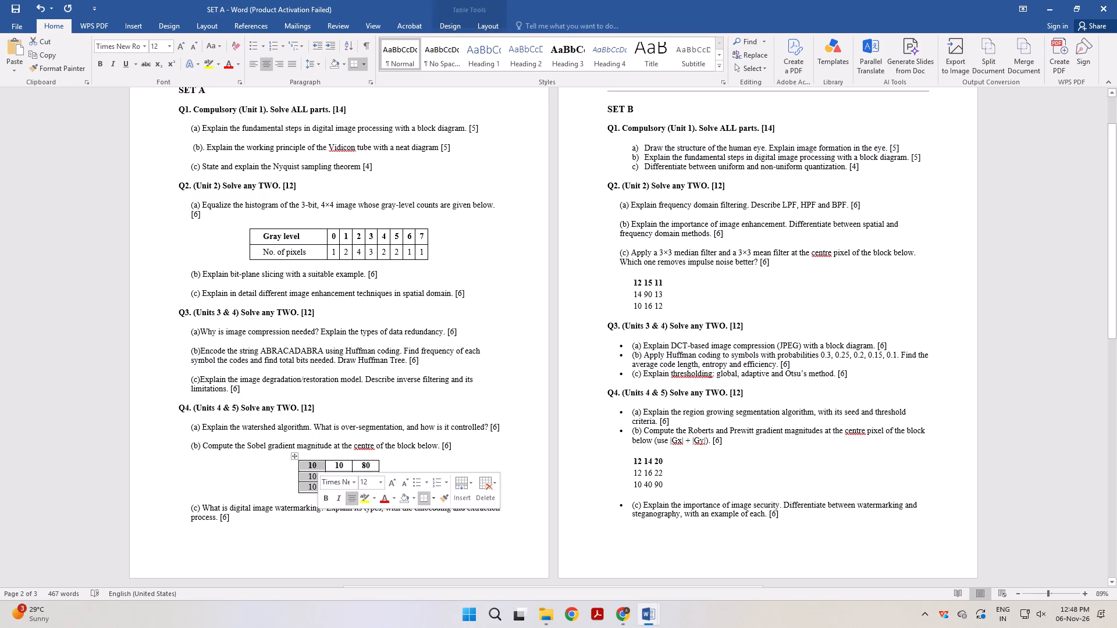
drag(355, 466, 360, 466)
click(291, 455)
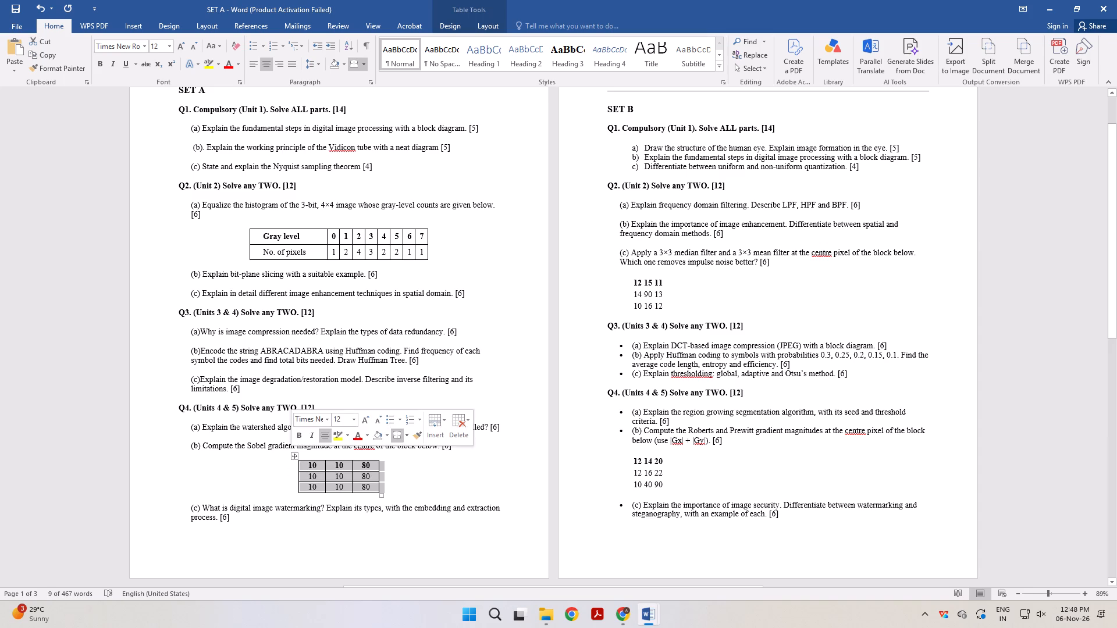
double_click(101, 64)
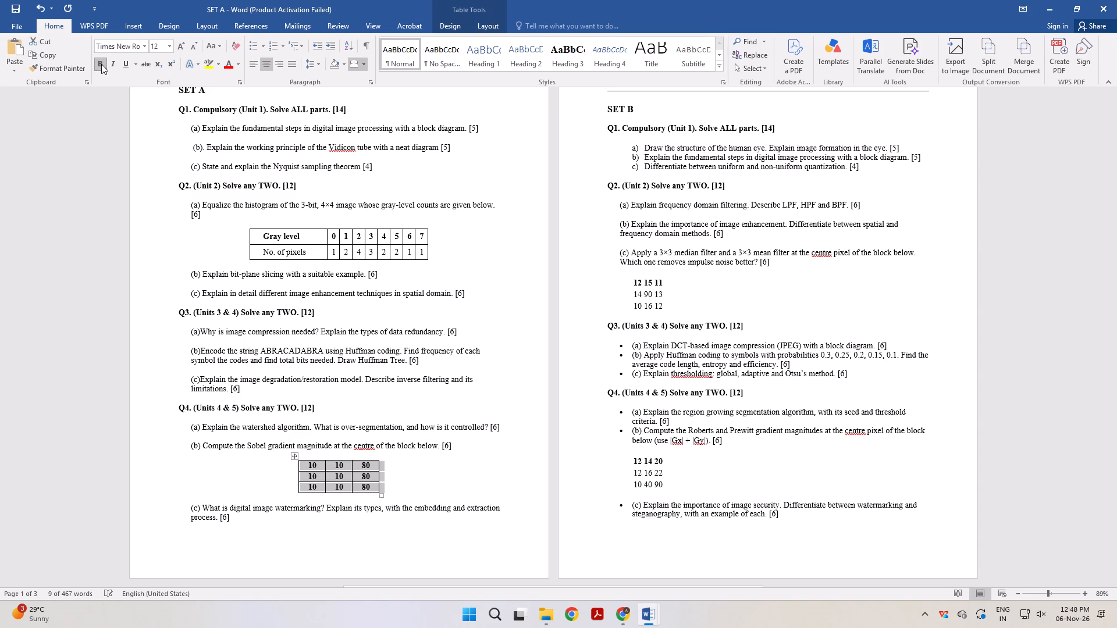
click(101, 64)
click(427, 466)
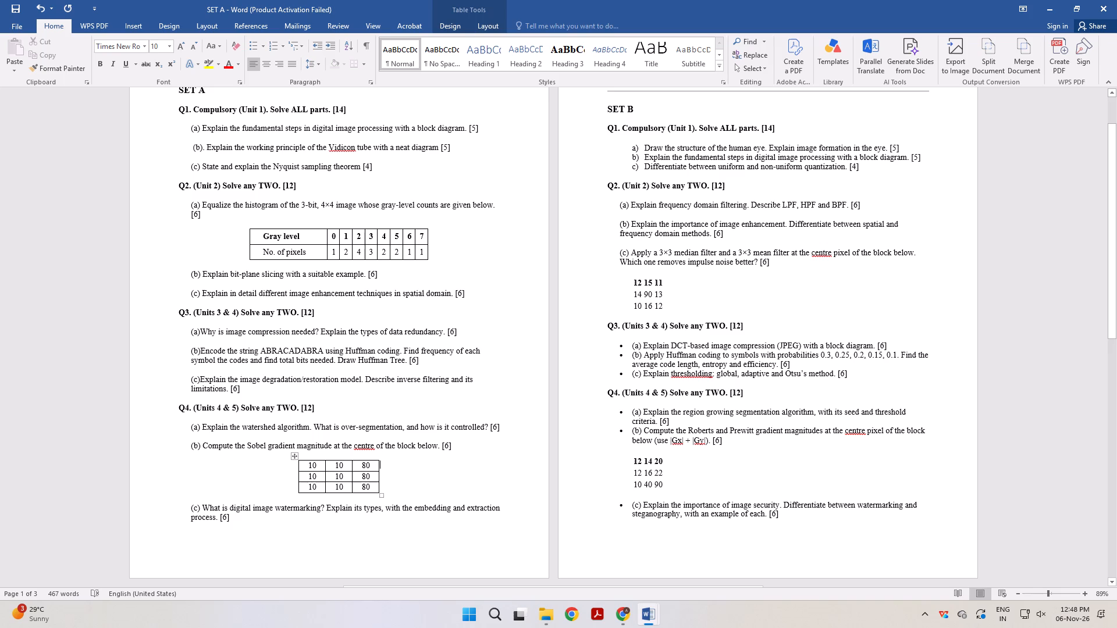
Delete "degradation/" from SET A Q3 question (c) so it asks about the image restoration model, and save the document.
click(301, 379)
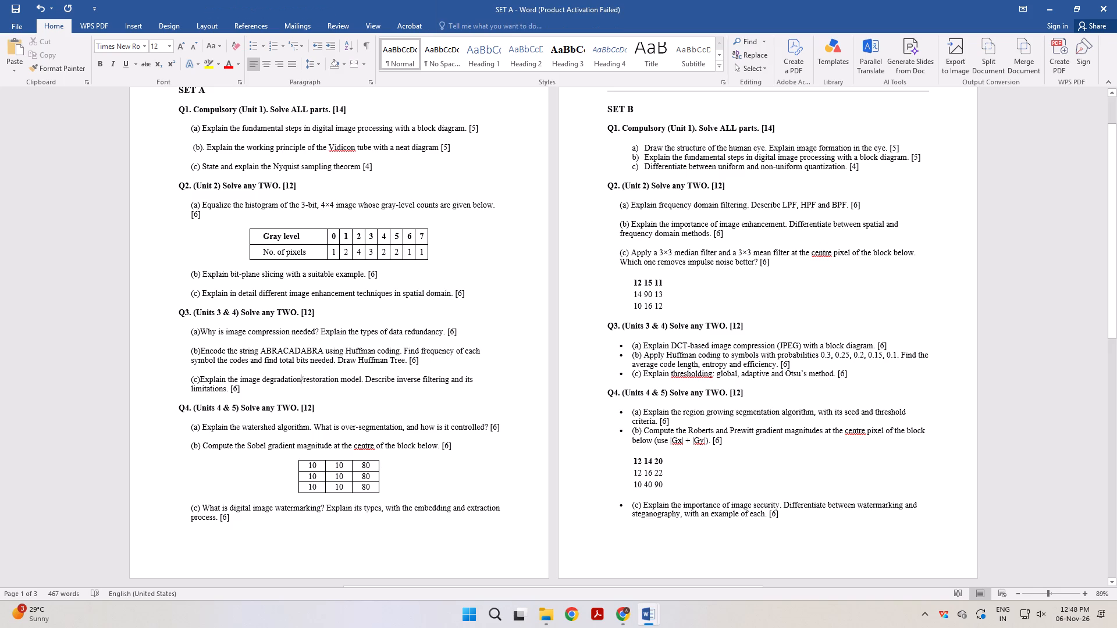
key(Right)
key(BackSpace)
key(BackSpace)
key(BackSpace)
key(BackSpace)
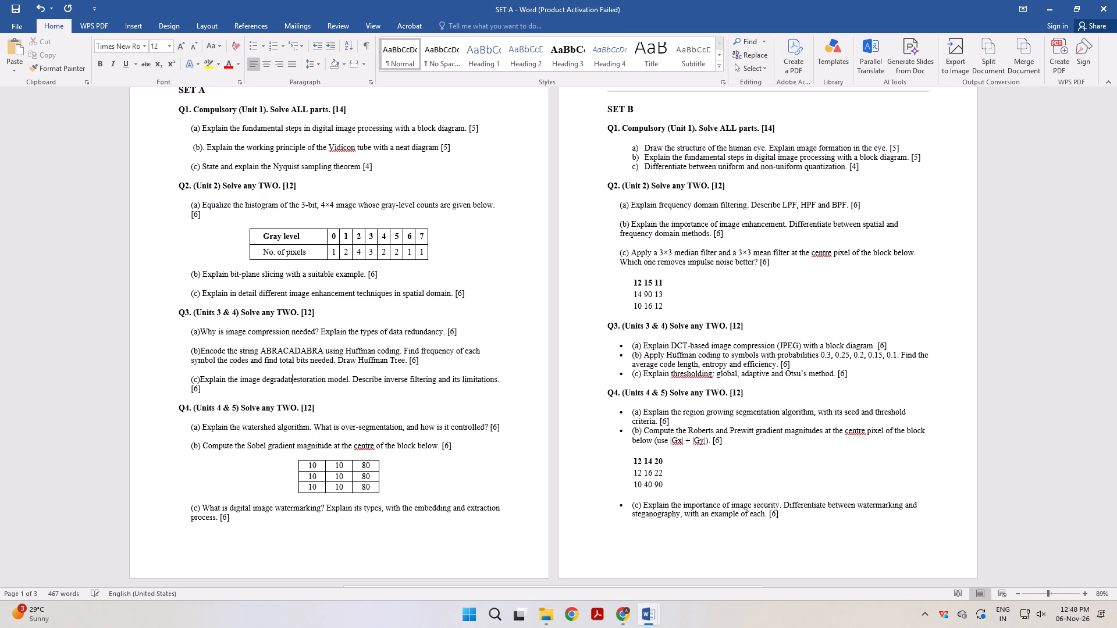
key(BackSpace)
key(BackSpace)
key(BackSpace)
key(BackSpace)
key(BackSpace)
key(BackSpace)
key(BackSpace)
key(BackSpace)
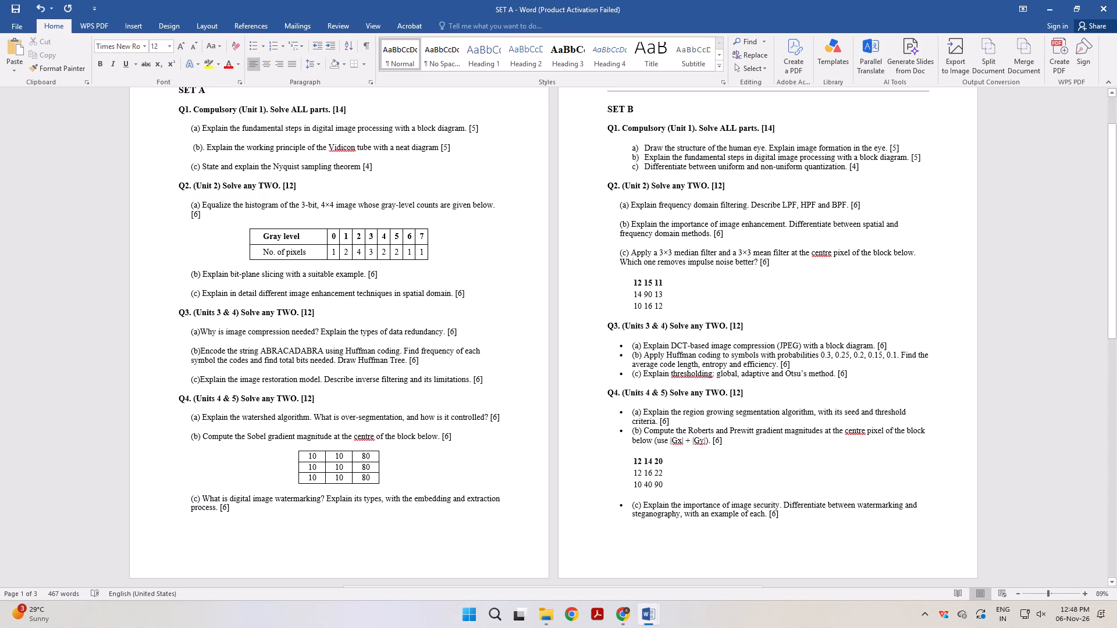
click(19, 9)
Copy the formatting of SET A's Sobel pixel table onto the 3×3 pixel block under SET B Q4 question (b) with Format Painter.
click(675, 452)
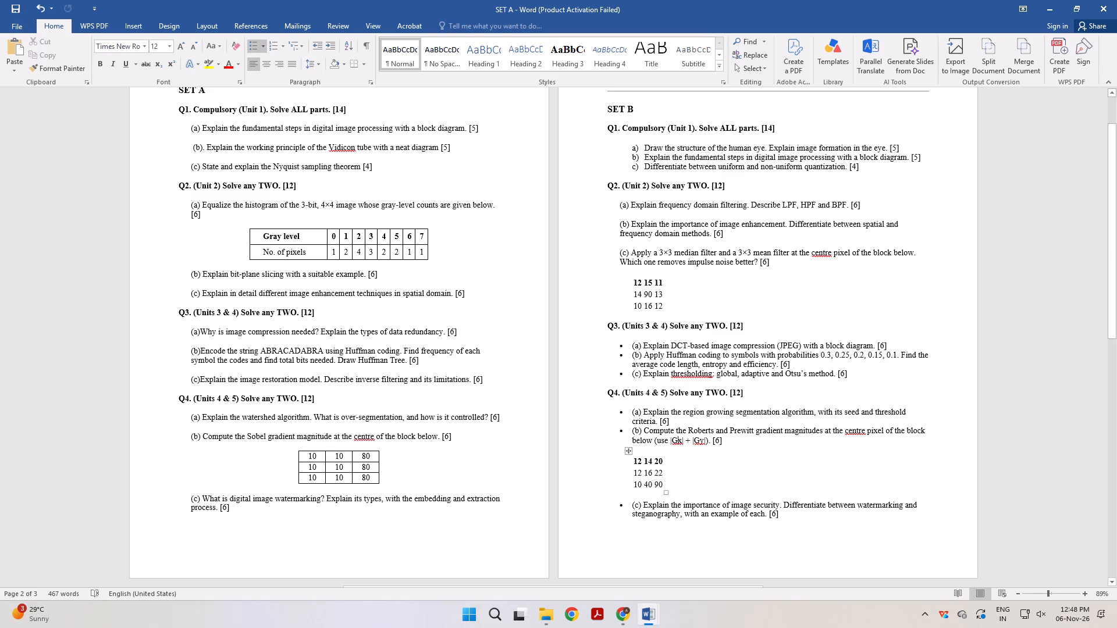
click(362, 473)
click(293, 445)
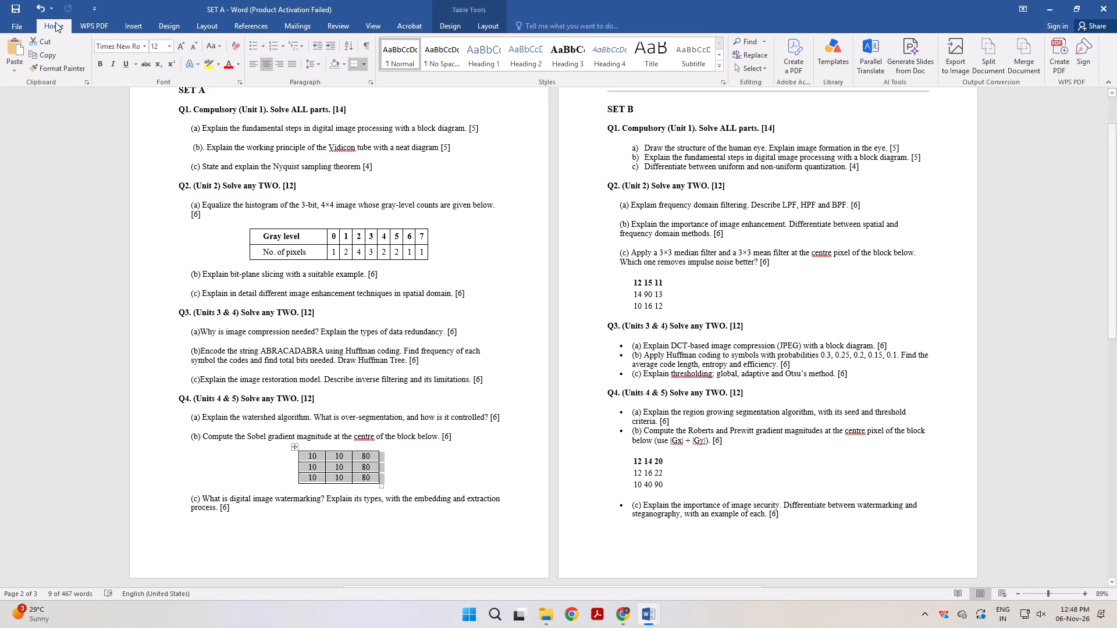
click(59, 72)
drag(633, 462, 639, 465)
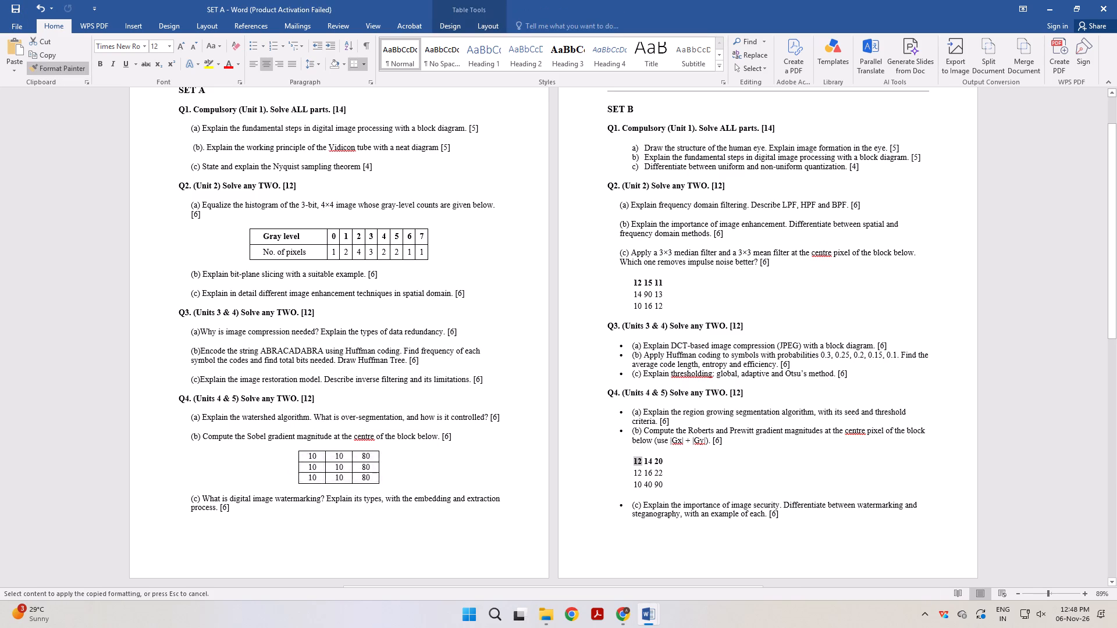
drag(639, 465, 661, 484)
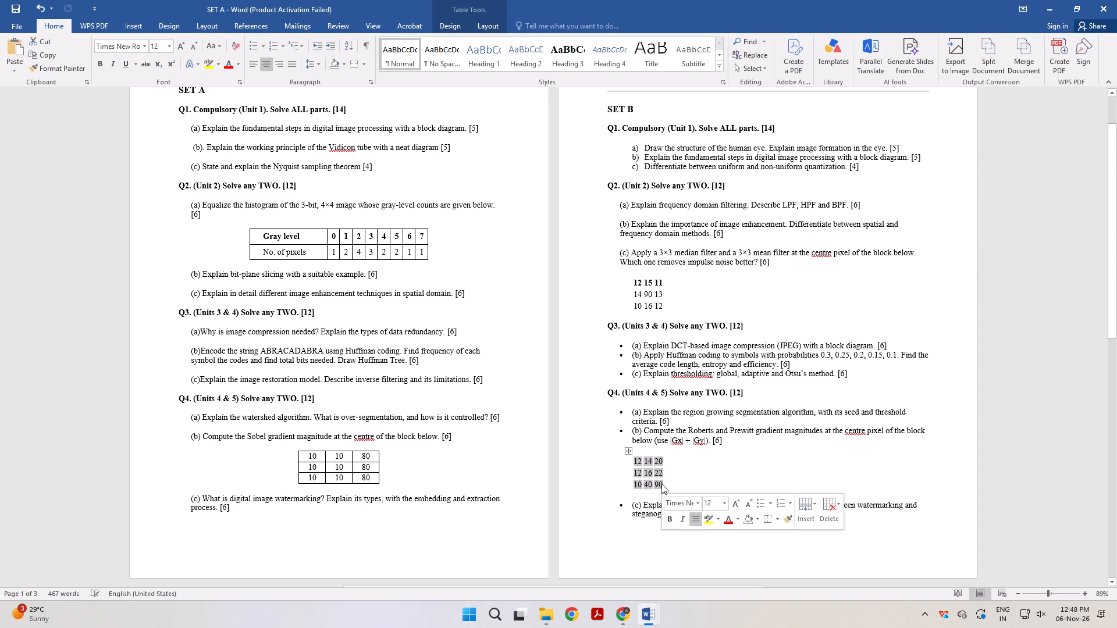
click(728, 457)
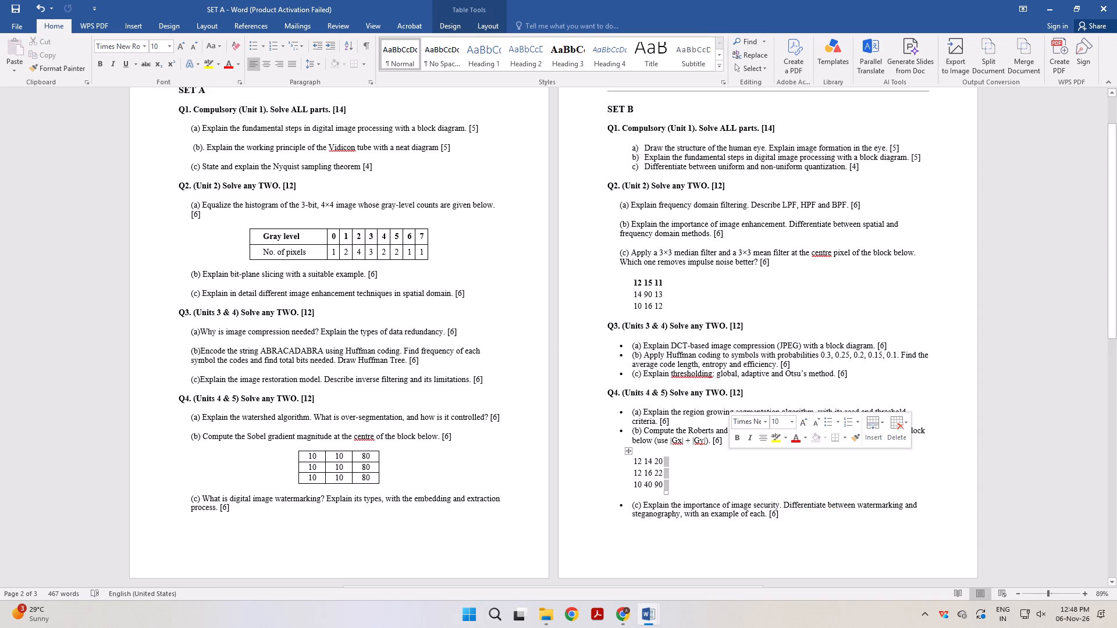
click(713, 484)
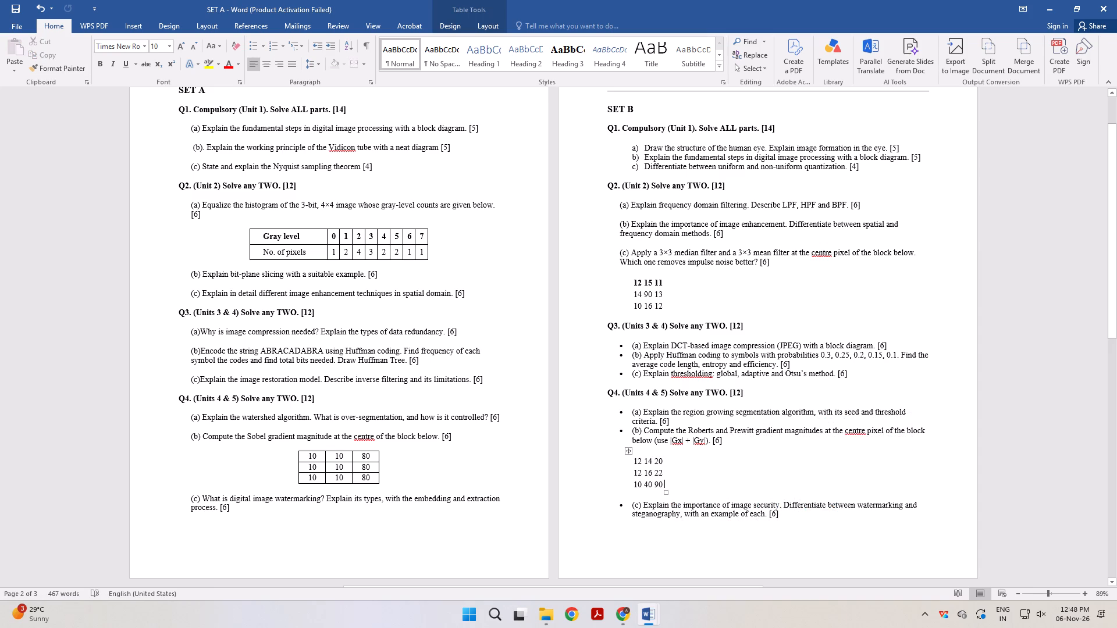
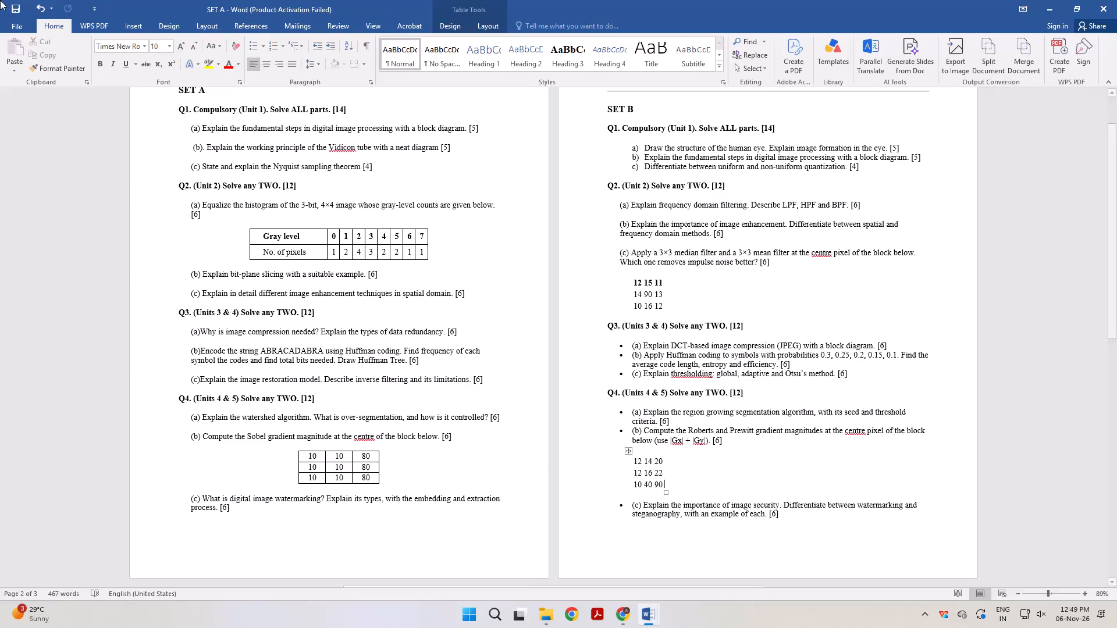
Save the question paper document.
click(19, 9)
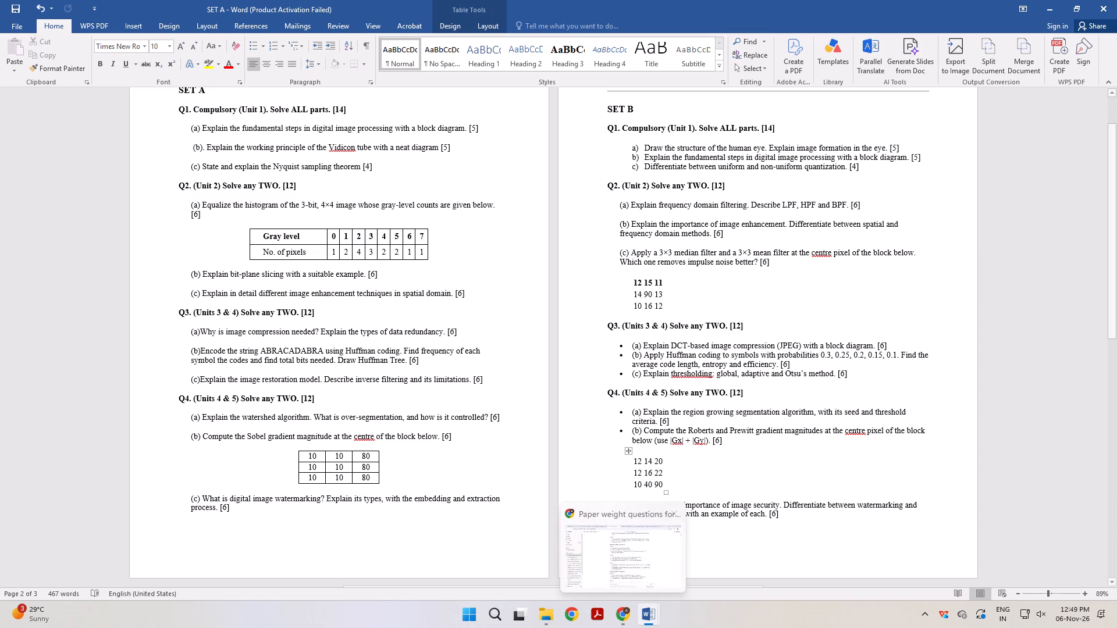
click(847, 402)
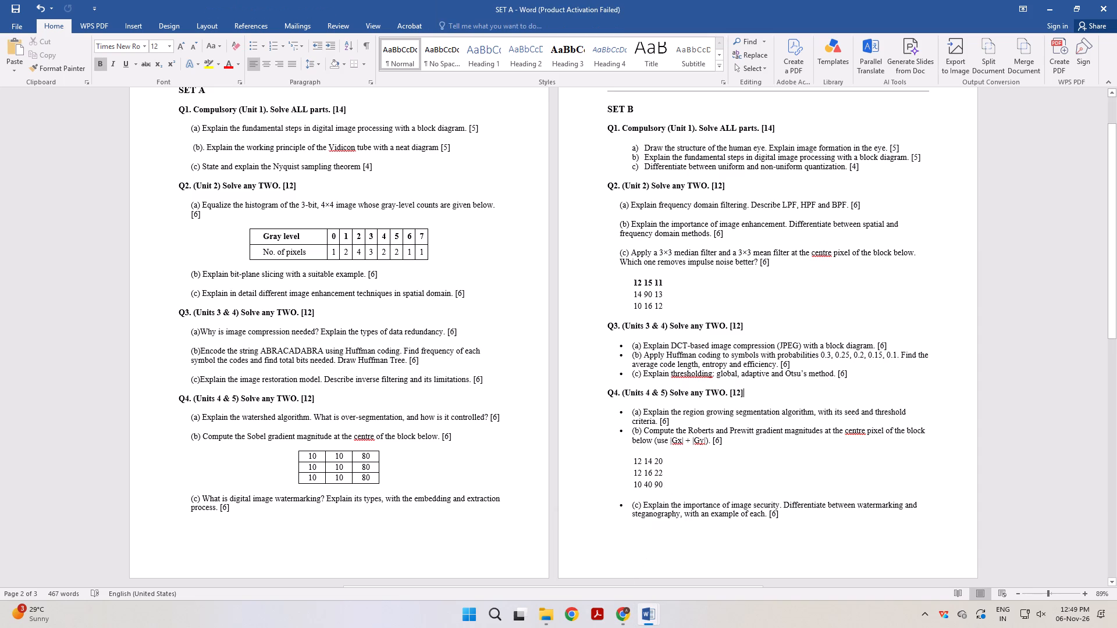
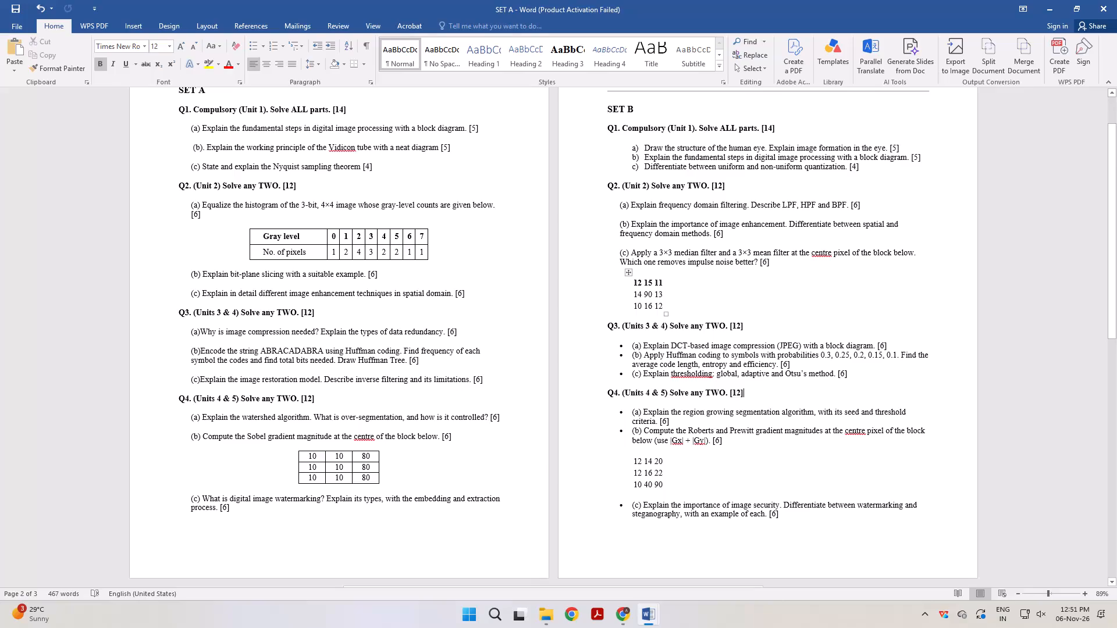
Remove bold from the header row of the gray-level table in SET A Q2(a).
drag(265, 234, 420, 232)
click(429, 265)
click(499, 355)
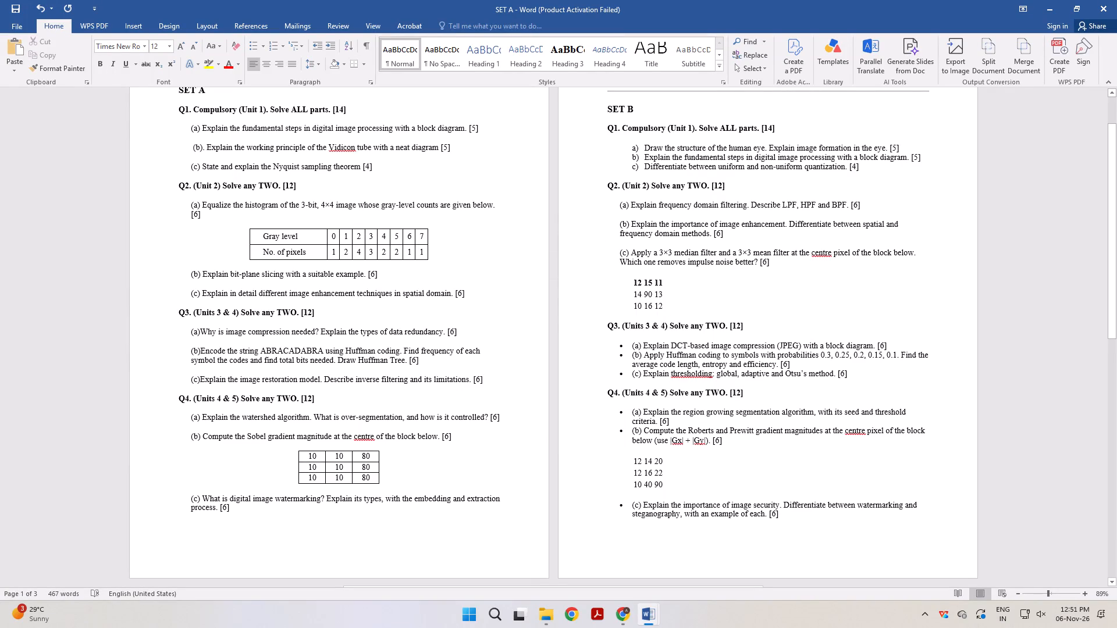
Remove bold from the first row of the 3×3 pixel block in SET B Q2(c).
click(636, 283)
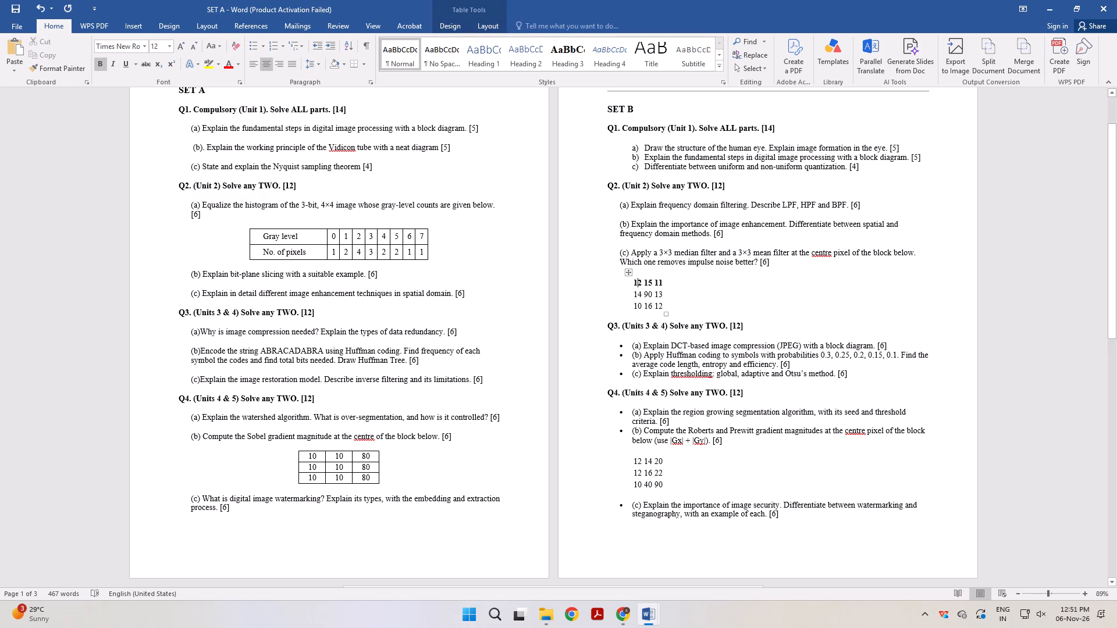
drag(633, 283, 660, 284)
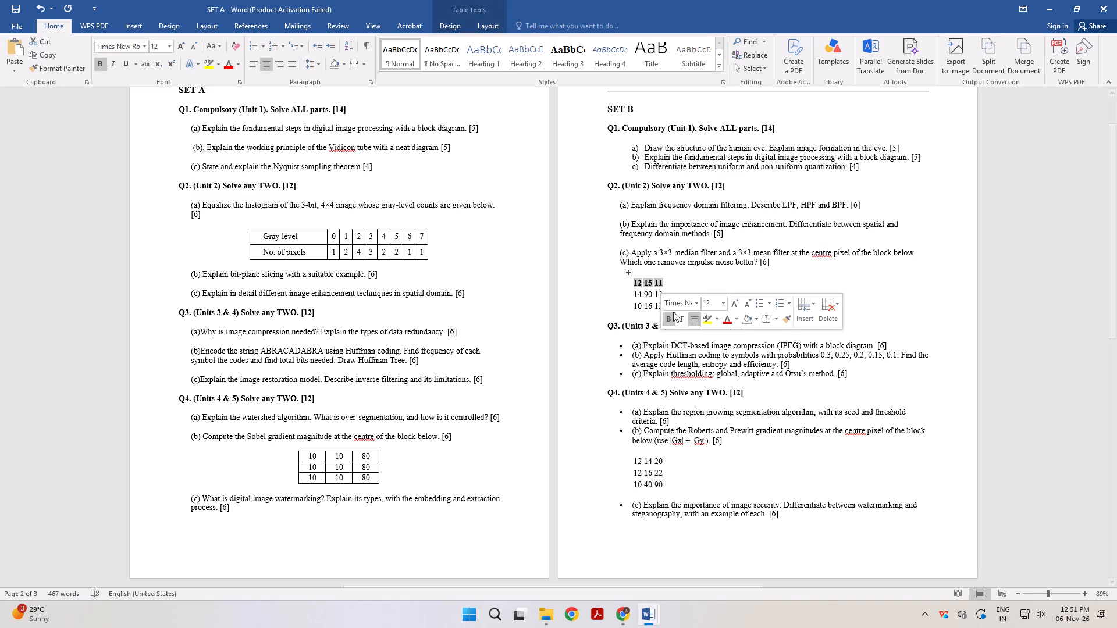
click(670, 319)
click(647, 296)
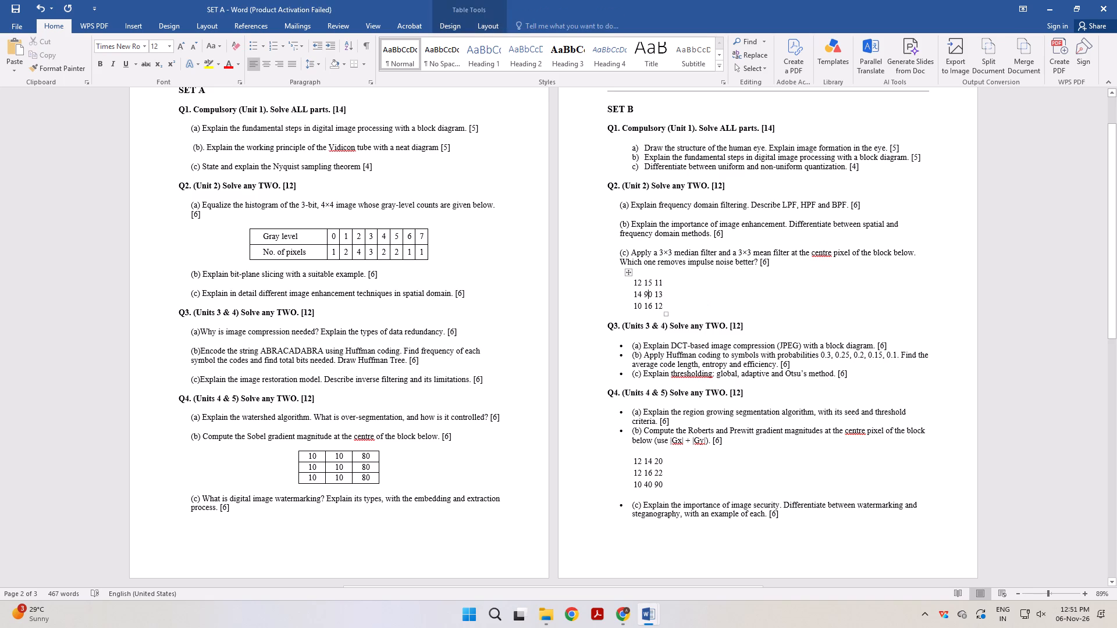
Turn off spacing between cells and vertically centre the cells of the SET B Q2(c) pixel table.
click(630, 274)
right_click(630, 274)
click(686, 454)
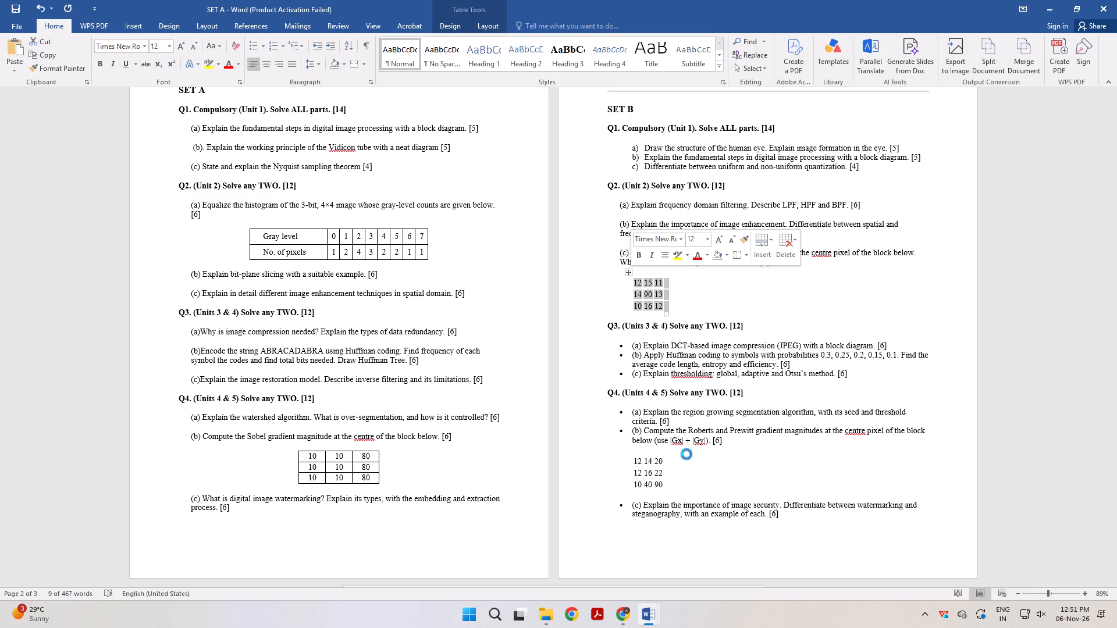
click(652, 384)
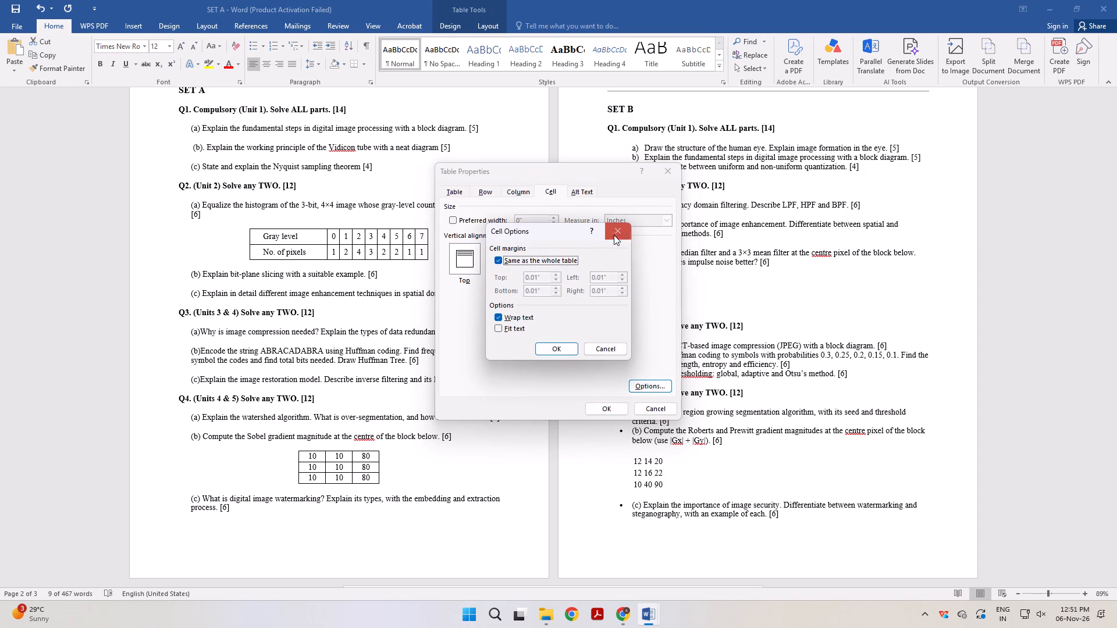
click(614, 233)
click(457, 193)
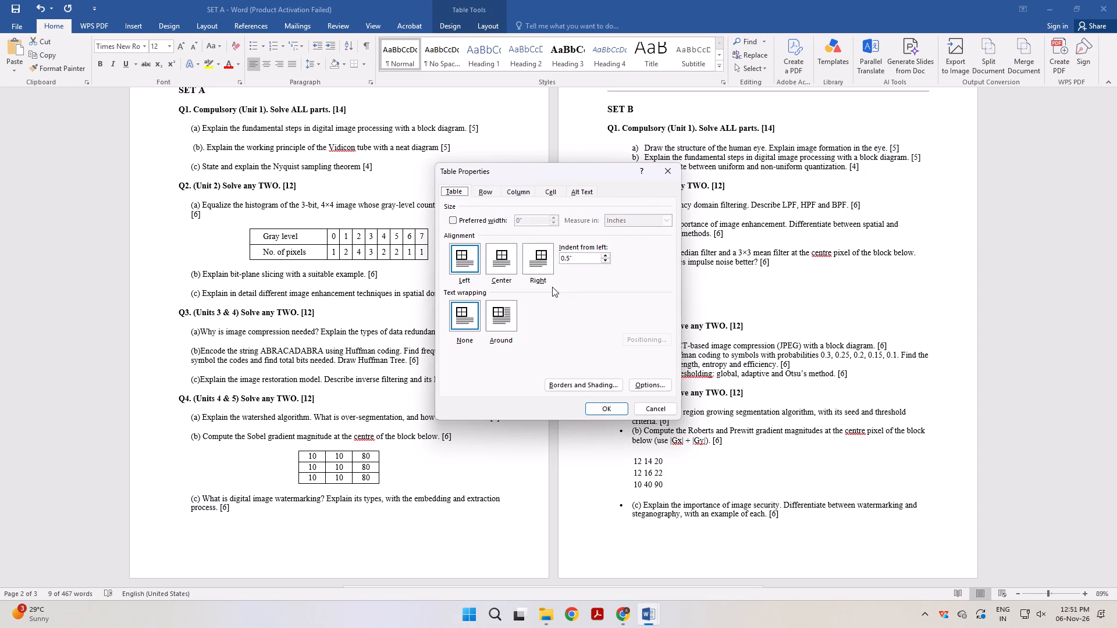
click(649, 381)
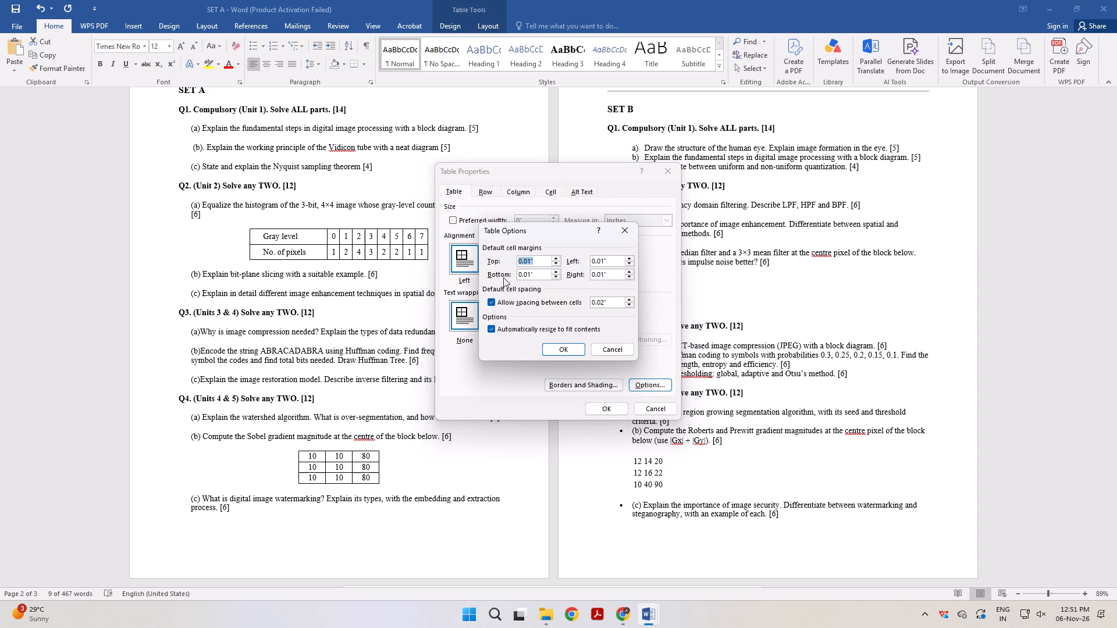
click(493, 303)
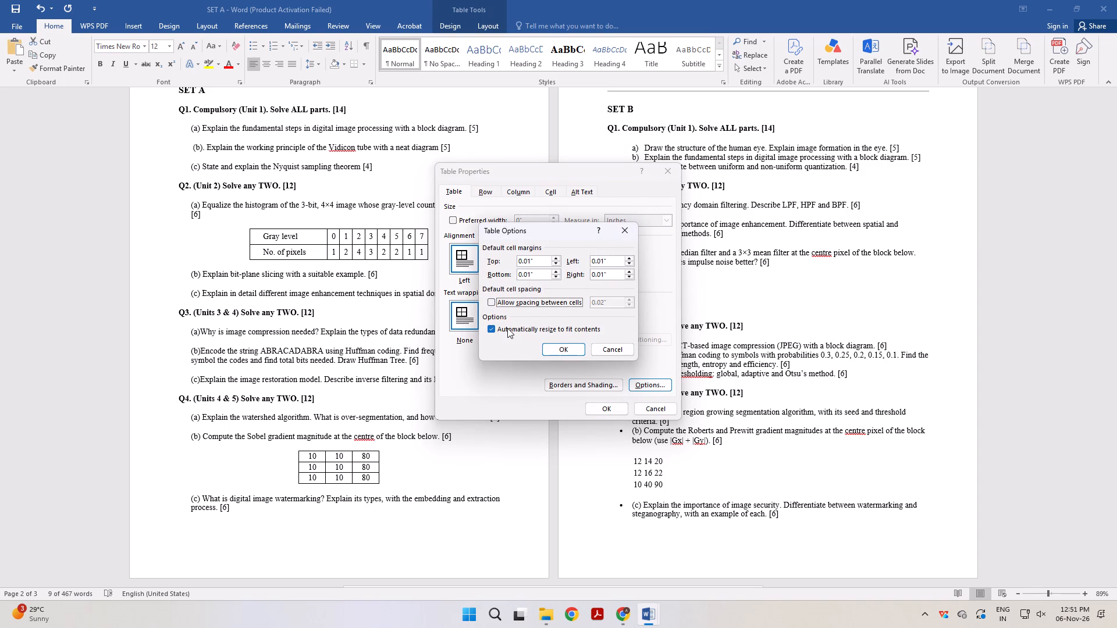
click(570, 346)
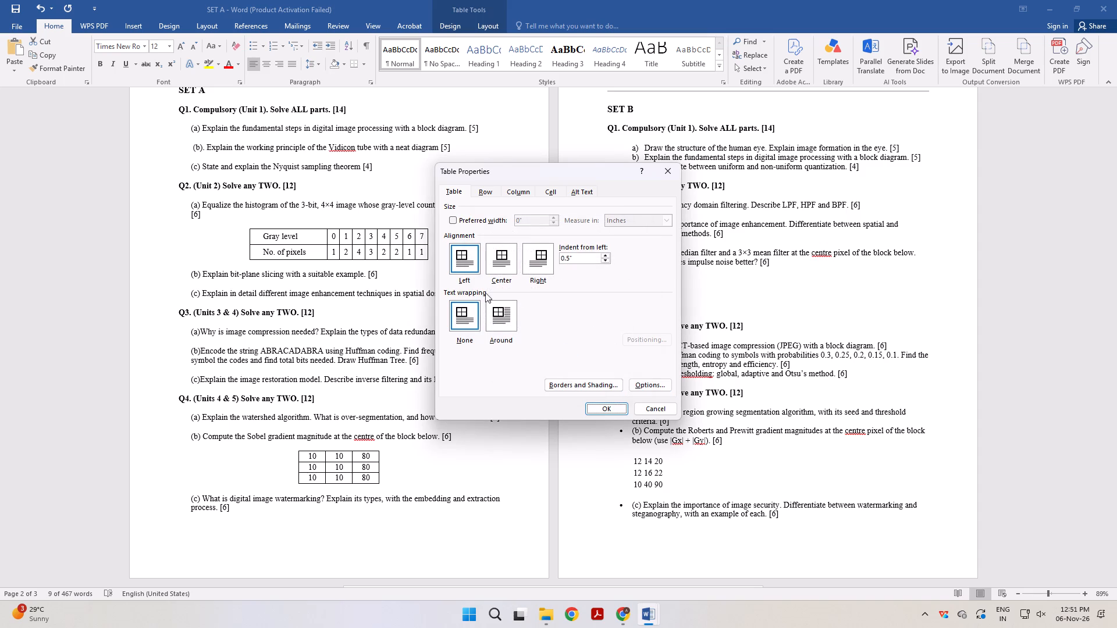
click(555, 190)
click(507, 264)
click(604, 406)
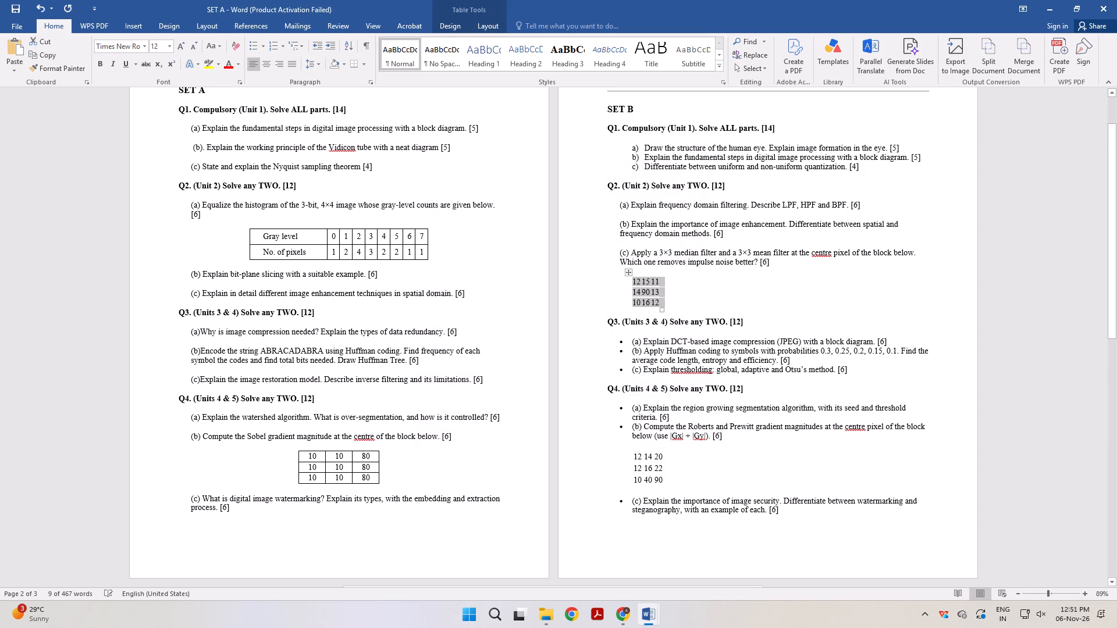
click(745, 295)
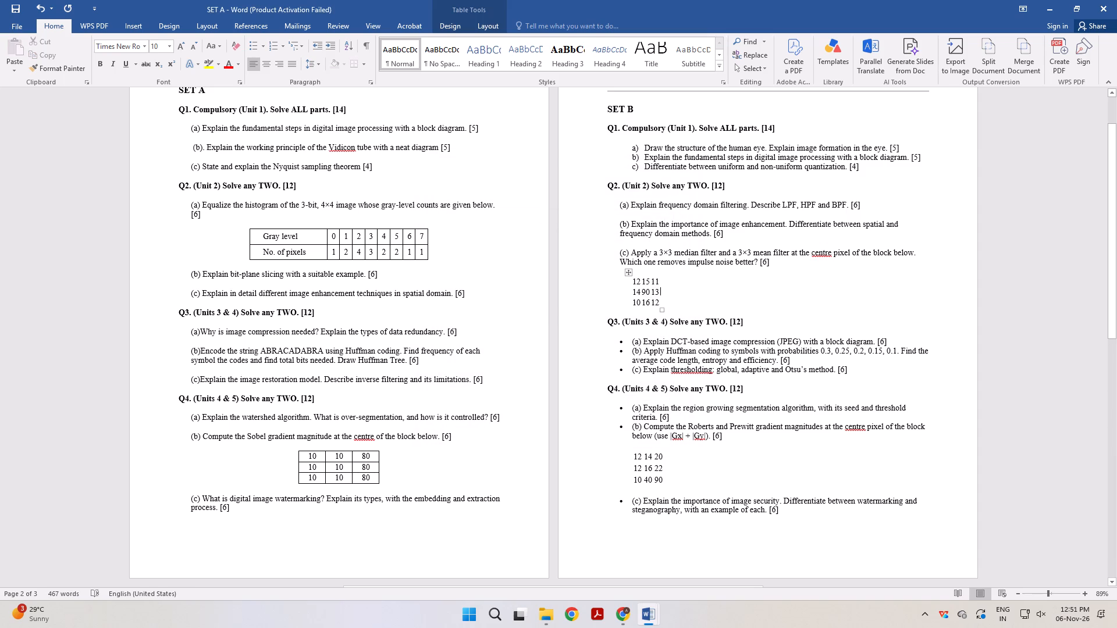
Apply all borders to the pixel table in SET B Q2(c).
click(627, 273)
click(741, 255)
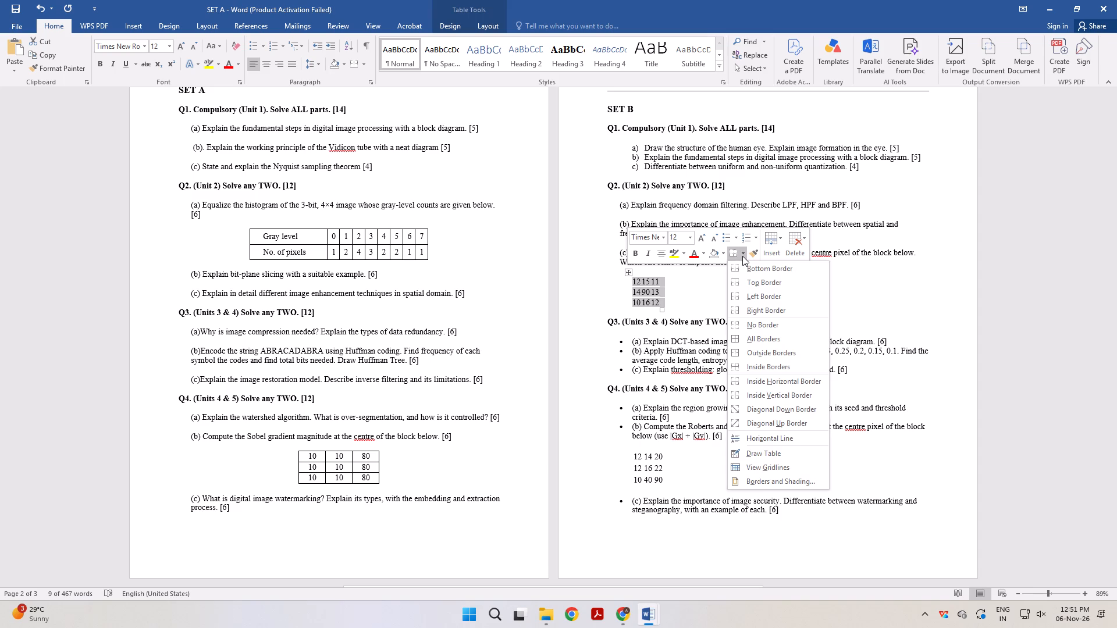
click(751, 338)
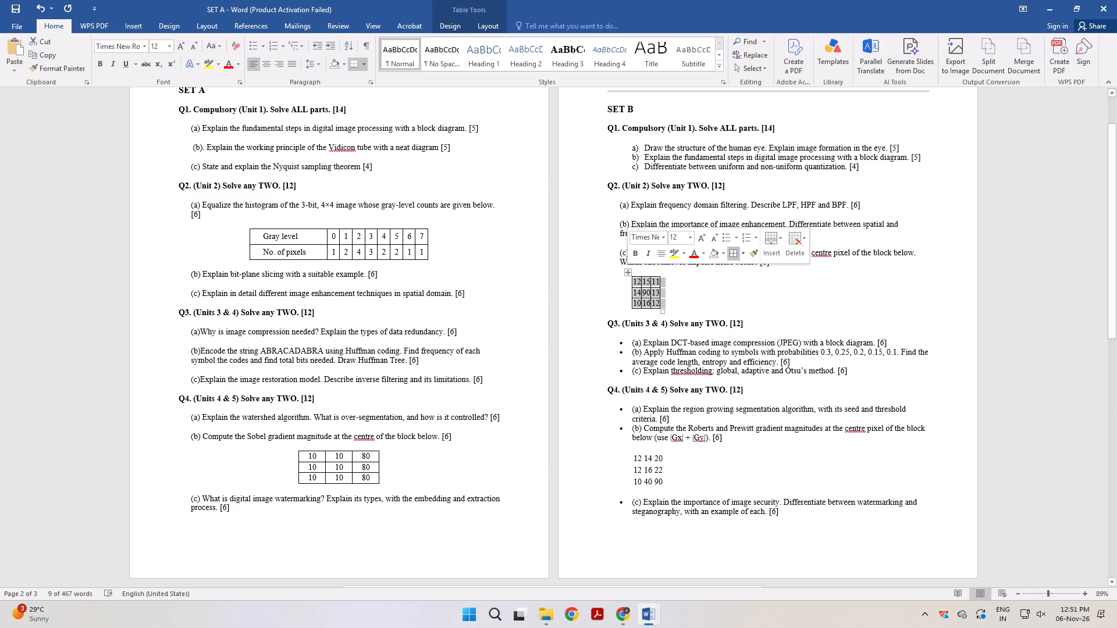
Enlarge the SET B Q2(c) pixel table, making it about twice as wide and slightly taller.
drag(664, 311, 694, 312)
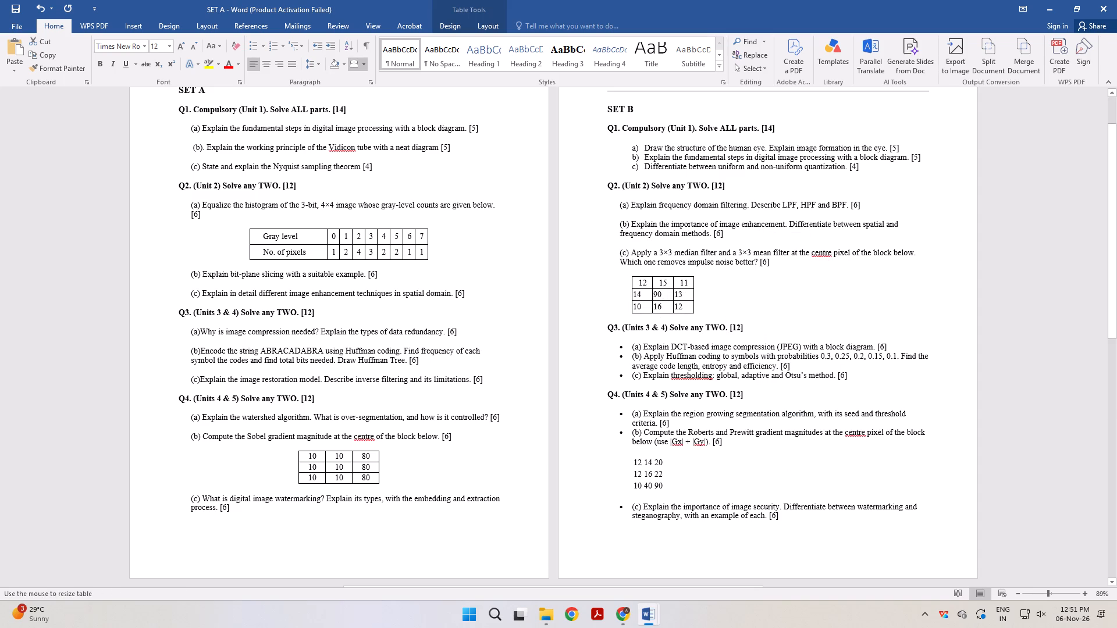
drag(694, 312, 694, 315)
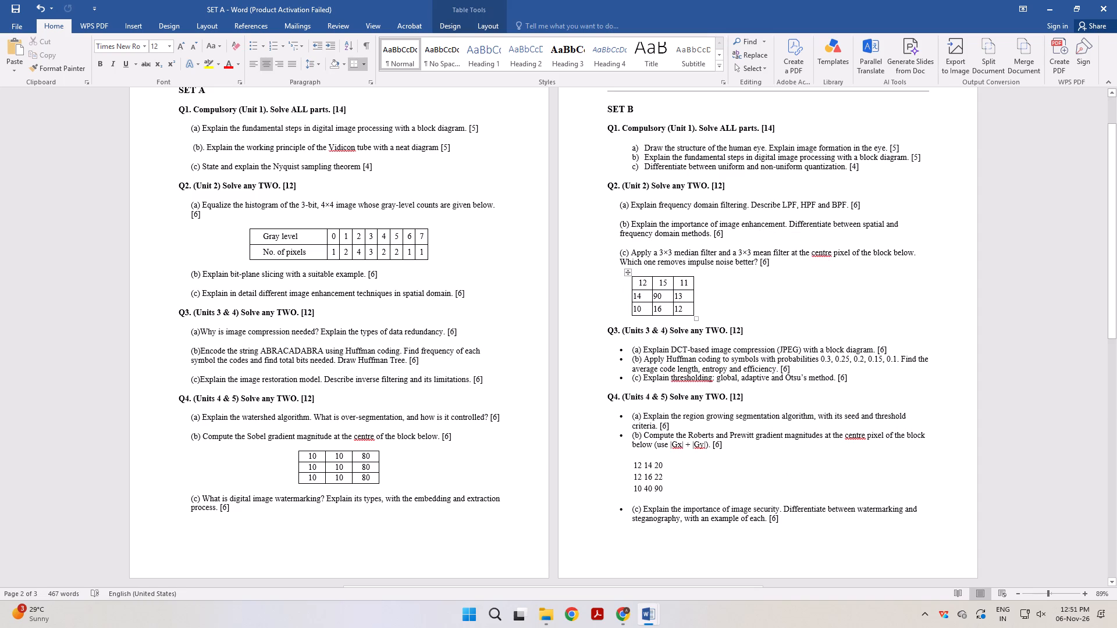
Remove the centring from the first-row values 12, 15 and 11 so they align left like the other rows.
key(BackSpace)
click(660, 282)
key(BackSpace)
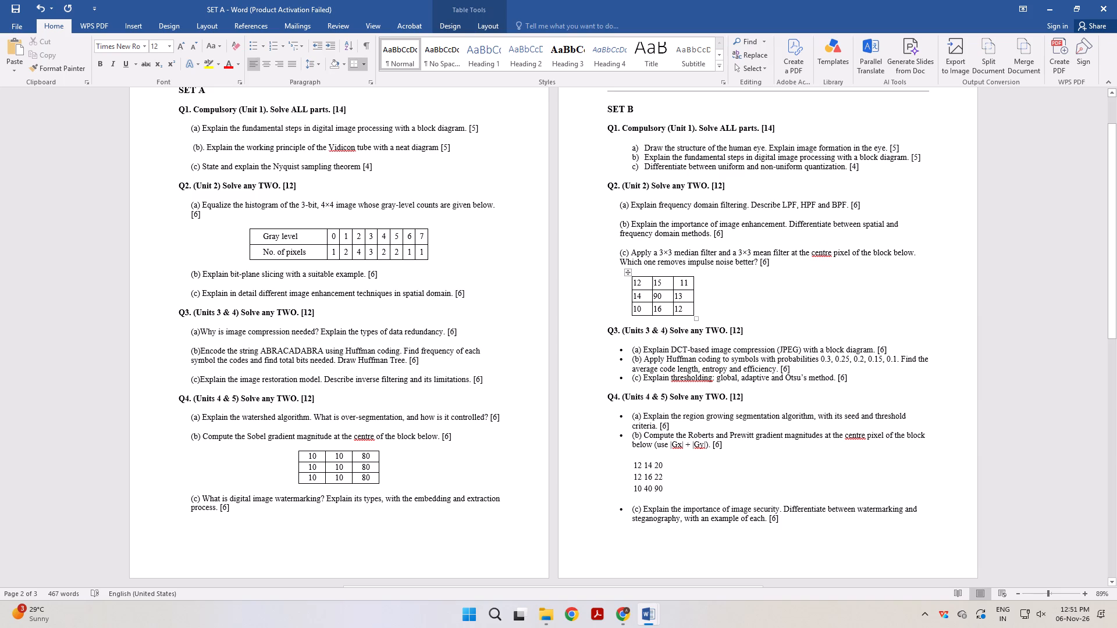
click(679, 283)
key(BackSpace)
Select the cells containing 12, 15, 14 and 90 in the SET B Q2(c) pixel table.
drag(634, 284, 667, 302)
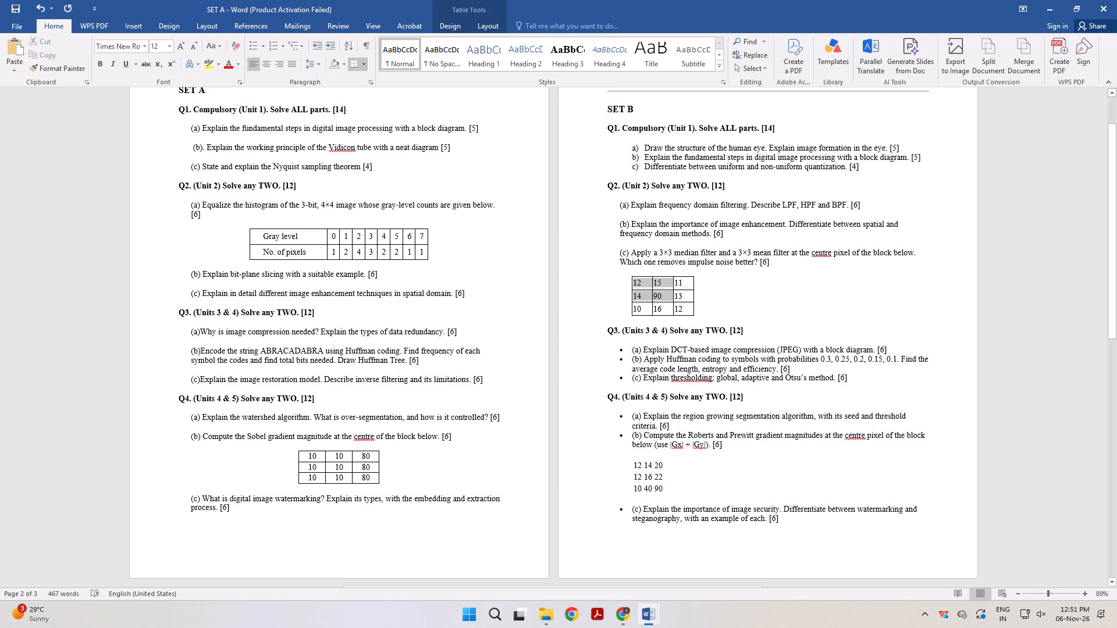
Centre the values within all nine cells of the SET B Q2(c) pixel table.
drag(667, 302, 678, 307)
click(710, 342)
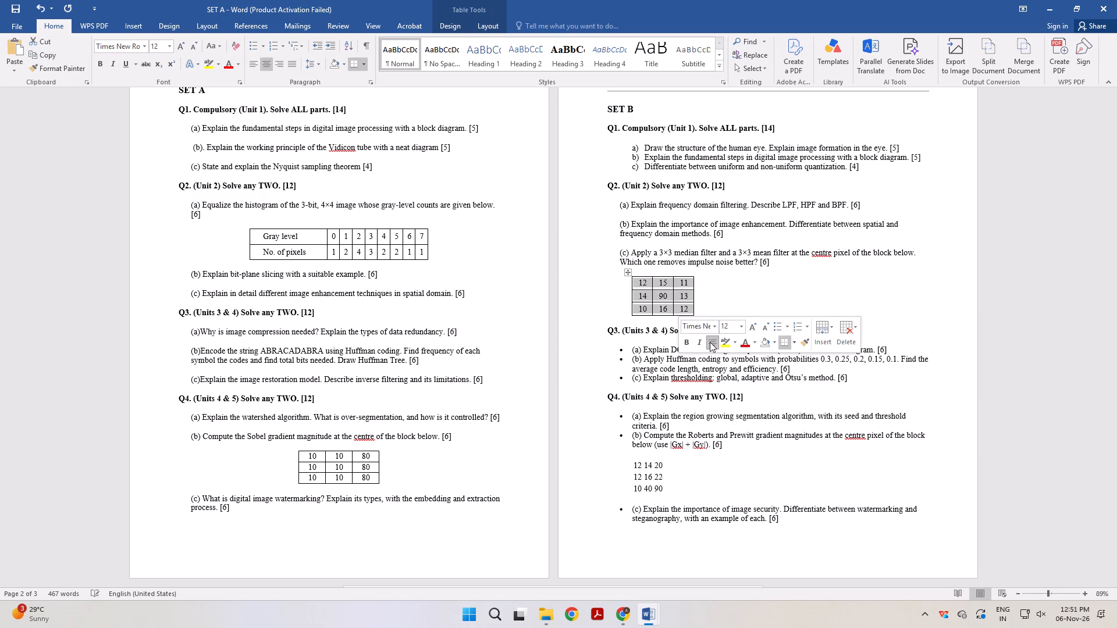
Centre the whole SET B Q2(c) pixel table horizontally between the page margins.
click(628, 276)
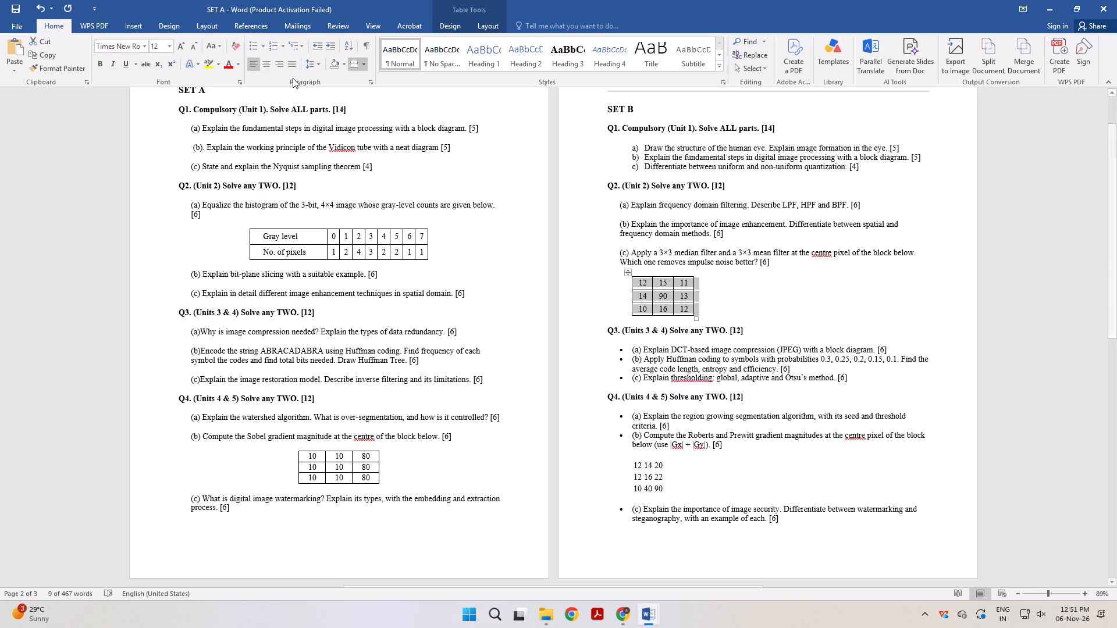
click(265, 63)
click(851, 322)
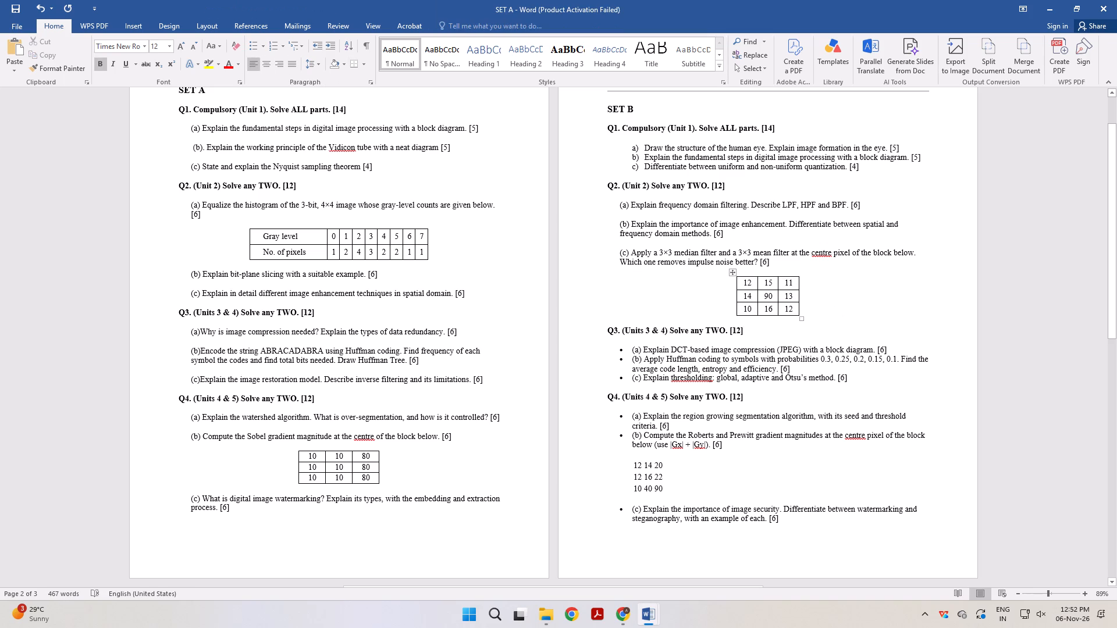